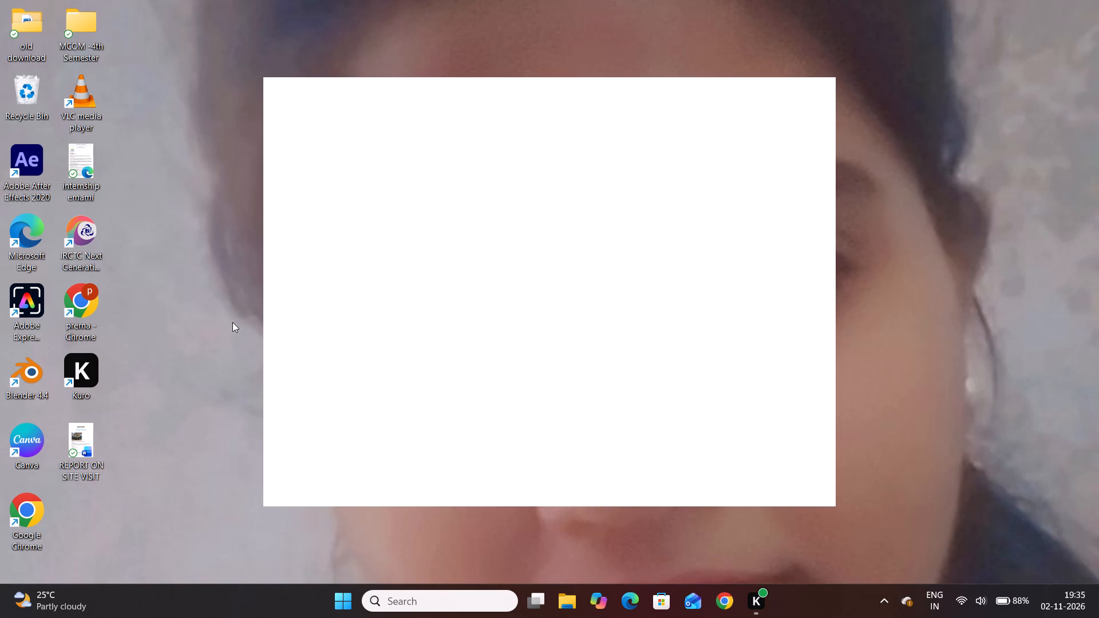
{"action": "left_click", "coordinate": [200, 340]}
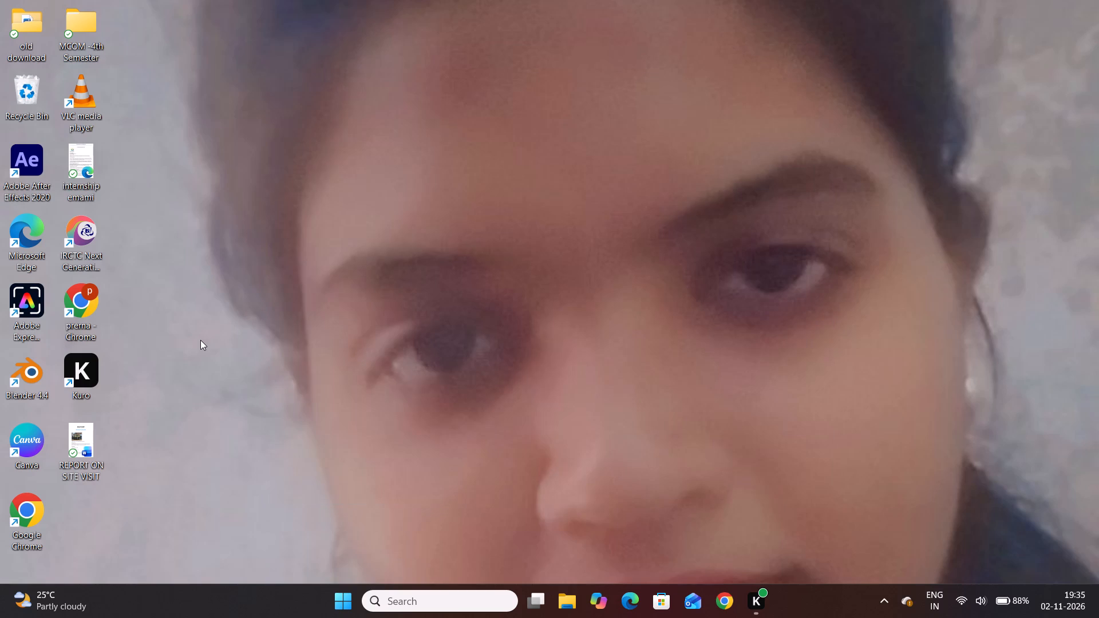
Open Canva and add a blank page at the end of the Blue Floral Minimalist Frame Background Instagram Story.
{"action": "double_click", "coordinate": [33, 440]}
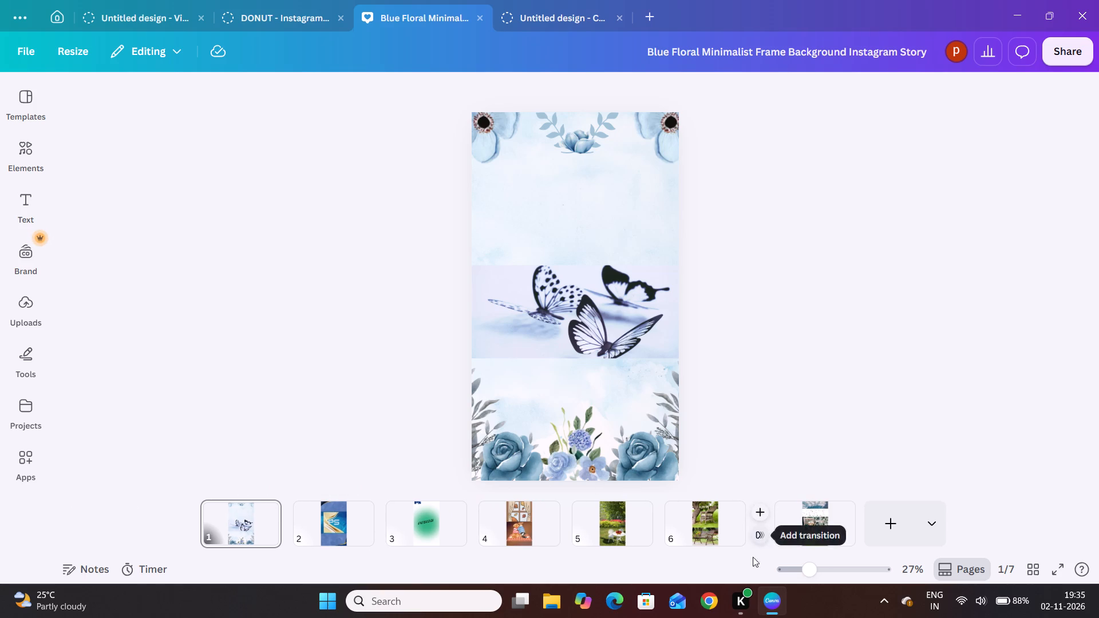
{"action": "left_click", "coordinate": [876, 534]}
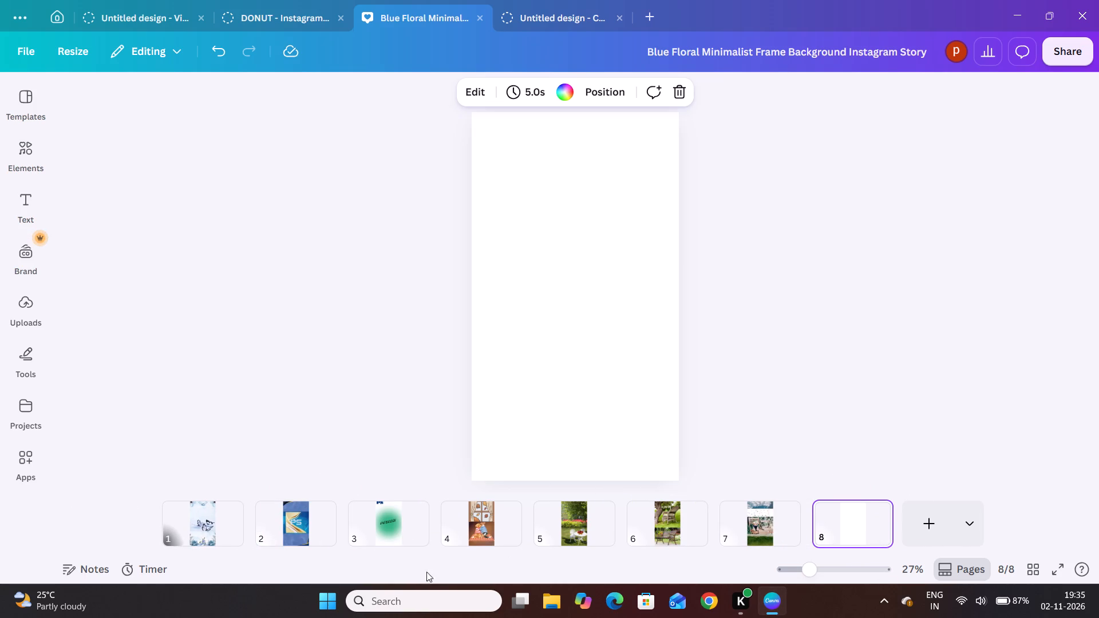
Select page 1 of the story, the one with butterflies and blue flowers.
{"action": "left_click", "coordinate": [203, 532]}
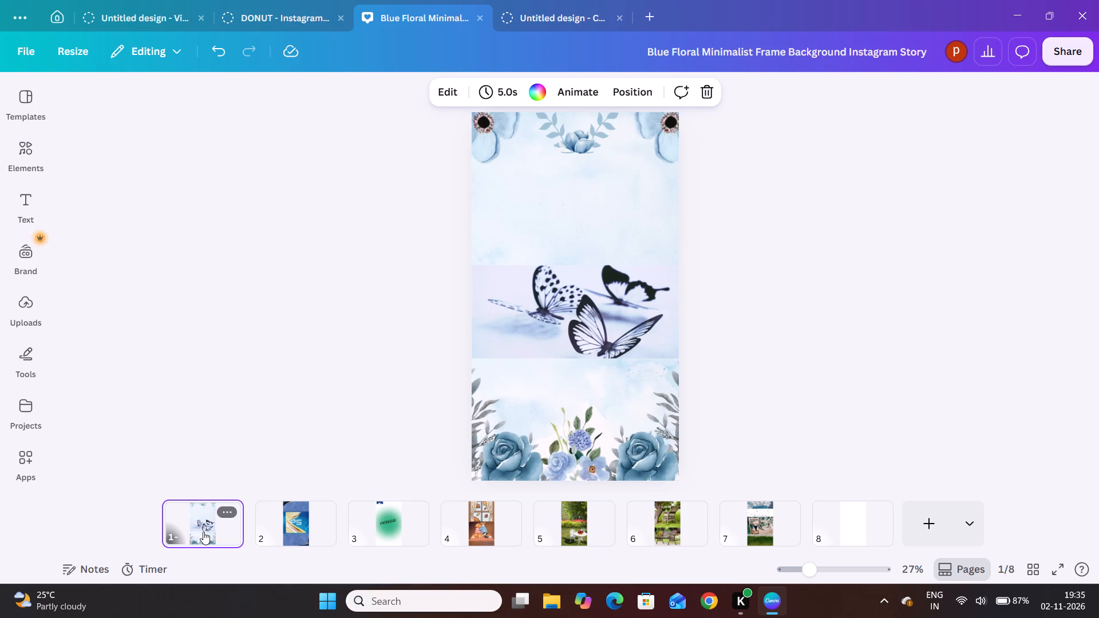
Add the recommended blue peony graphic to page 1, shrink it to under half size and place it at the butterfly photo's lower-left corner.
{"action": "left_click", "coordinate": [22, 162]}
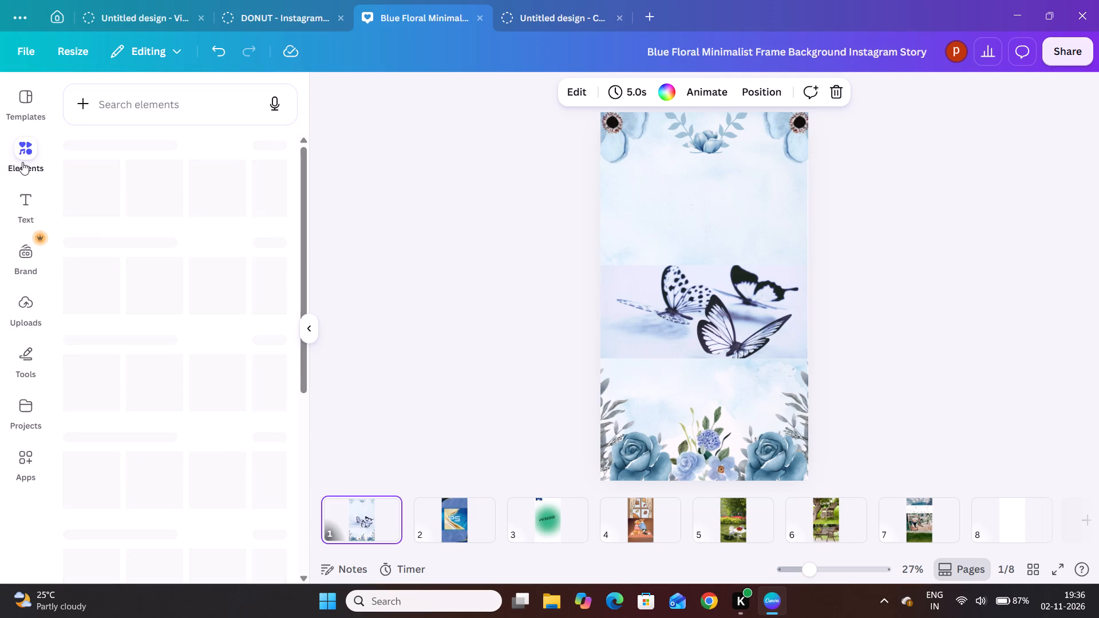
{"action": "left_click", "coordinate": [139, 101]}
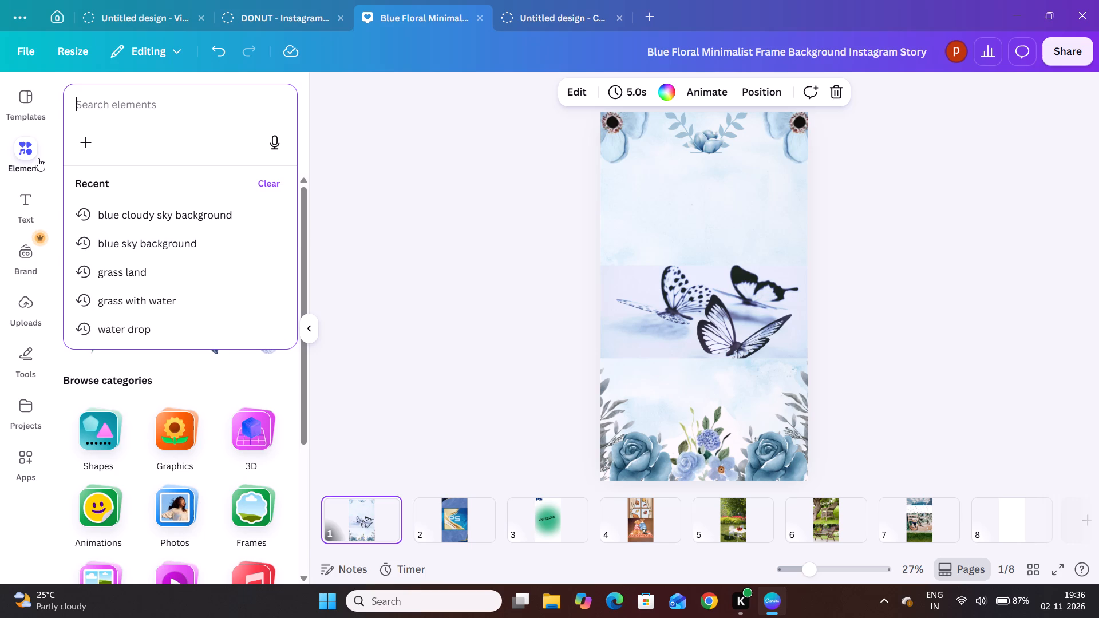
{"action": "left_click", "coordinate": [21, 152]}
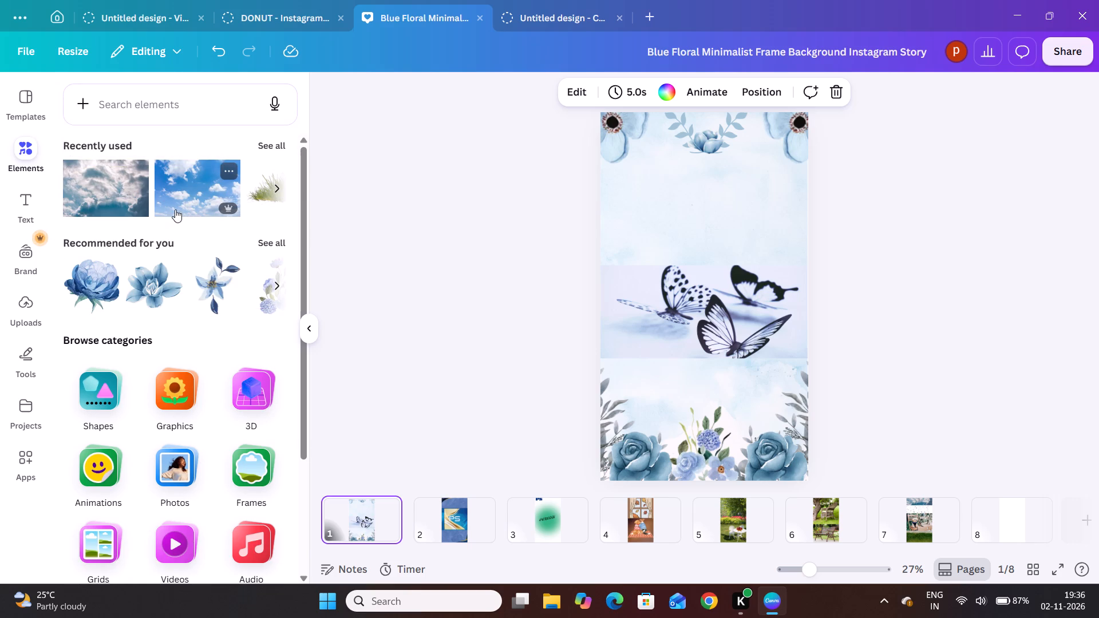
{"action": "left_click", "coordinate": [87, 277]}
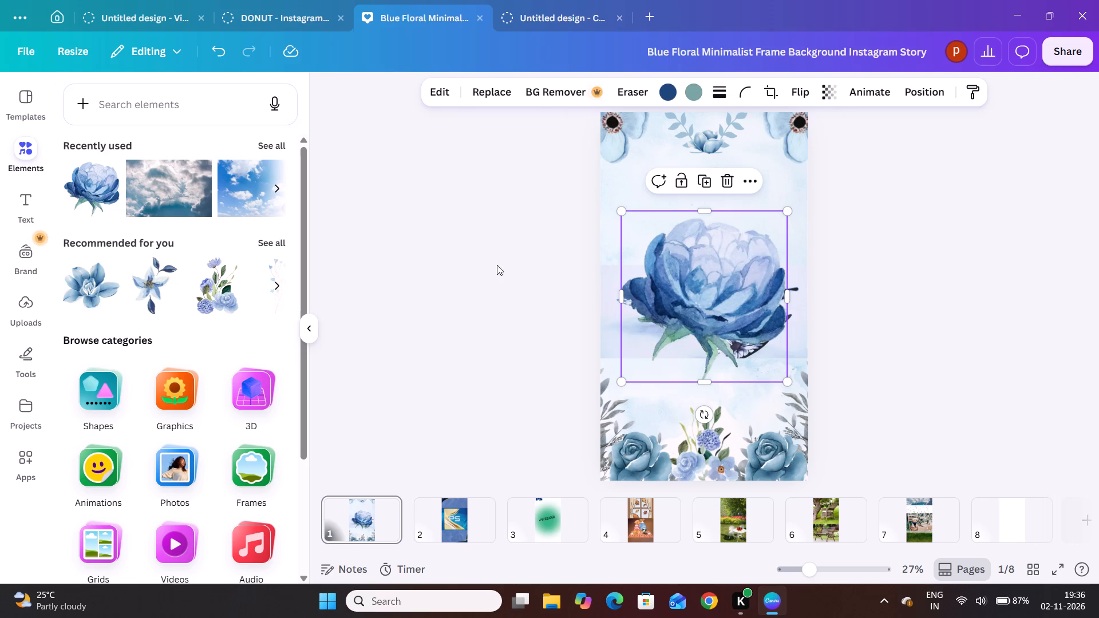
{"action": "left_click_drag", "start_coordinate": [619, 211], "coordinate": [699, 308]}
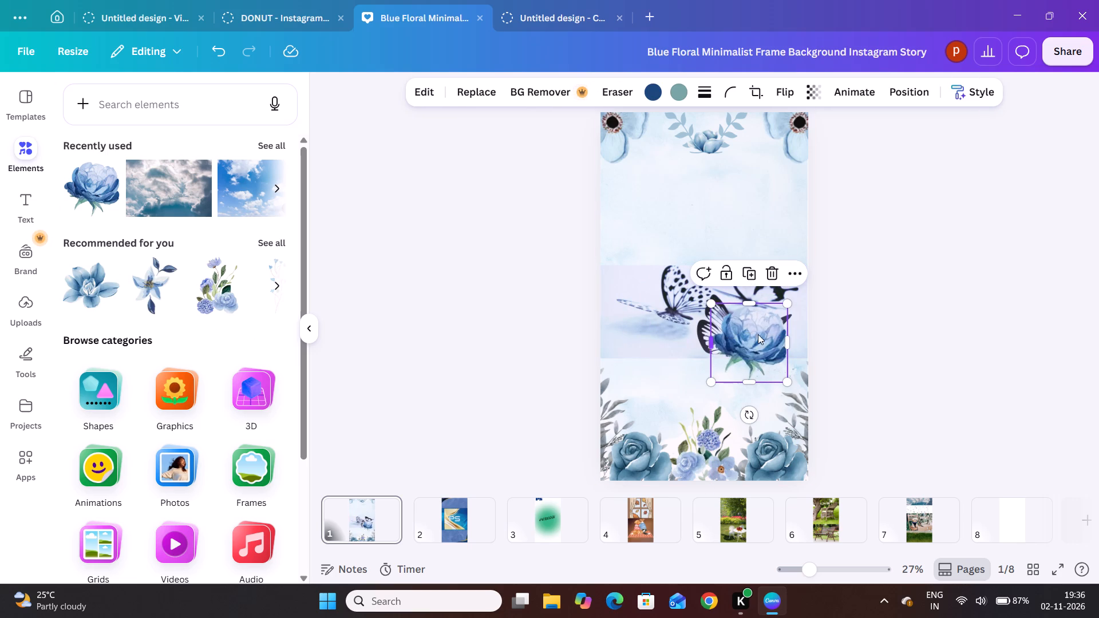
{"action": "left_click_drag", "start_coordinate": [760, 334], "coordinate": [651, 340]}
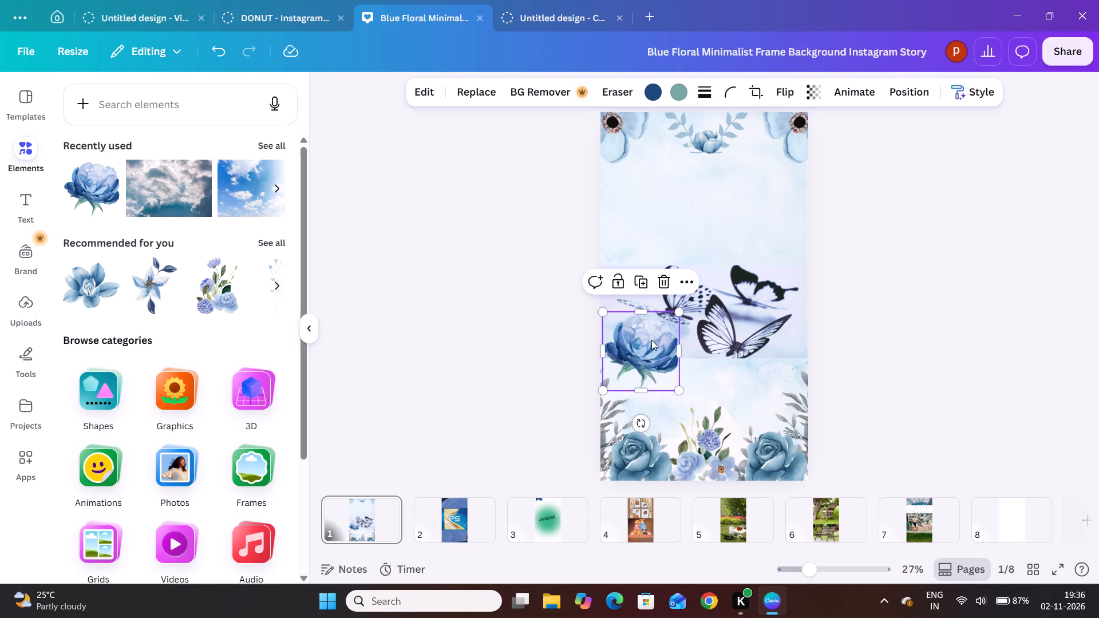
{"action": "left_click", "coordinate": [500, 349]}
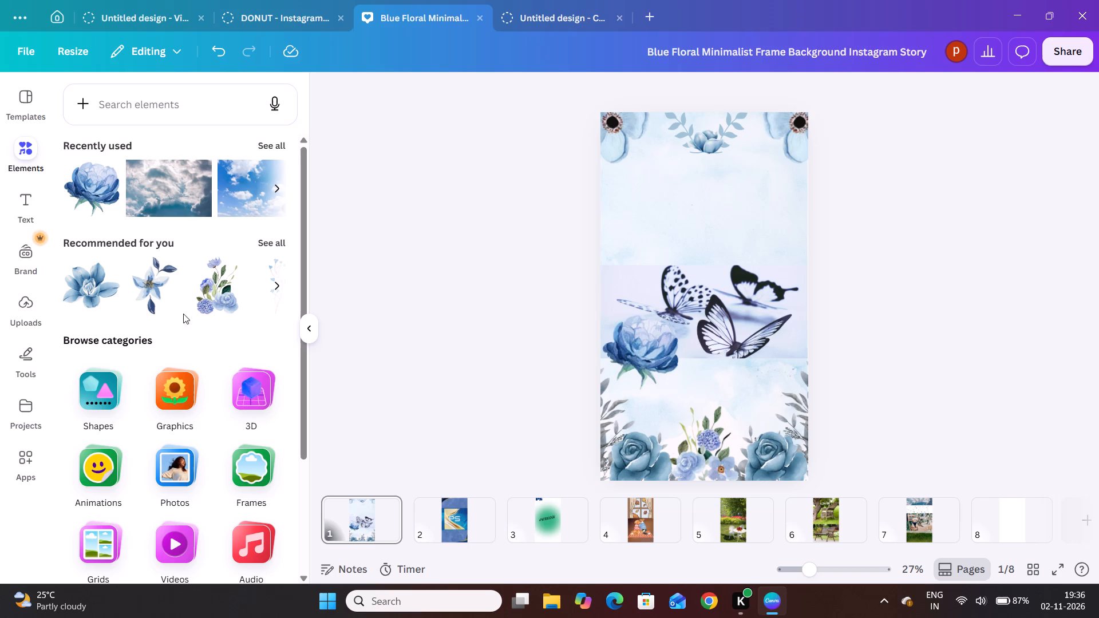
Add the recommended blue floral bouquet graphic with green leaves to page 1 and shrink it to under half size.
{"action": "left_click", "coordinate": [208, 295]}
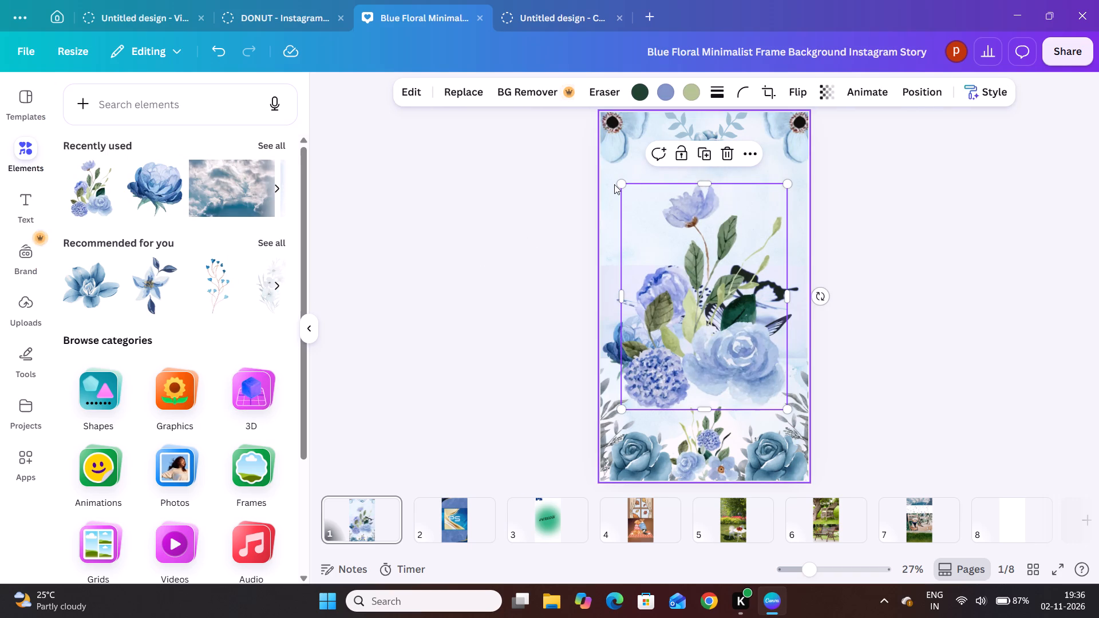
{"action": "left_click_drag", "start_coordinate": [620, 181], "coordinate": [719, 298]}
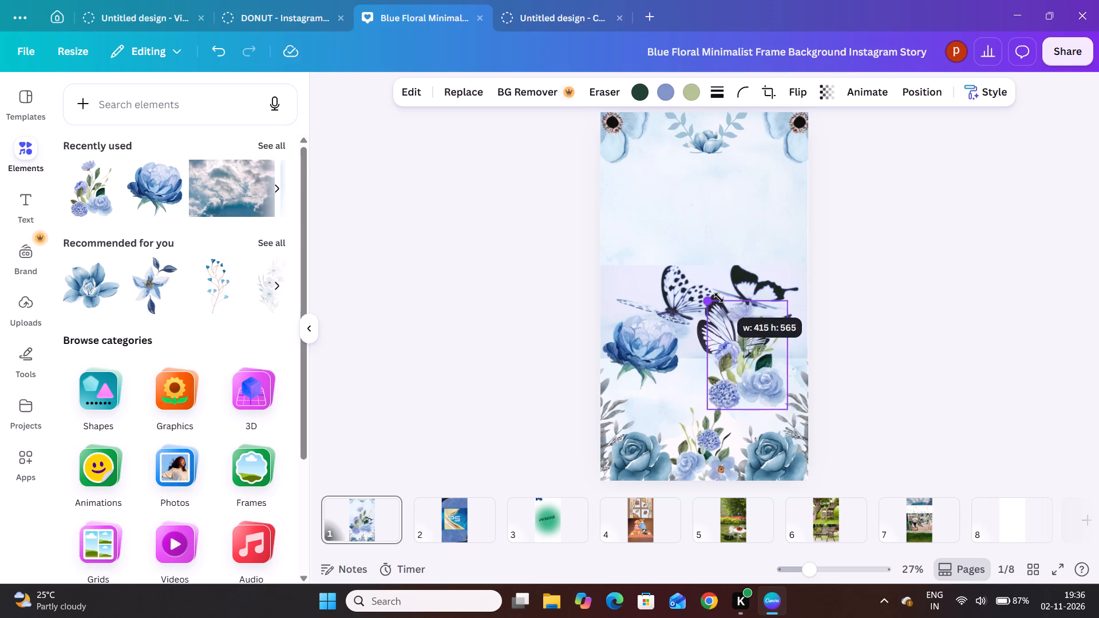
{"action": "left_click_drag", "start_coordinate": [719, 298], "coordinate": [719, 295]}
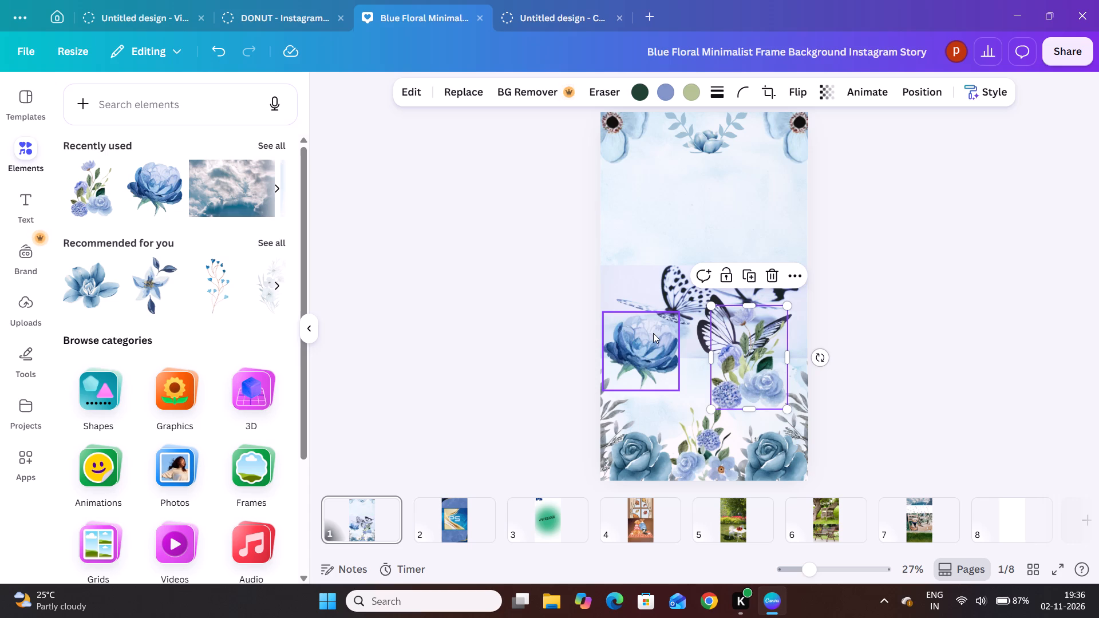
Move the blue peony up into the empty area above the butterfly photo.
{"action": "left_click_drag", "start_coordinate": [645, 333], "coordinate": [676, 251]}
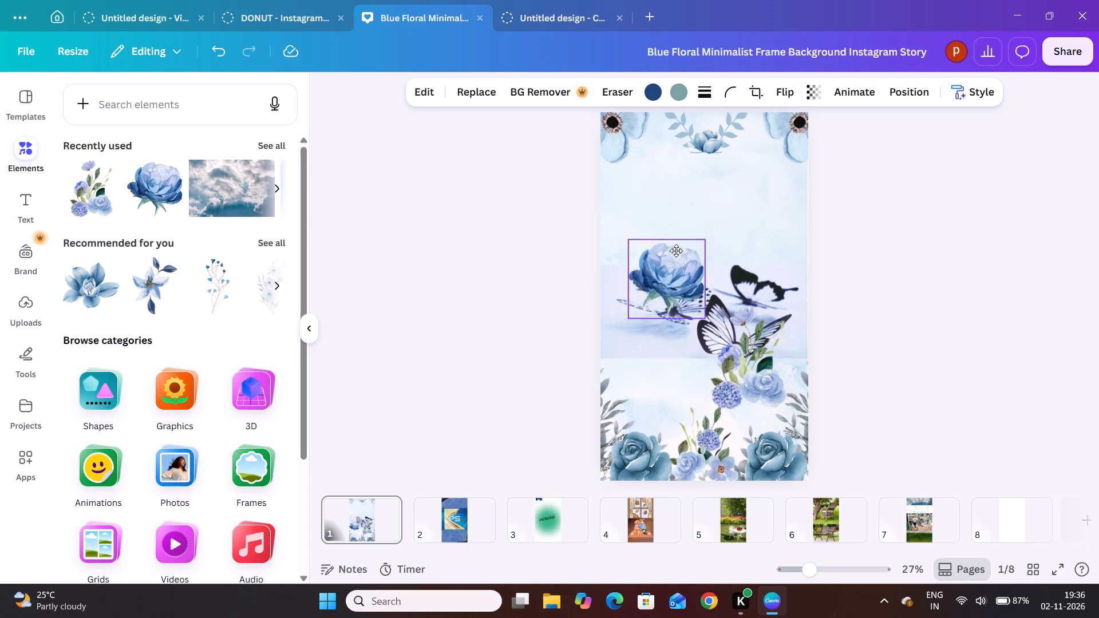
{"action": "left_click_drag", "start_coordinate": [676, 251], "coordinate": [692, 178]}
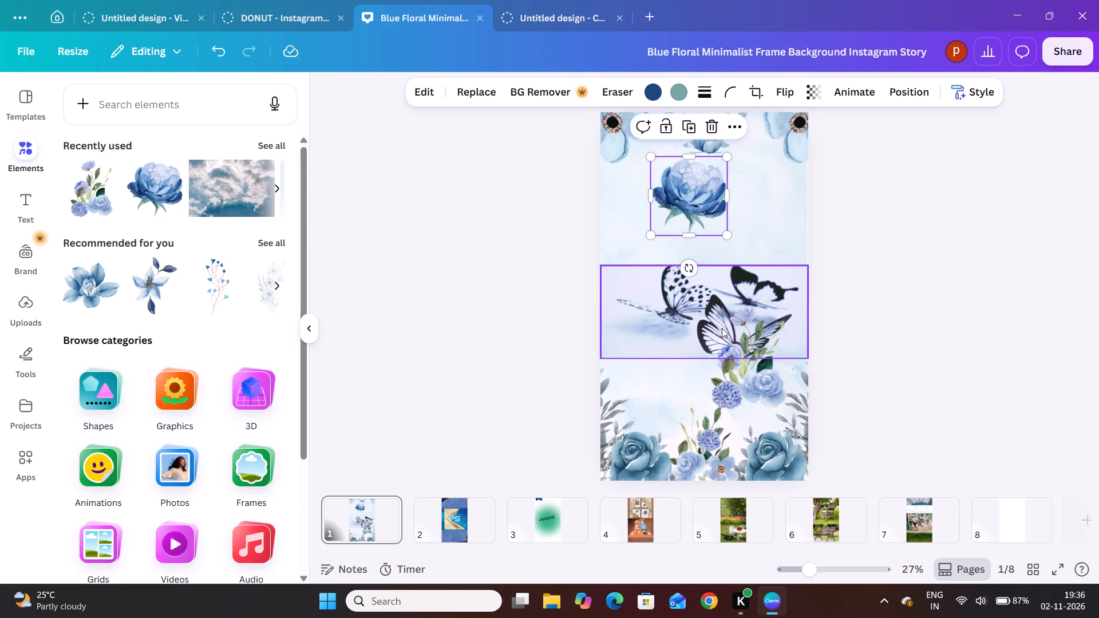
Move the floral bouquet to the page's left edge, beside the butterflies and overlapping the lower part of their photo.
{"action": "left_click_drag", "start_coordinate": [734, 357], "coordinate": [625, 353]}
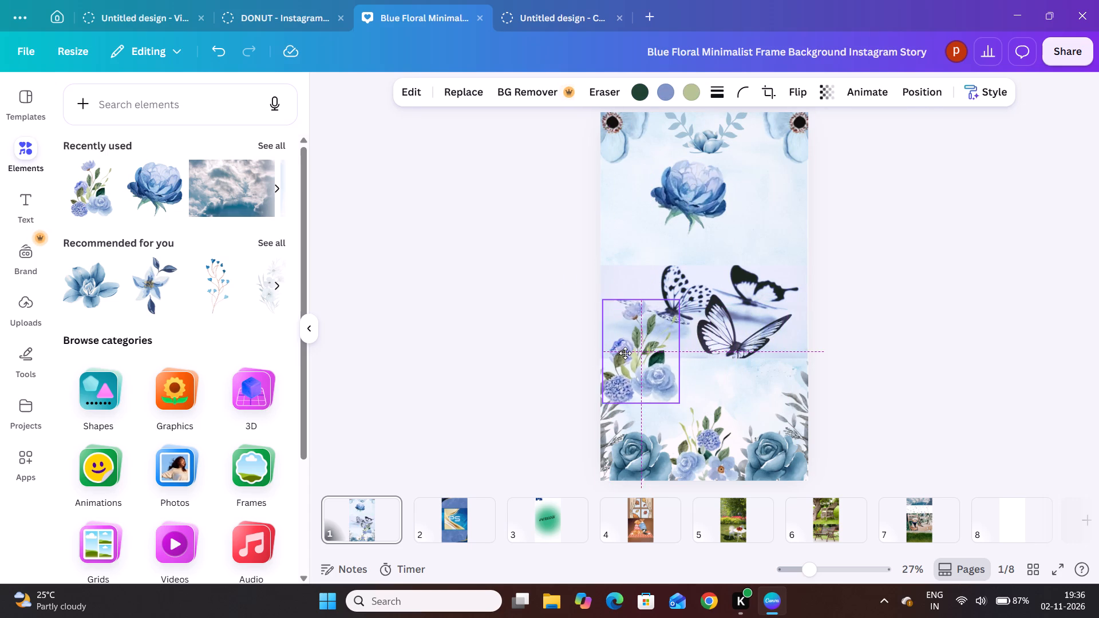
{"action": "left_click_drag", "start_coordinate": [625, 353], "coordinate": [738, 402]}
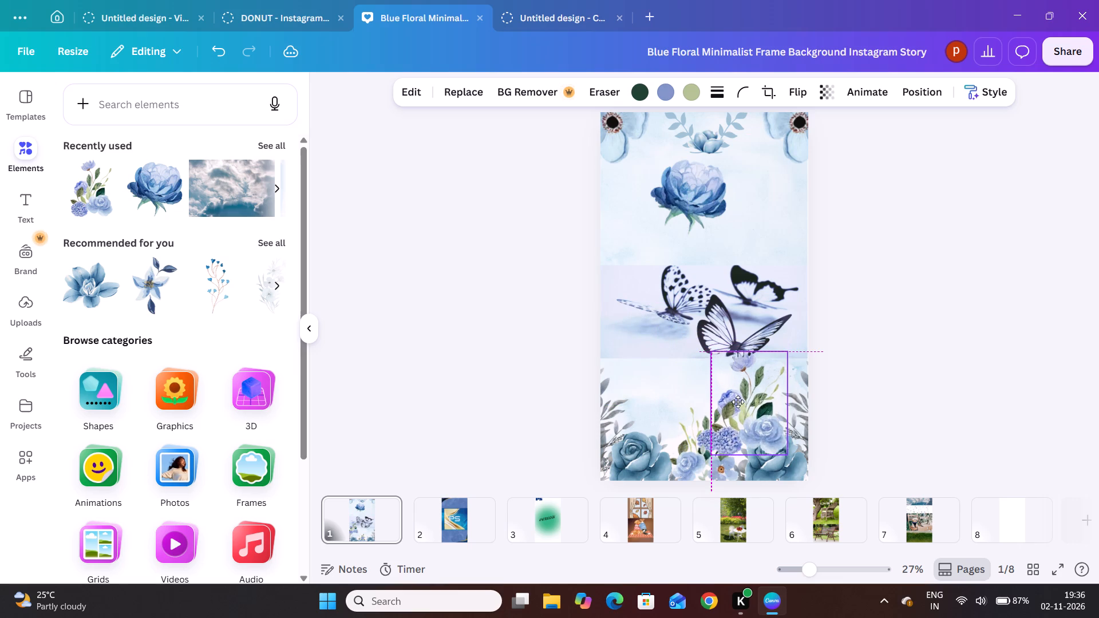
{"action": "left_click_drag", "start_coordinate": [738, 402], "coordinate": [636, 365]}
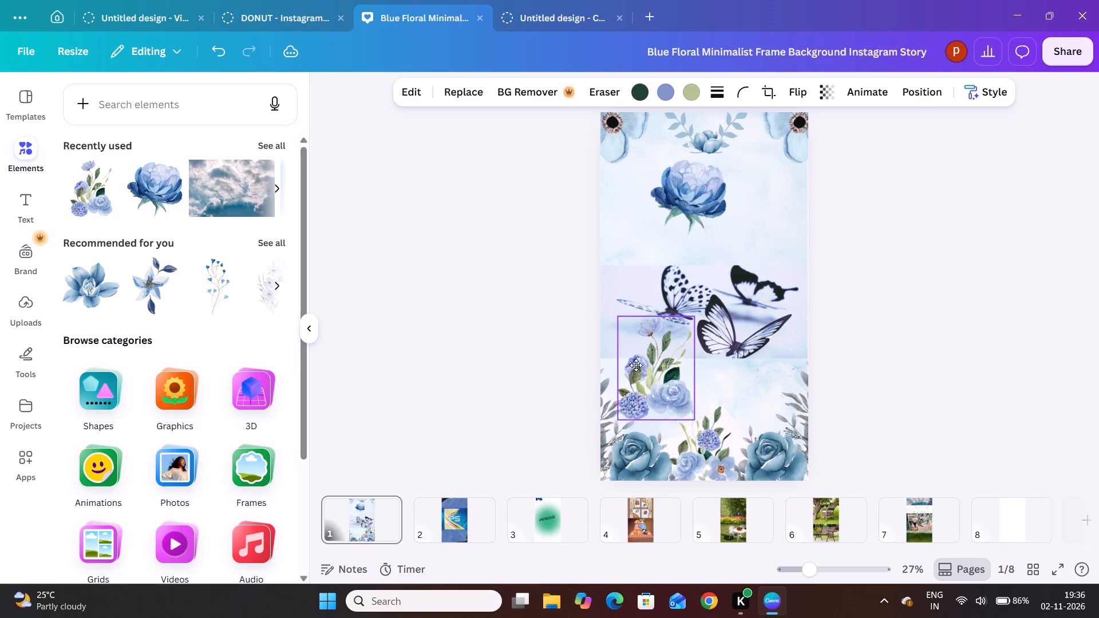
{"action": "left_click_drag", "start_coordinate": [636, 365], "coordinate": [620, 338]}
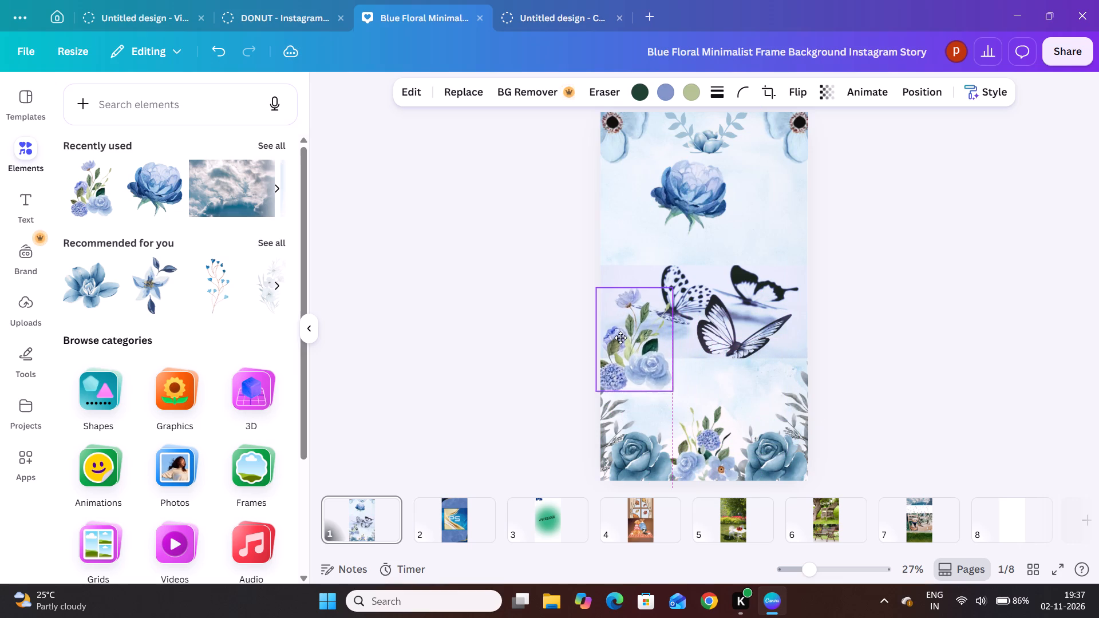
{"action": "left_click_drag", "start_coordinate": [620, 338], "coordinate": [625, 341]}
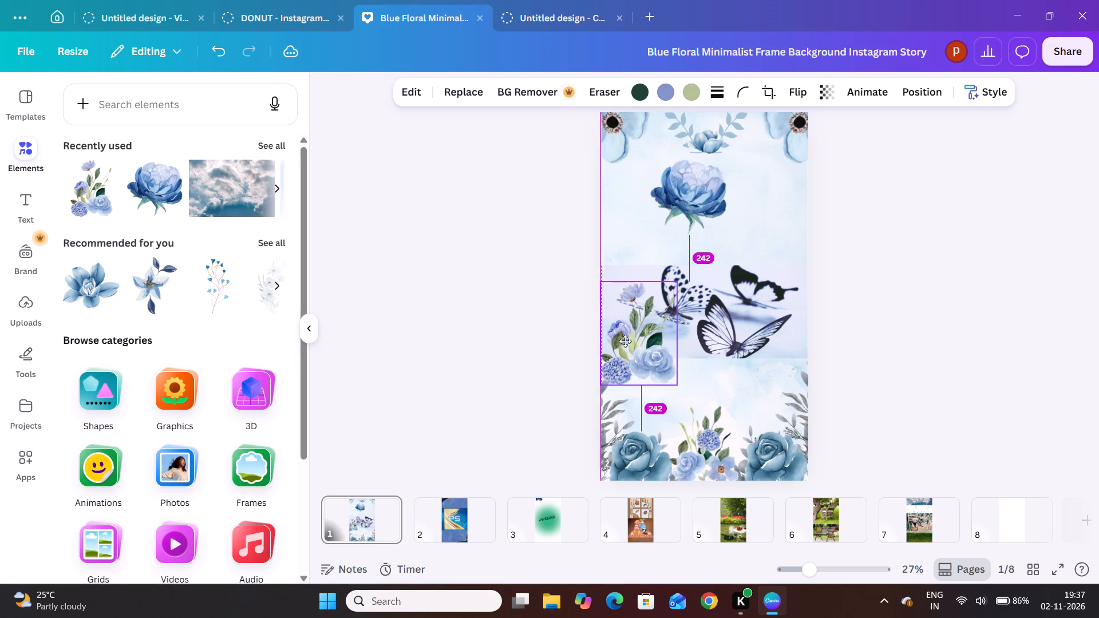
{"action": "left_click_drag", "start_coordinate": [625, 341], "coordinate": [654, 371]}
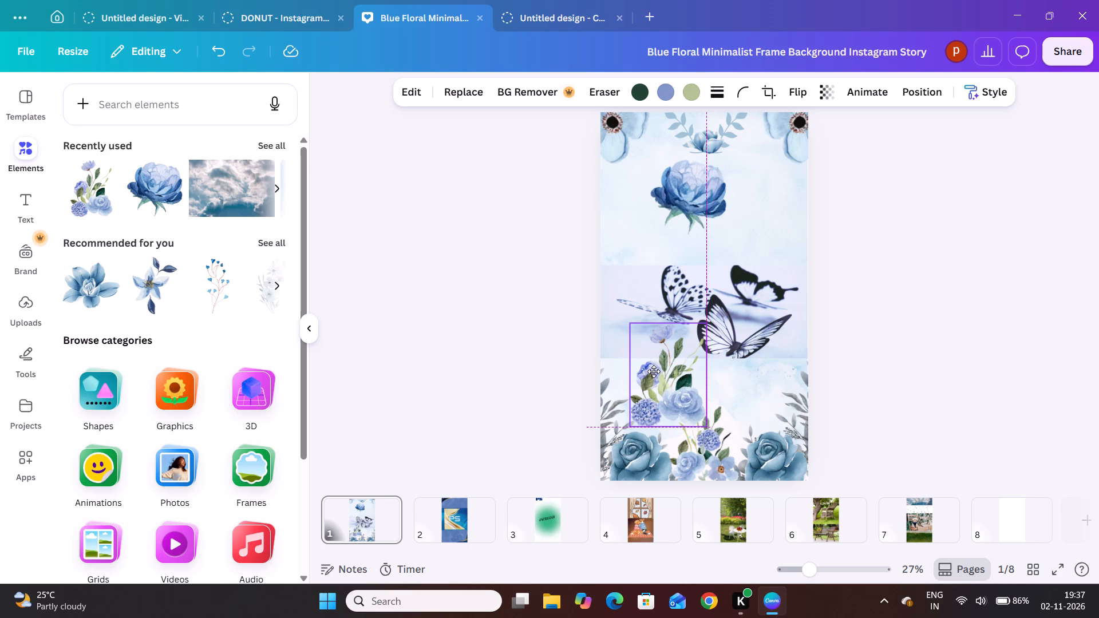
{"action": "left_click_drag", "start_coordinate": [654, 371], "coordinate": [628, 346]}
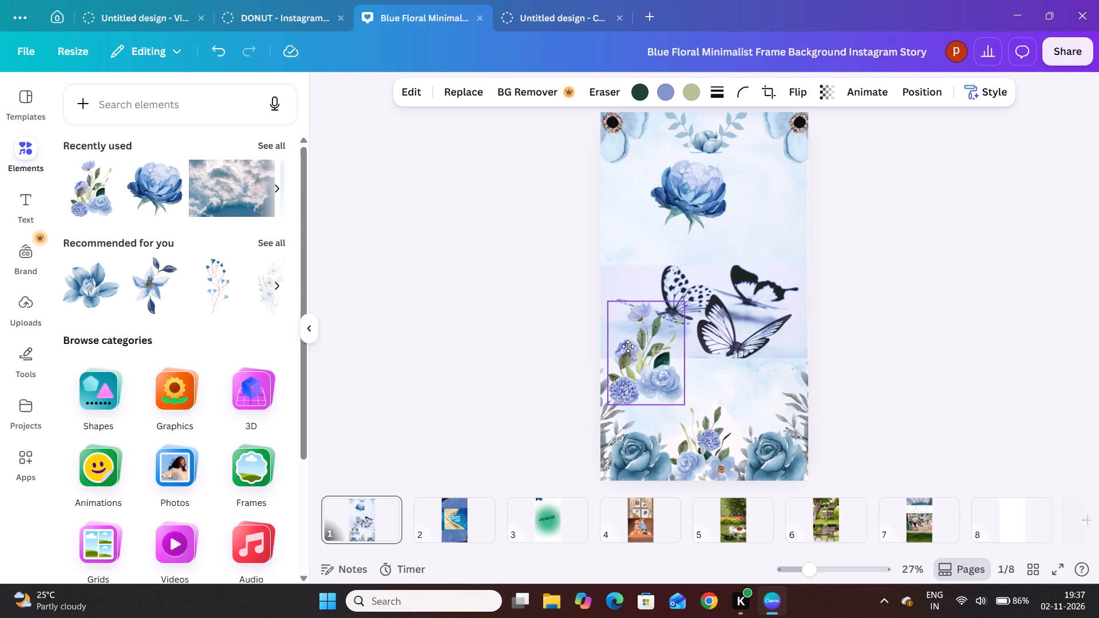
{"action": "left_click_drag", "start_coordinate": [628, 346], "coordinate": [627, 343]}
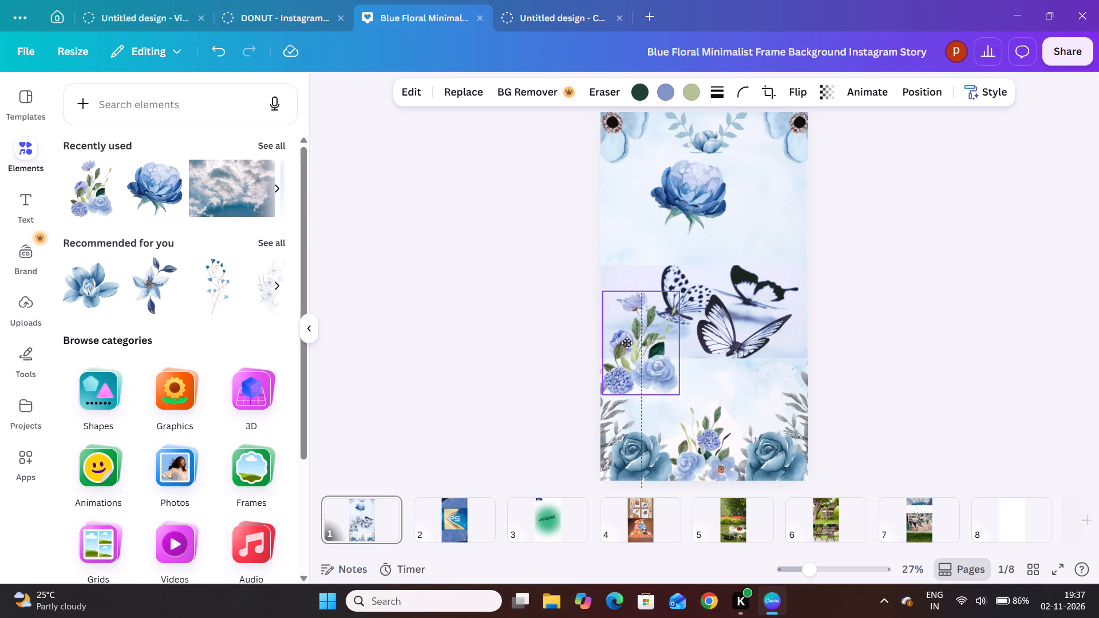
{"action": "left_click_drag", "start_coordinate": [627, 343], "coordinate": [619, 360]}
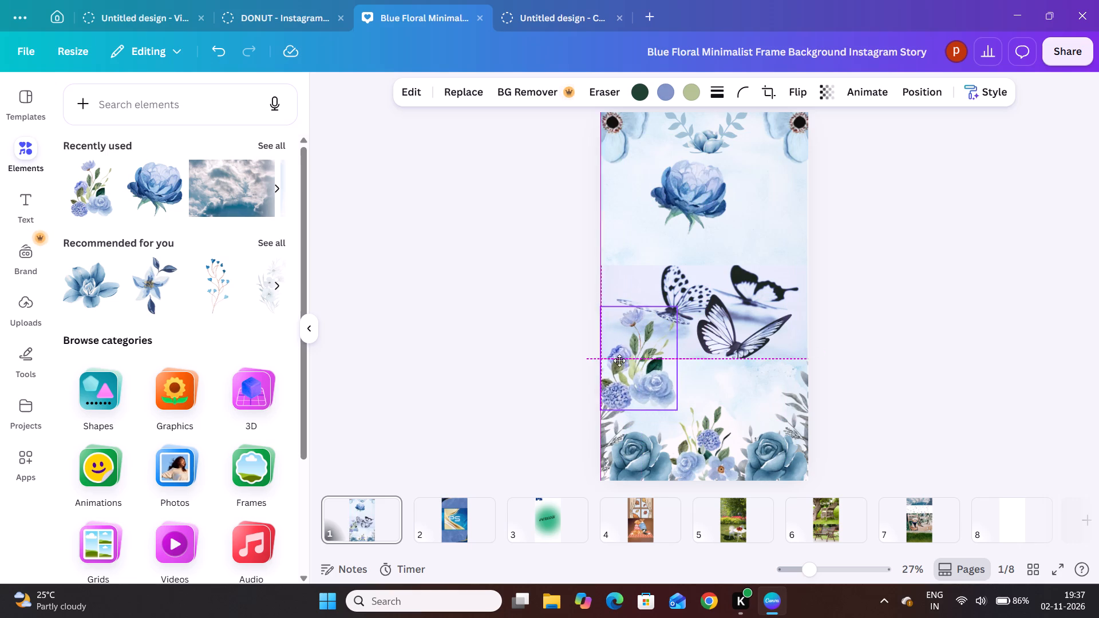
{"action": "left_click_drag", "start_coordinate": [619, 360], "coordinate": [610, 346]}
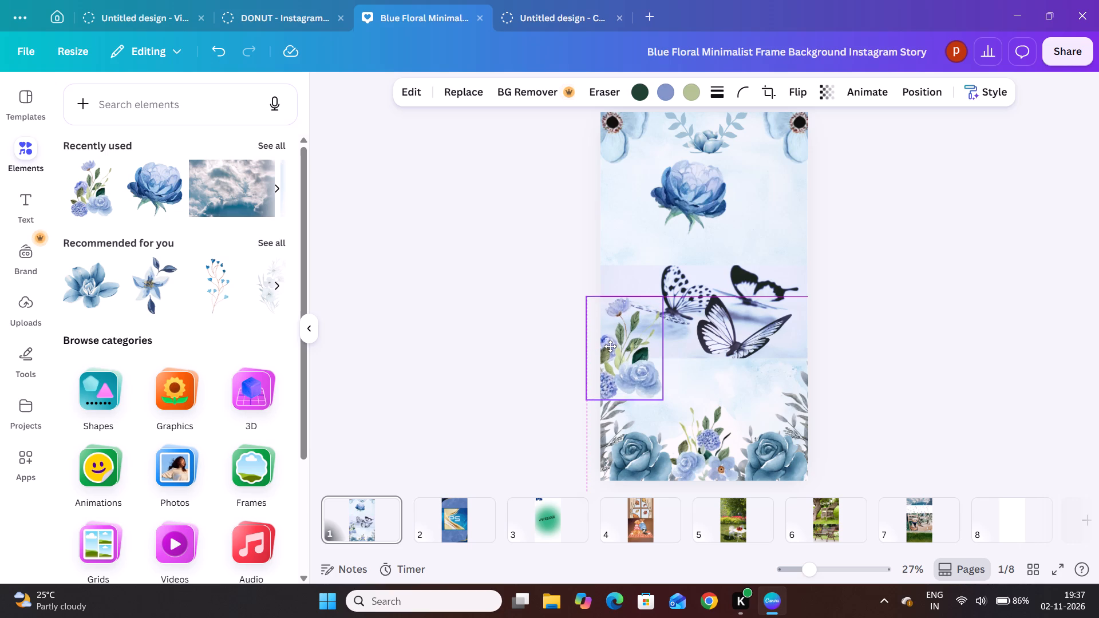
{"action": "left_click_drag", "start_coordinate": [610, 346], "coordinate": [610, 346]}
{"action": "left_click_drag", "start_coordinate": [610, 346], "coordinate": [629, 341]}
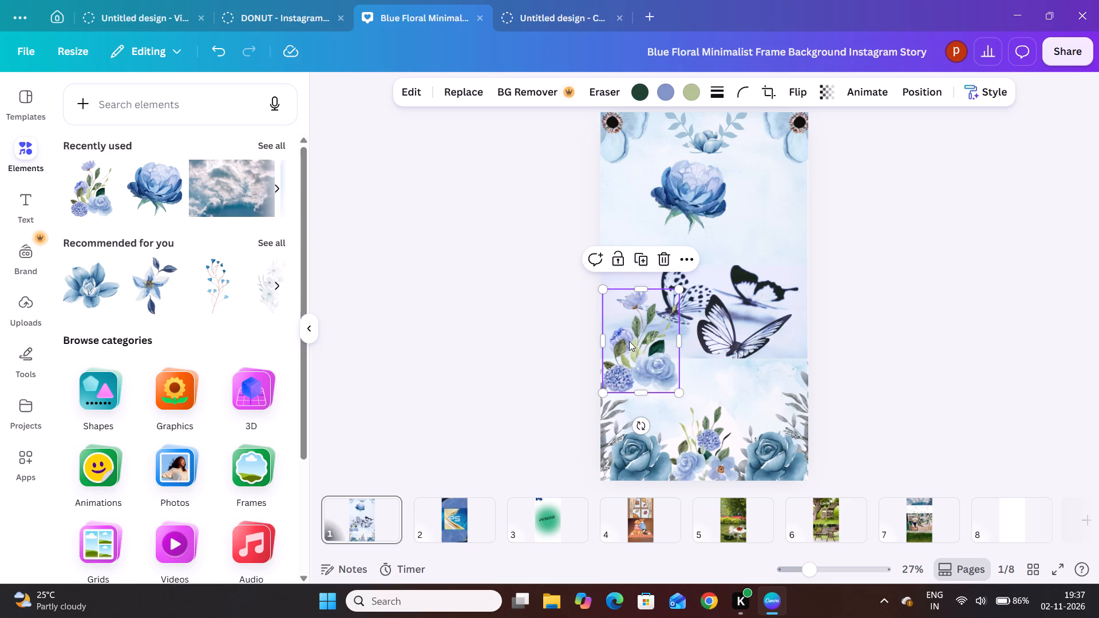
Tilt the floral bouquet slightly clockwise and reposition it slightly lower at the page's left edge, across the butterfly photo's bottom edge.
{"action": "left_click_drag", "start_coordinate": [638, 427], "coordinate": [528, 350]}
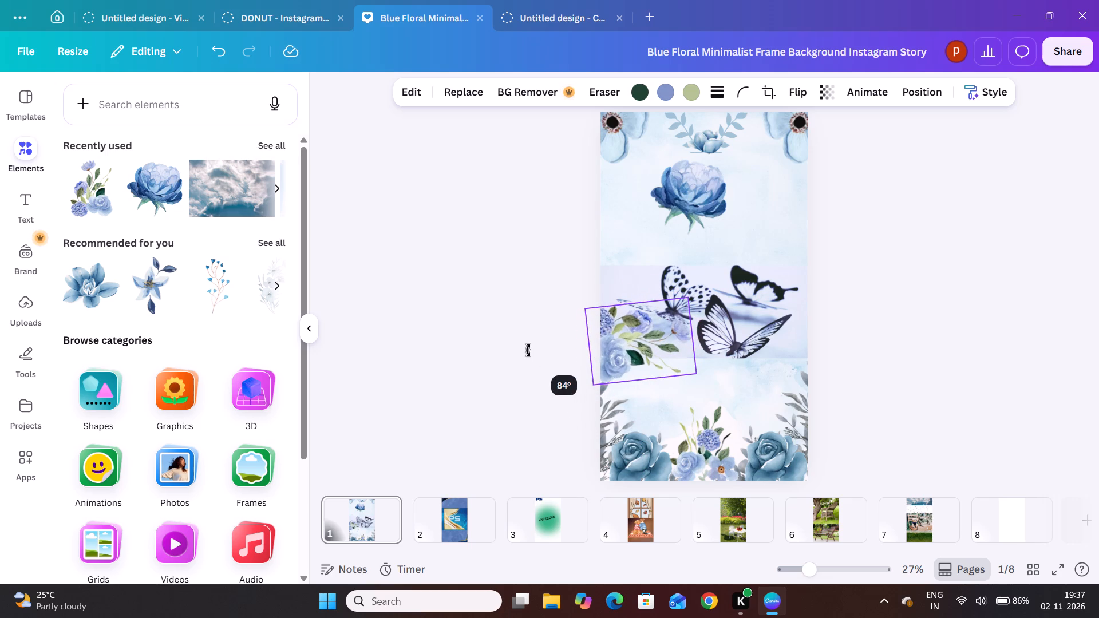
{"action": "left_click_drag", "start_coordinate": [528, 350], "coordinate": [628, 406]}
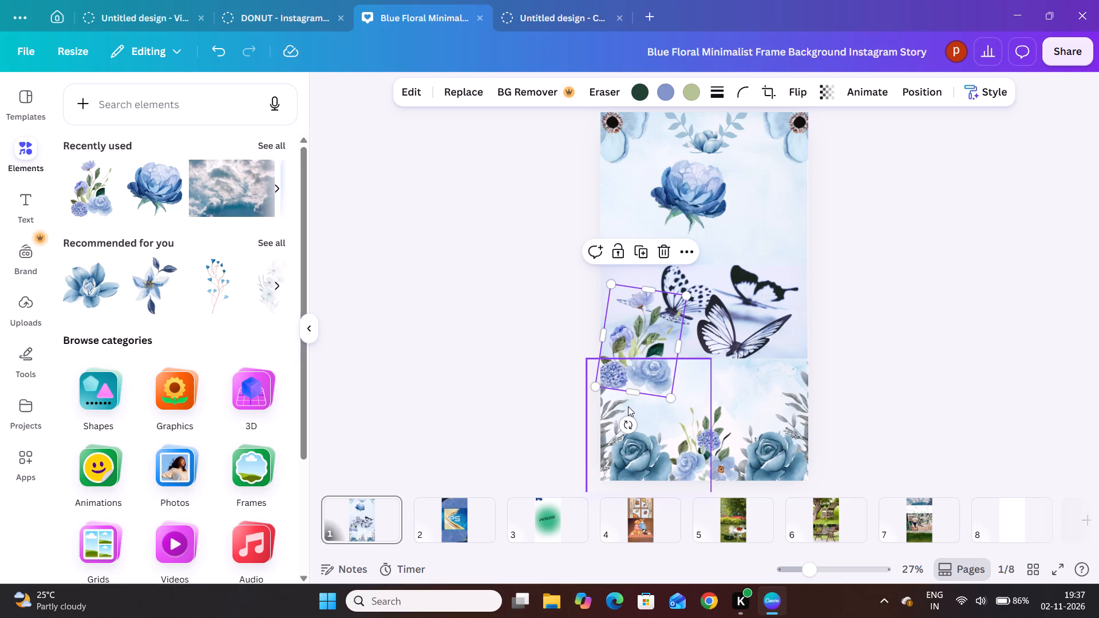
{"action": "left_click_drag", "start_coordinate": [659, 328], "coordinate": [655, 352]}
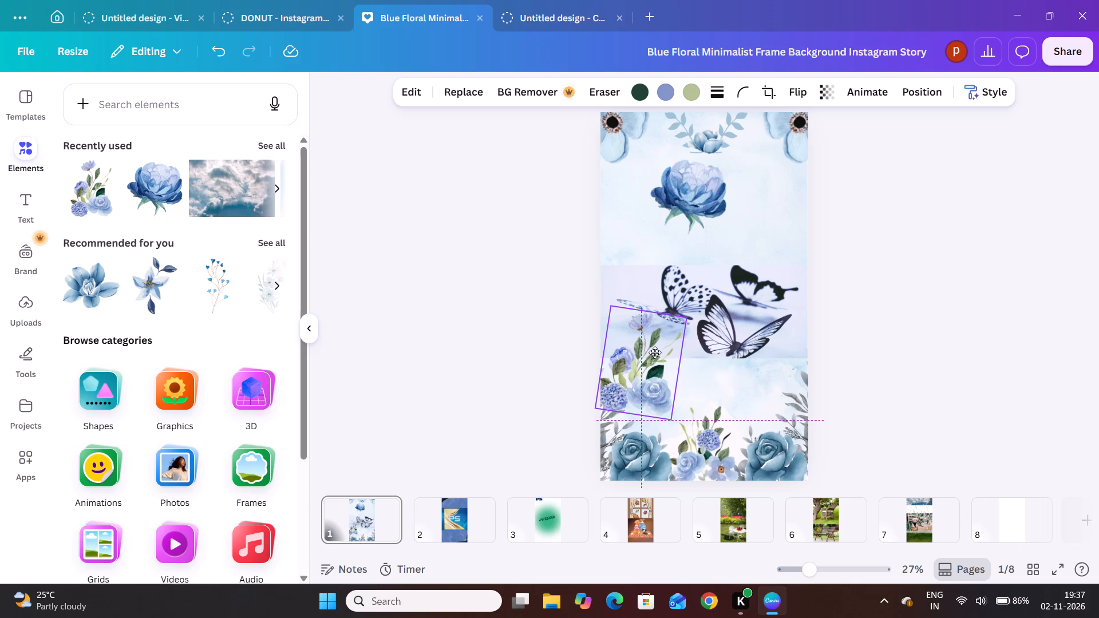
{"action": "left_click_drag", "start_coordinate": [655, 352], "coordinate": [653, 343]}
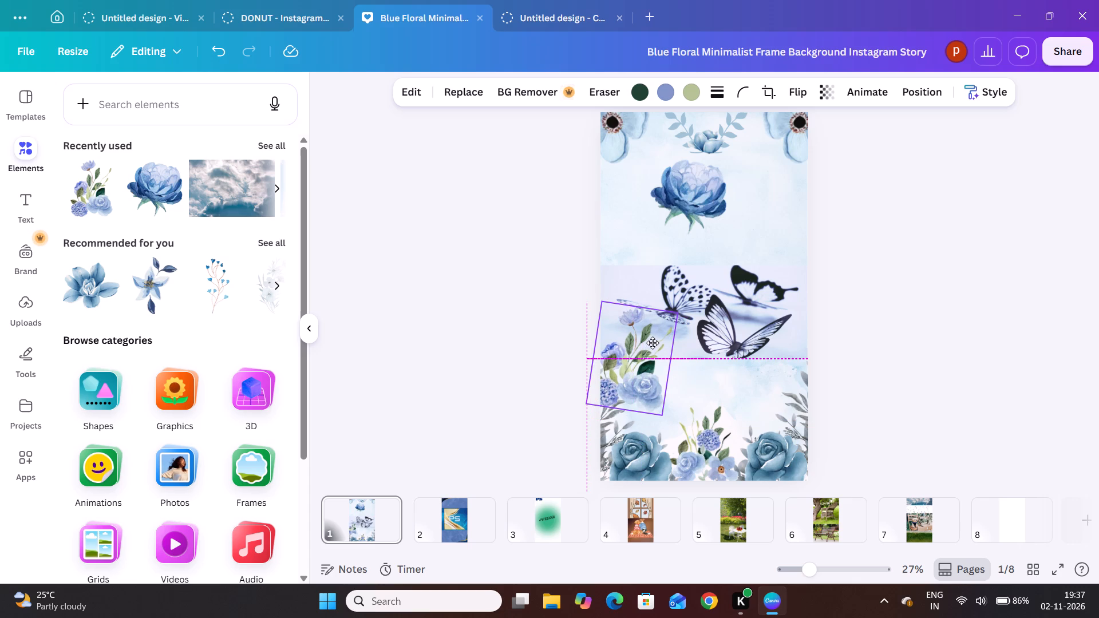
{"action": "left_click_drag", "start_coordinate": [653, 343], "coordinate": [664, 332]}
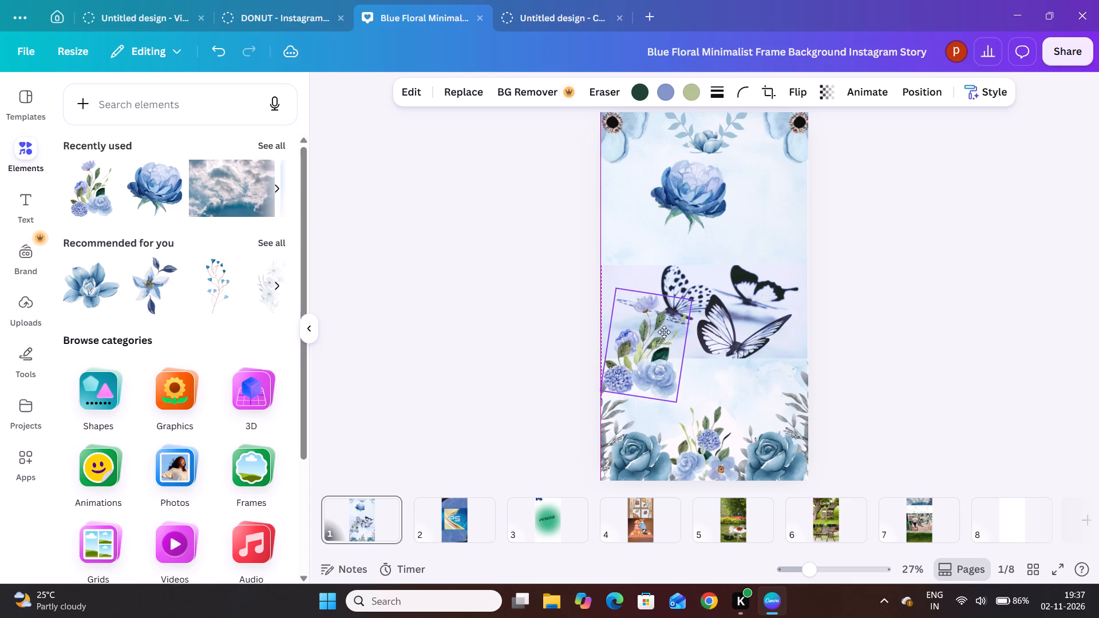
{"action": "left_click_drag", "start_coordinate": [664, 332], "coordinate": [661, 340]}
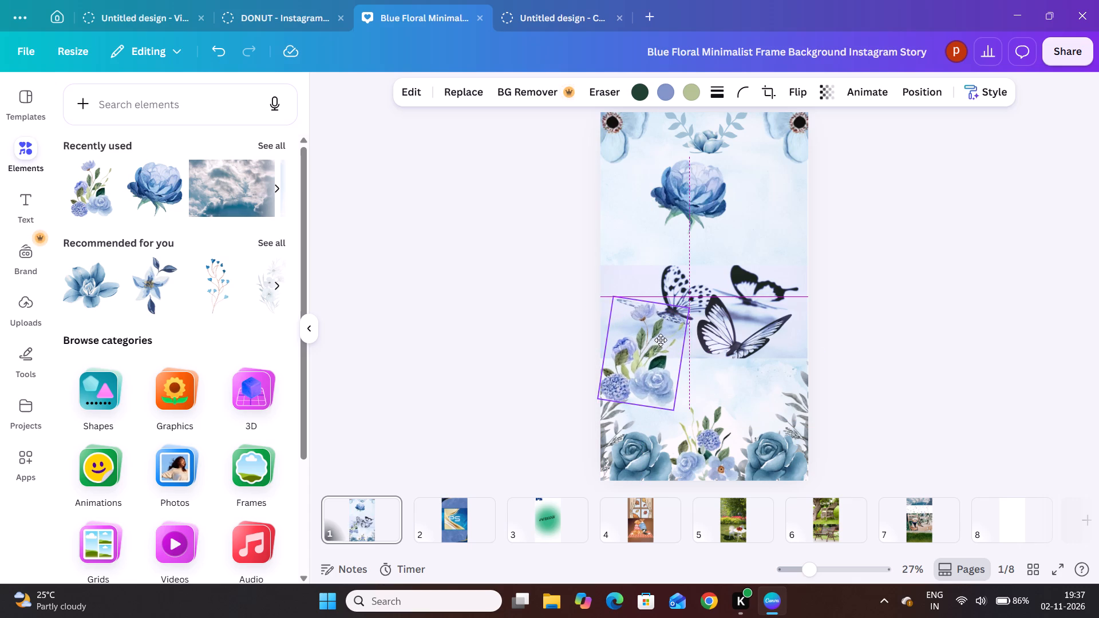
{"action": "left_click_drag", "start_coordinate": [661, 340], "coordinate": [660, 338]}
{"action": "left_click", "coordinate": [479, 364]}
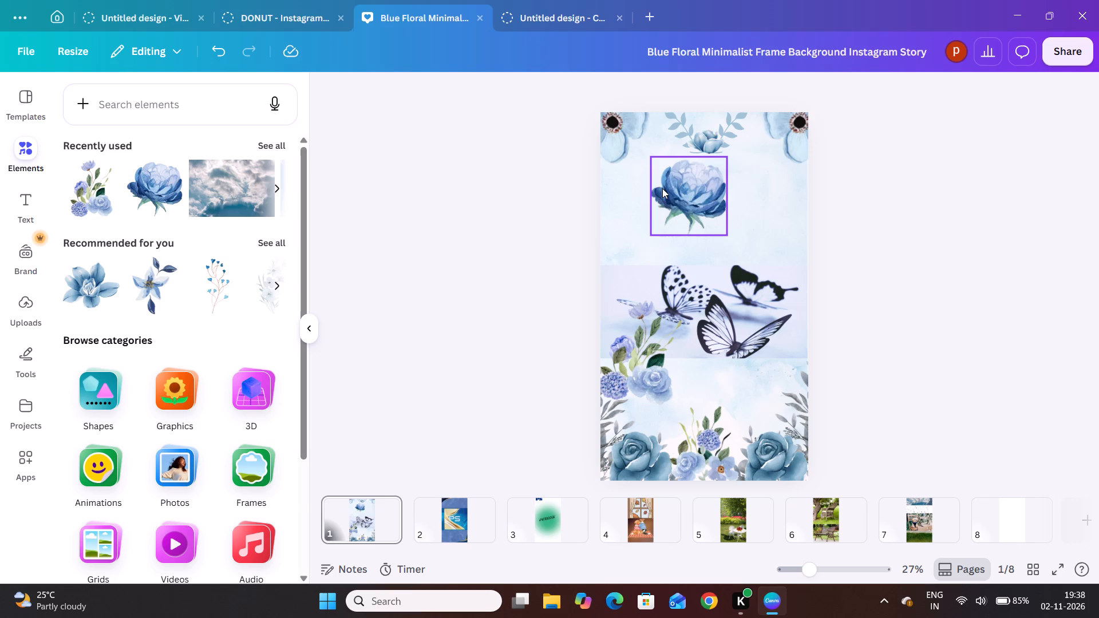
Move the blue peony to the page's lower right, directly below the butterfly photo and above the right-hand rose.
{"action": "left_click_drag", "start_coordinate": [662, 188], "coordinate": [730, 387]}
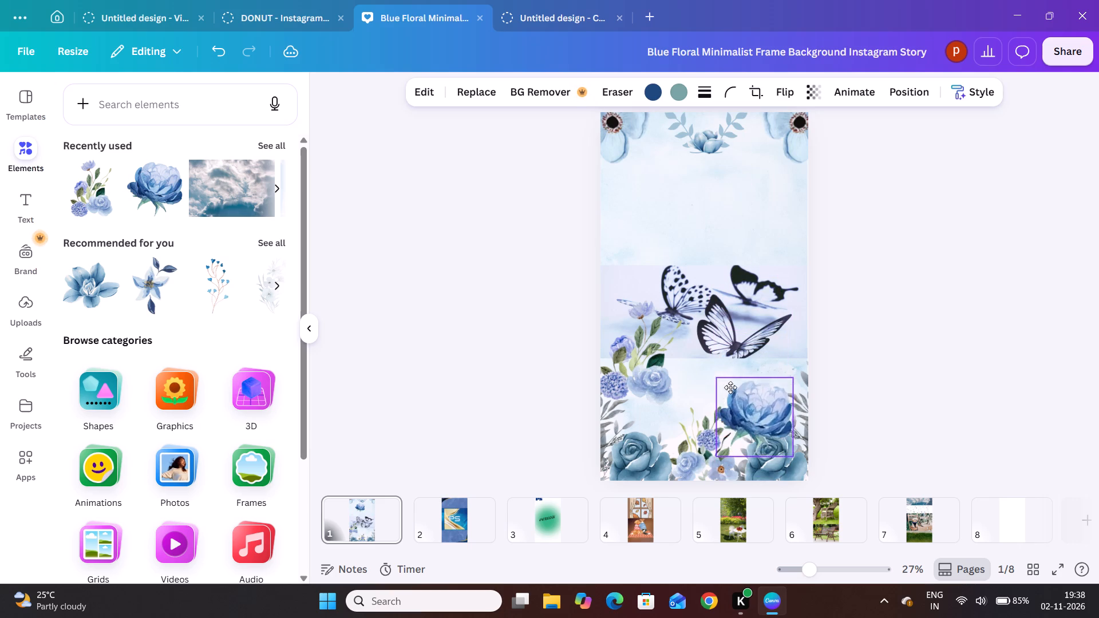
{"action": "left_click_drag", "start_coordinate": [730, 387], "coordinate": [728, 389]}
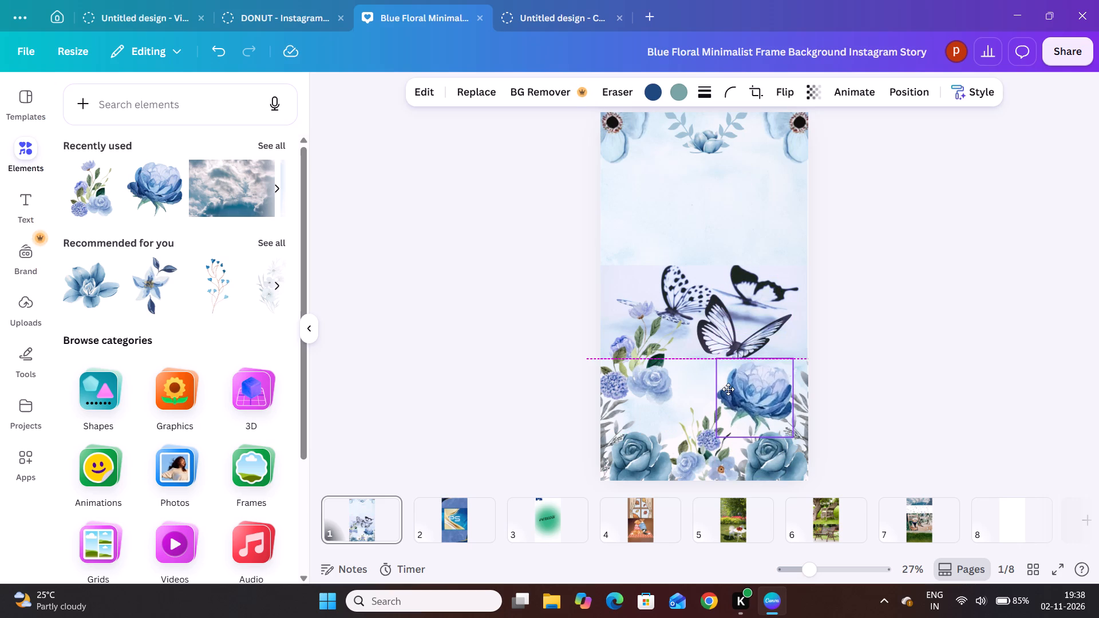
{"action": "left_click_drag", "start_coordinate": [728, 389], "coordinate": [729, 388]}
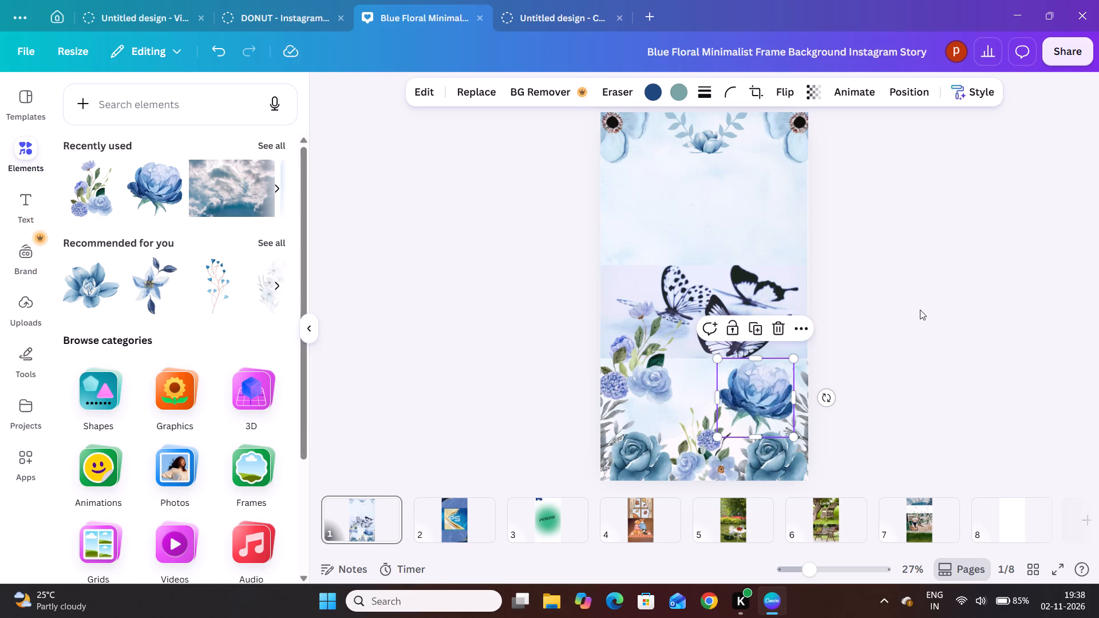
{"action": "left_click", "coordinate": [920, 310]}
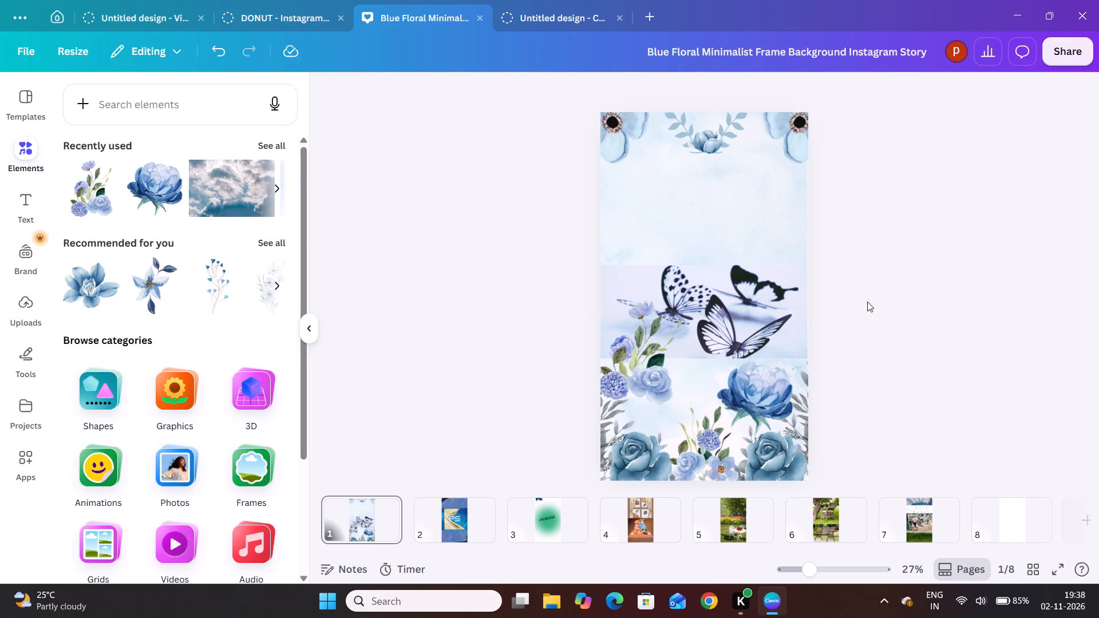
{"action": "left_click", "coordinate": [867, 302]}
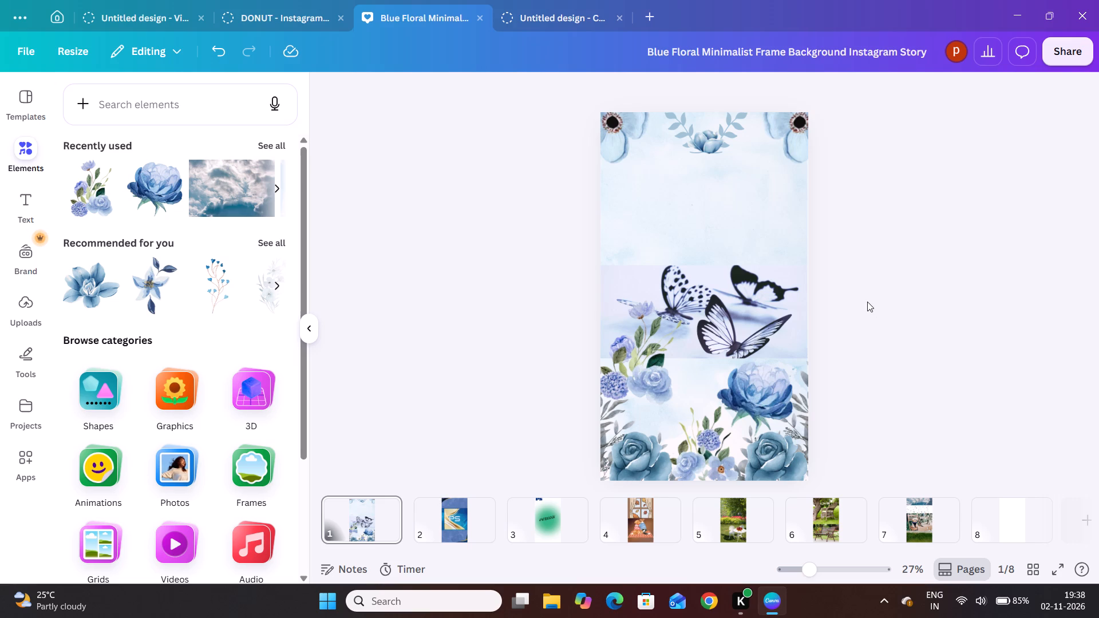
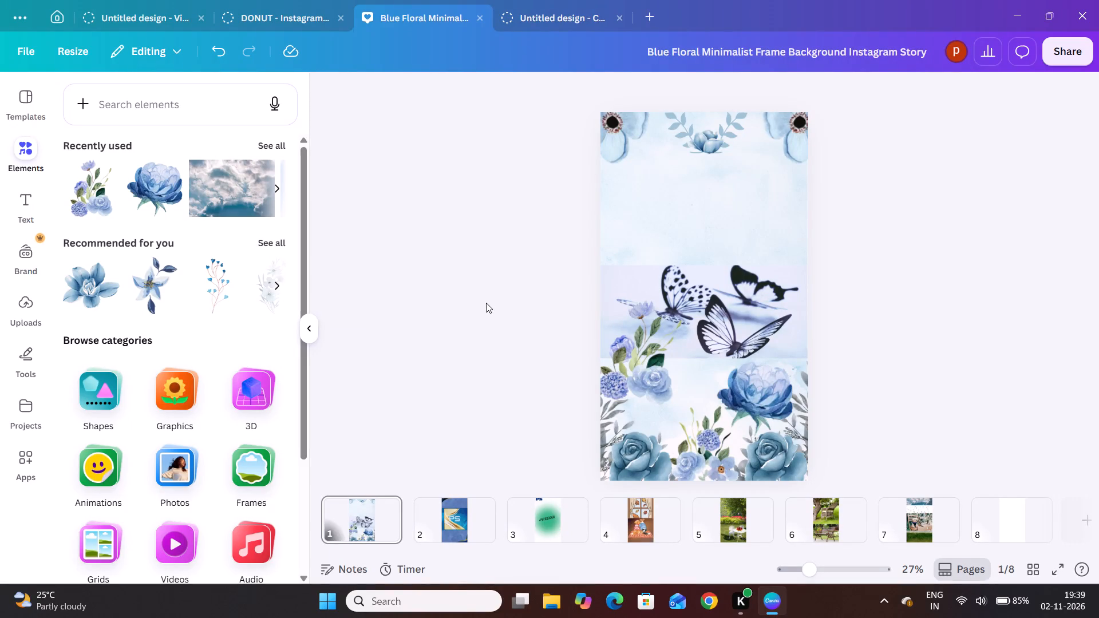
Save the Instagram story design.
{"action": "left_click", "coordinate": [513, 249]}
{"action": "left_click", "coordinate": [26, 53]}
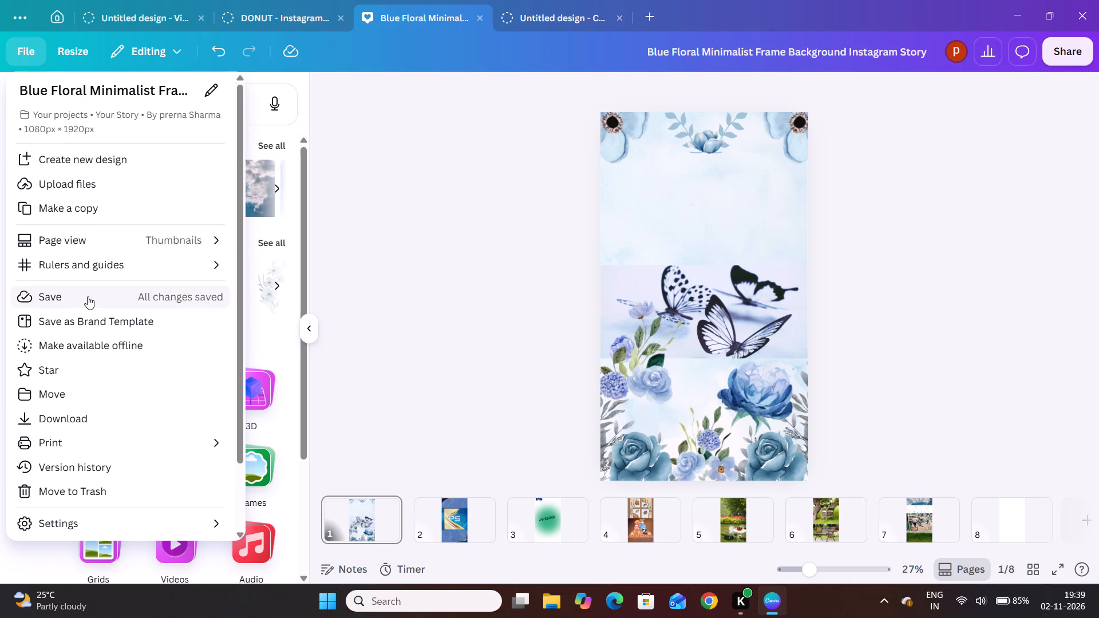
{"action": "left_click", "coordinate": [88, 296]}
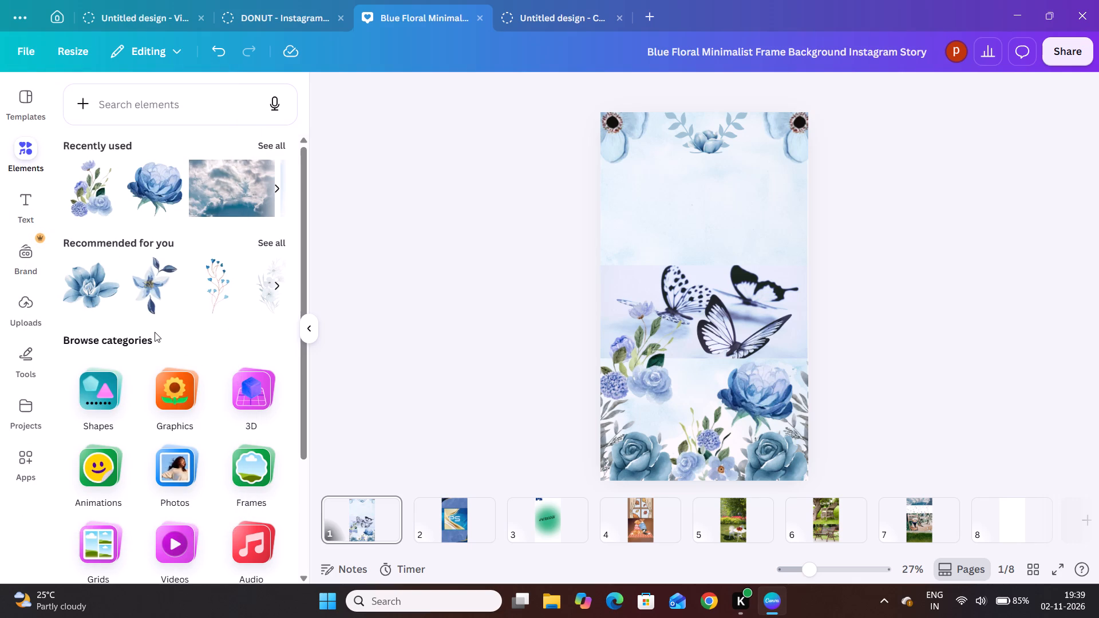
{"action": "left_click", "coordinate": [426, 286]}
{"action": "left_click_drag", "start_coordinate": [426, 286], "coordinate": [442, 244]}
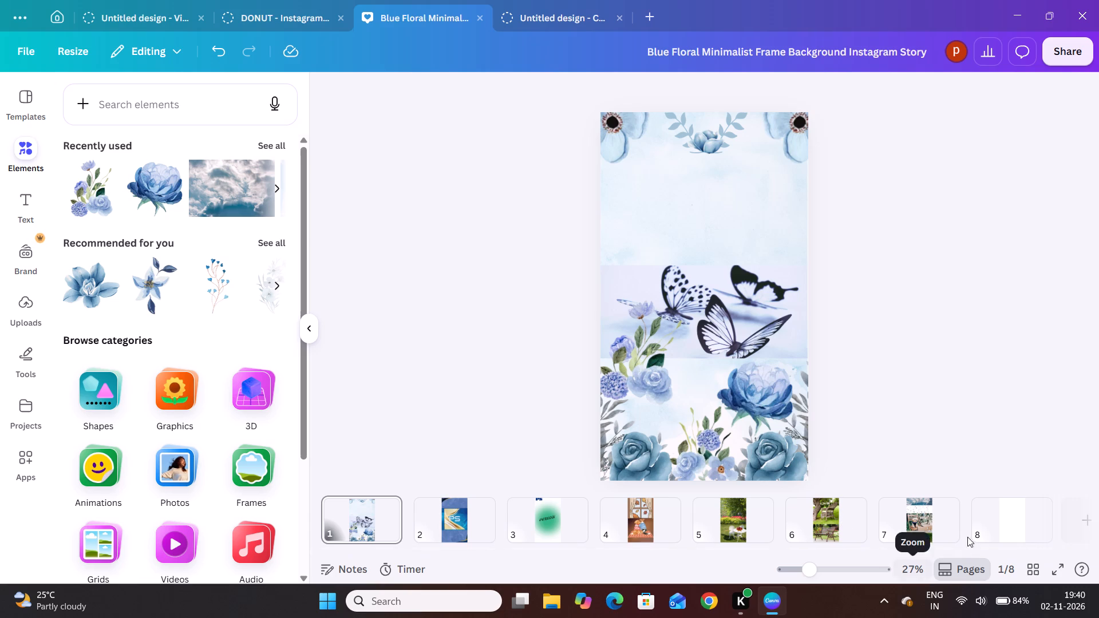
Go to the blank page 8 and search the elements library for "brown background".
{"action": "left_click", "coordinate": [1002, 520]}
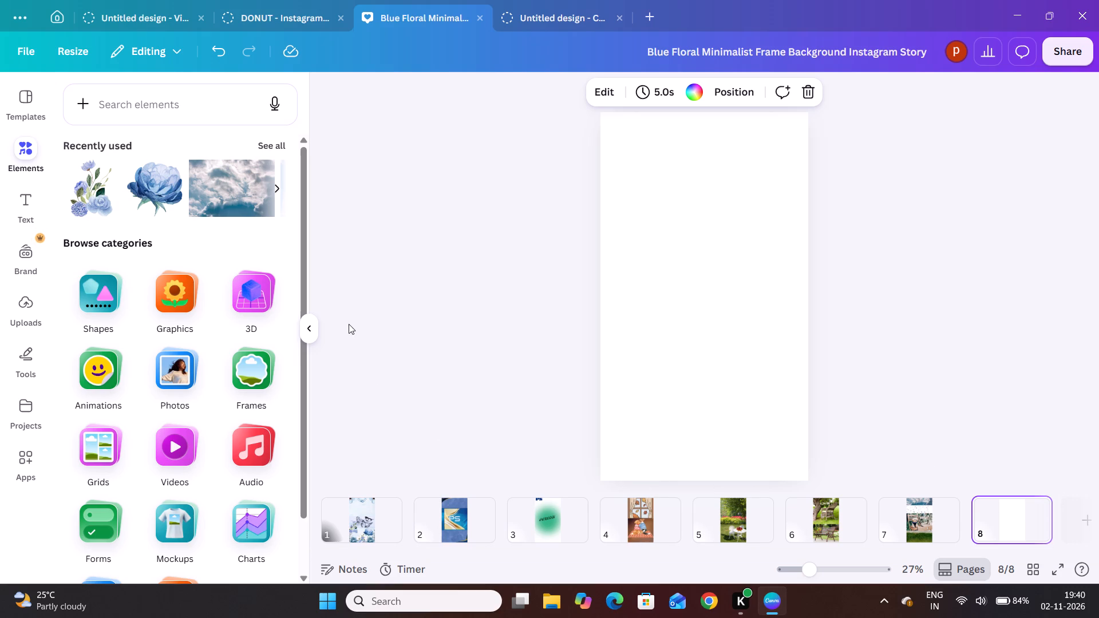
{"action": "left_click", "coordinate": [105, 105]}
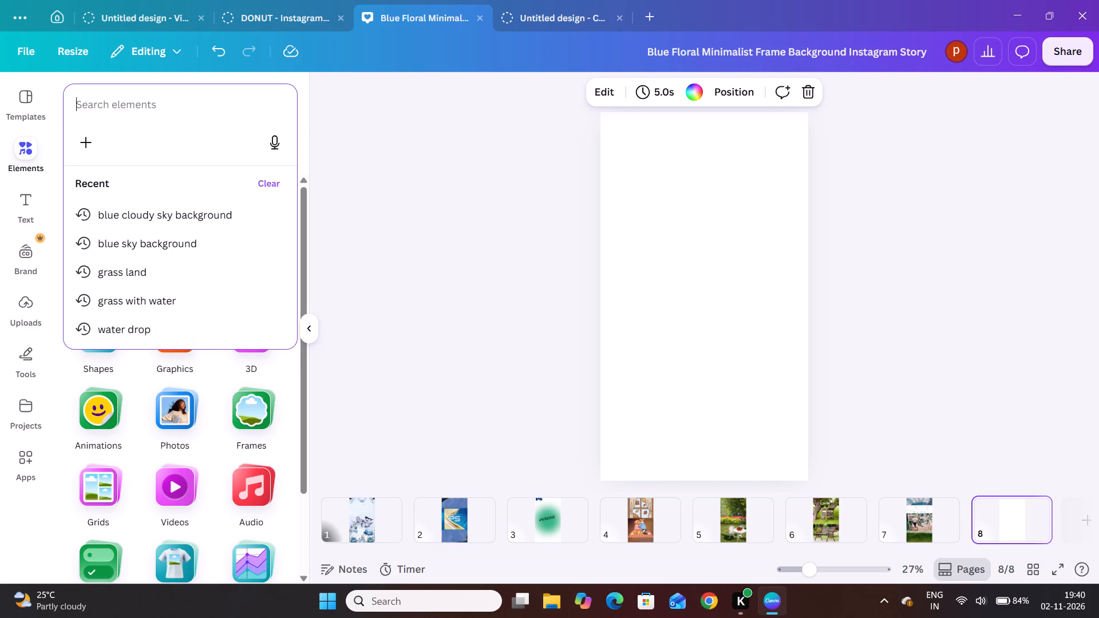
{"action": "key", "text": "b"}
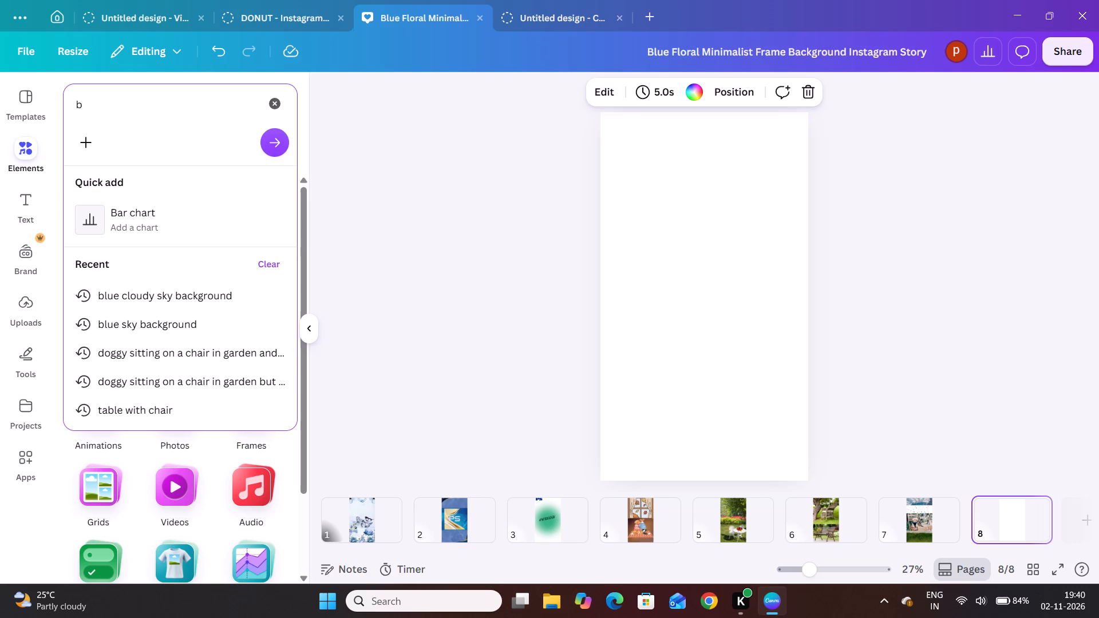
{"action": "type", "text": "roun"}
{"action": "key", "text": "space"}
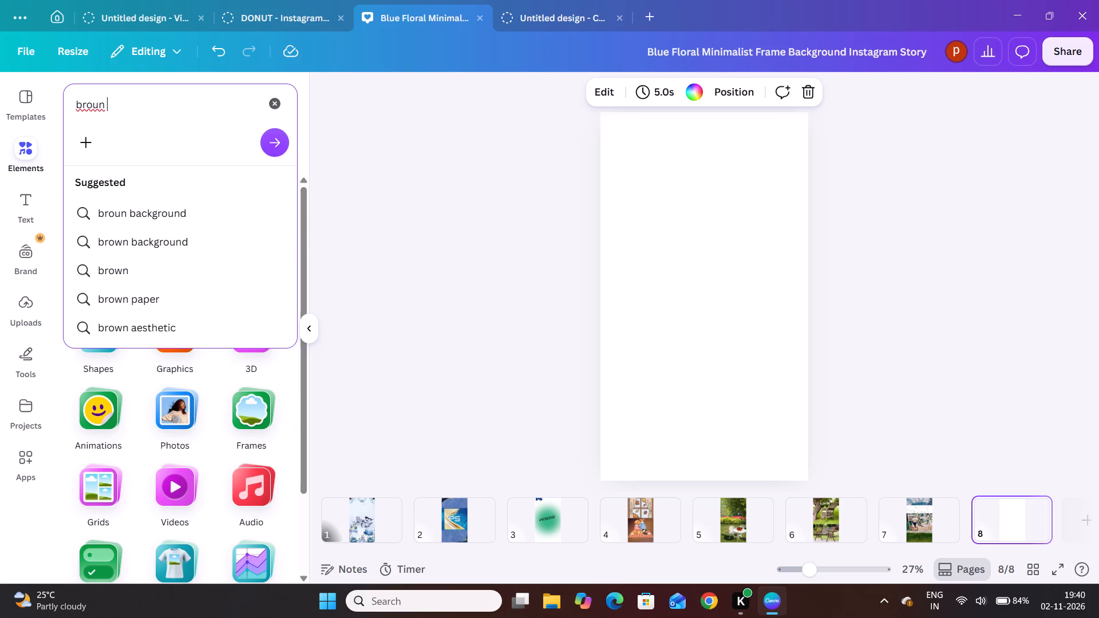
{"action": "type", "text": "backgroun"}
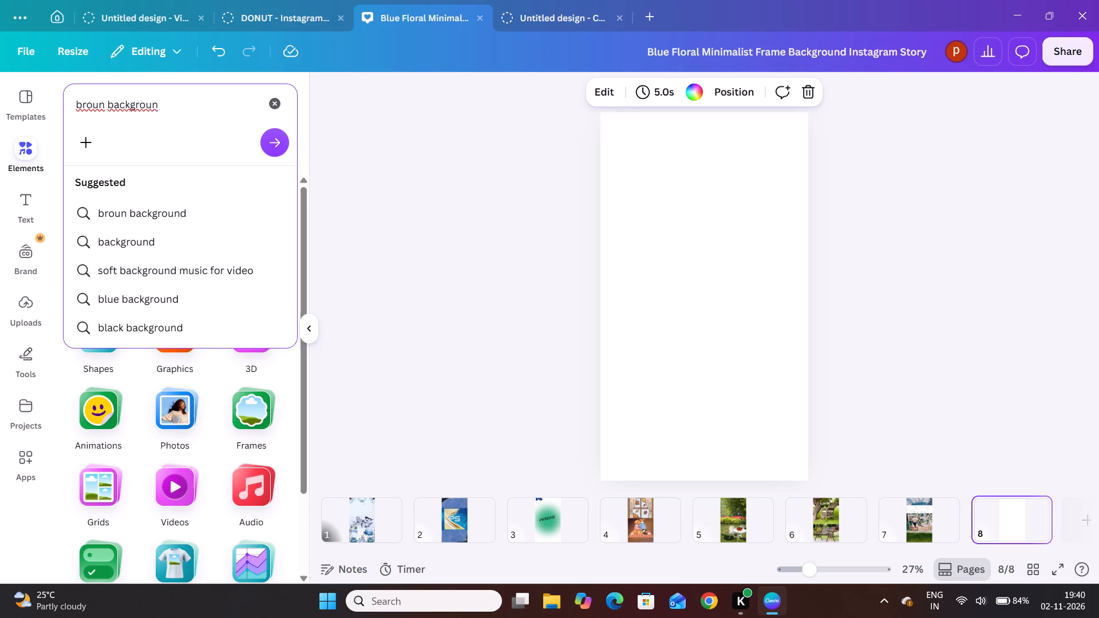
{"action": "left_click", "coordinate": [97, 105]}
{"action": "key", "text": "BackSpace"}
{"action": "key", "text": "w"}
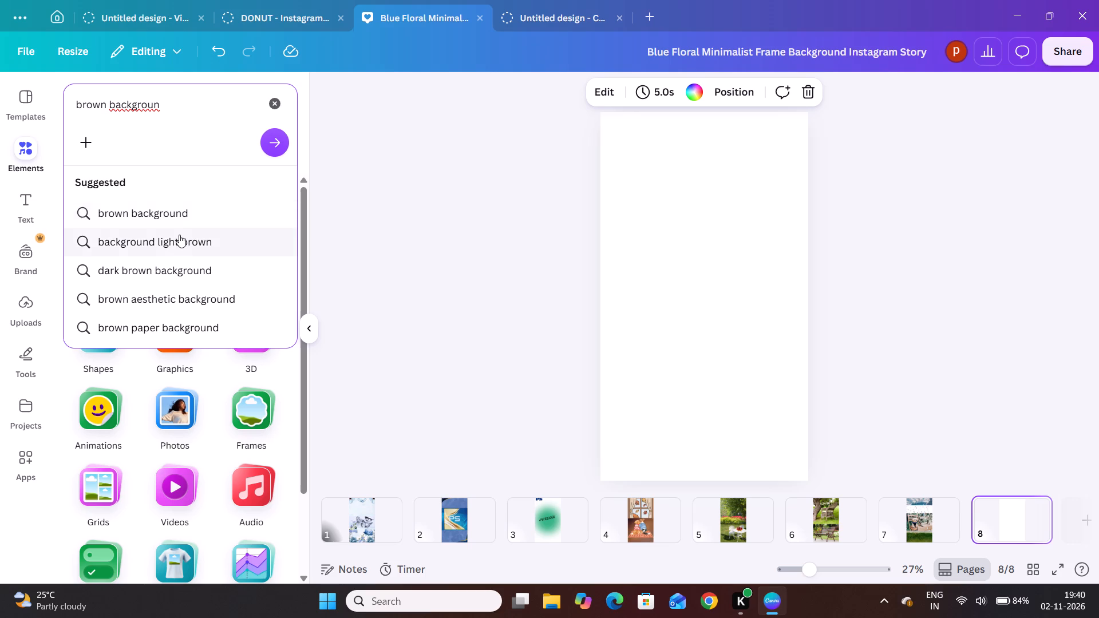
{"action": "left_click", "coordinate": [180, 216]}
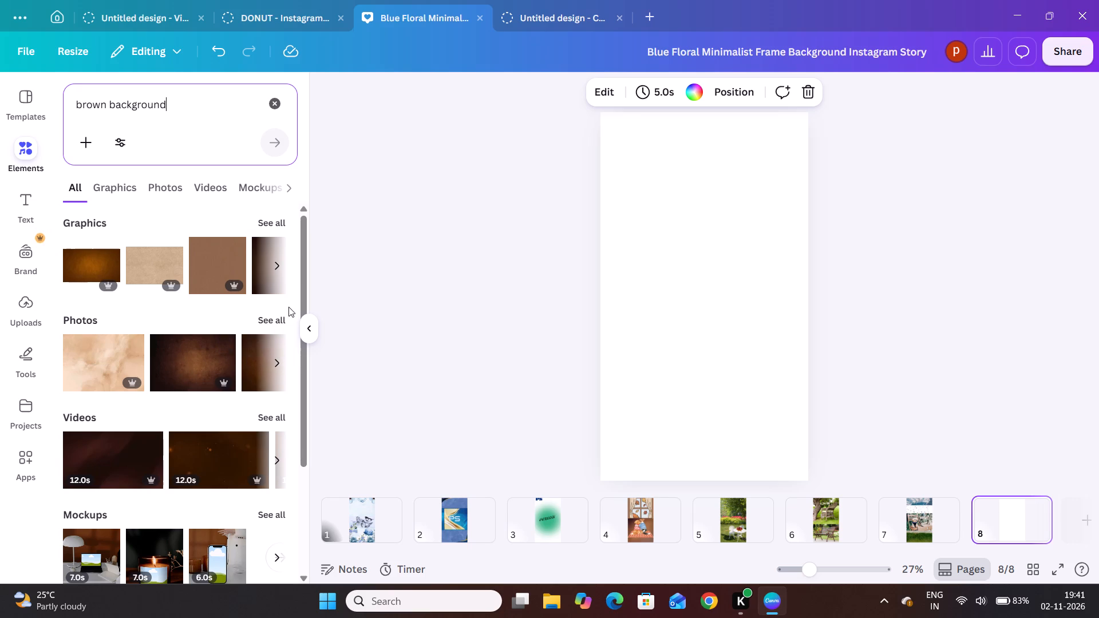
Browse the brown background results and add the free vertical brown graphic with rough, torn-looking edges to page 8.
{"action": "left_click", "coordinate": [277, 363]}
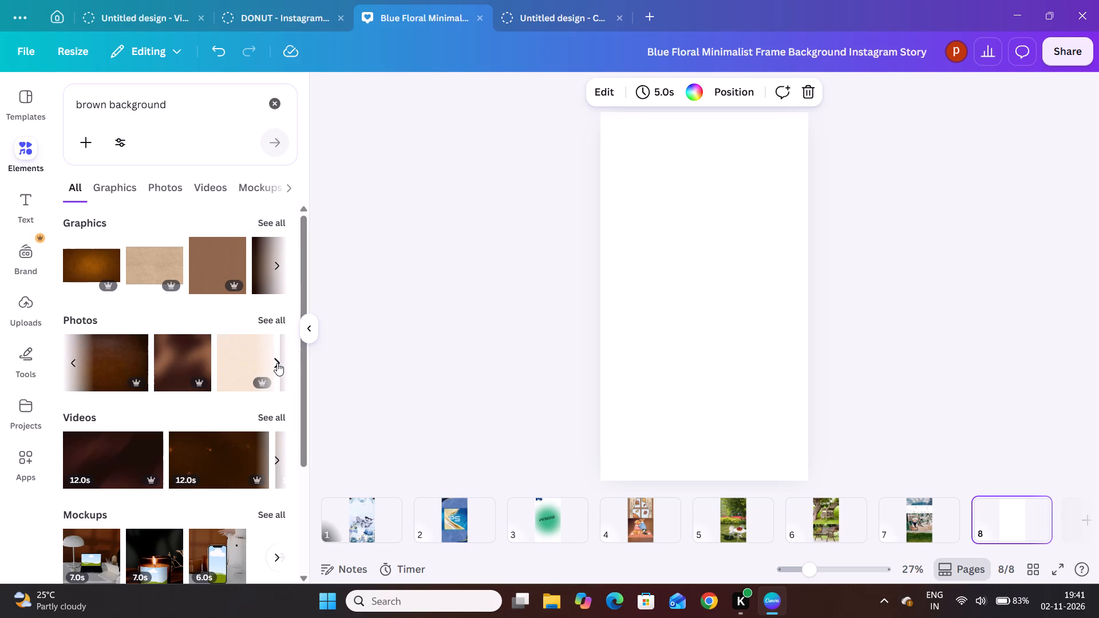
{"action": "left_click", "coordinate": [277, 363]}
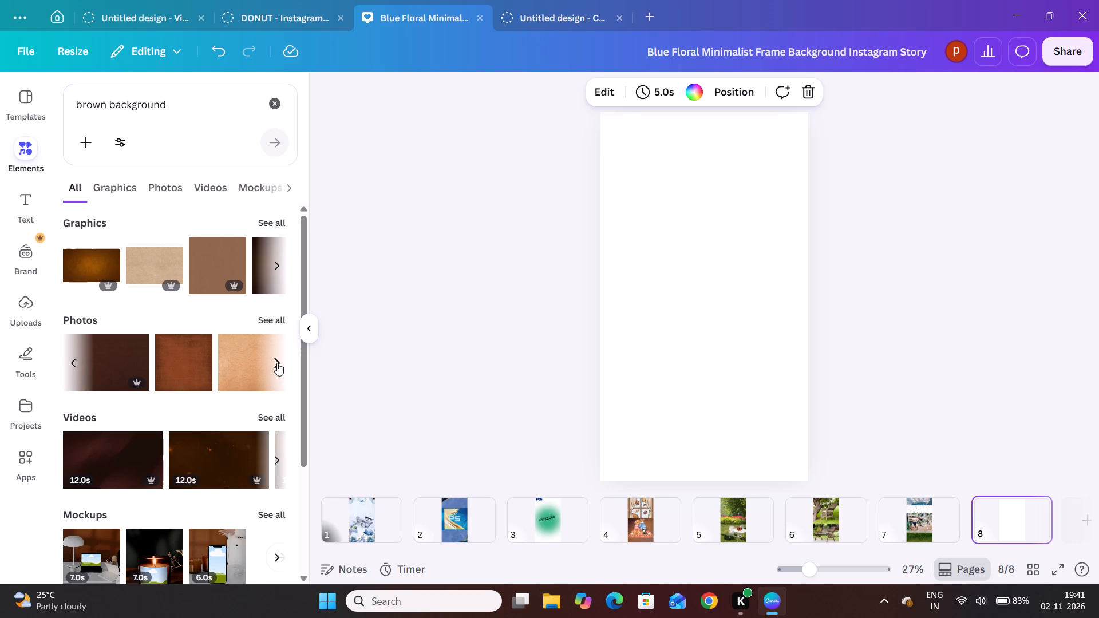
{"action": "left_click", "coordinate": [276, 263]}
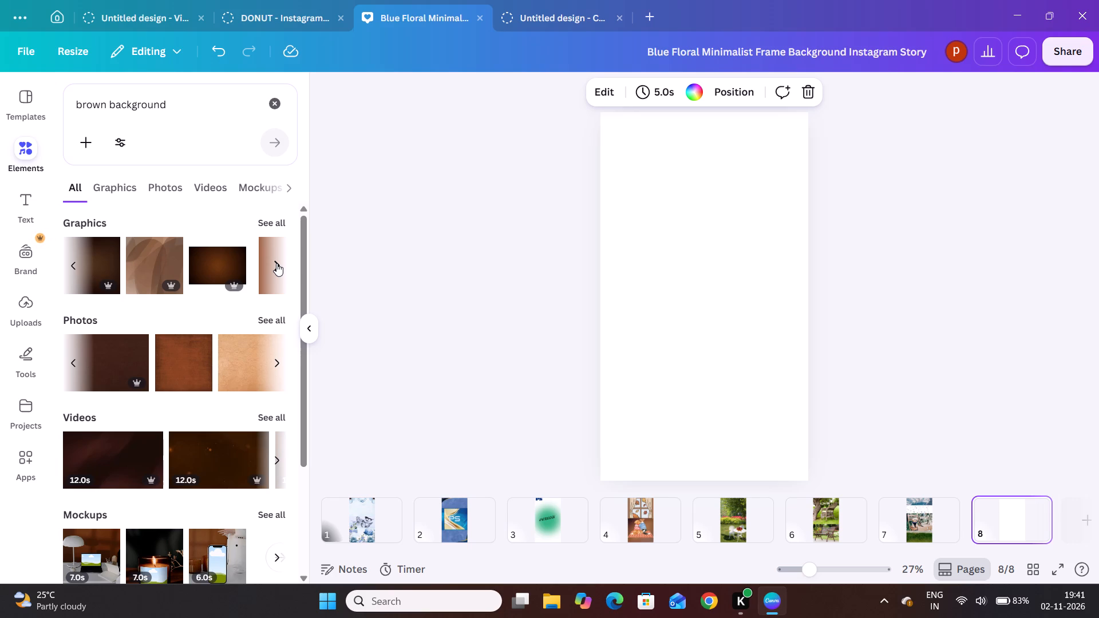
{"action": "left_click", "coordinate": [276, 263]}
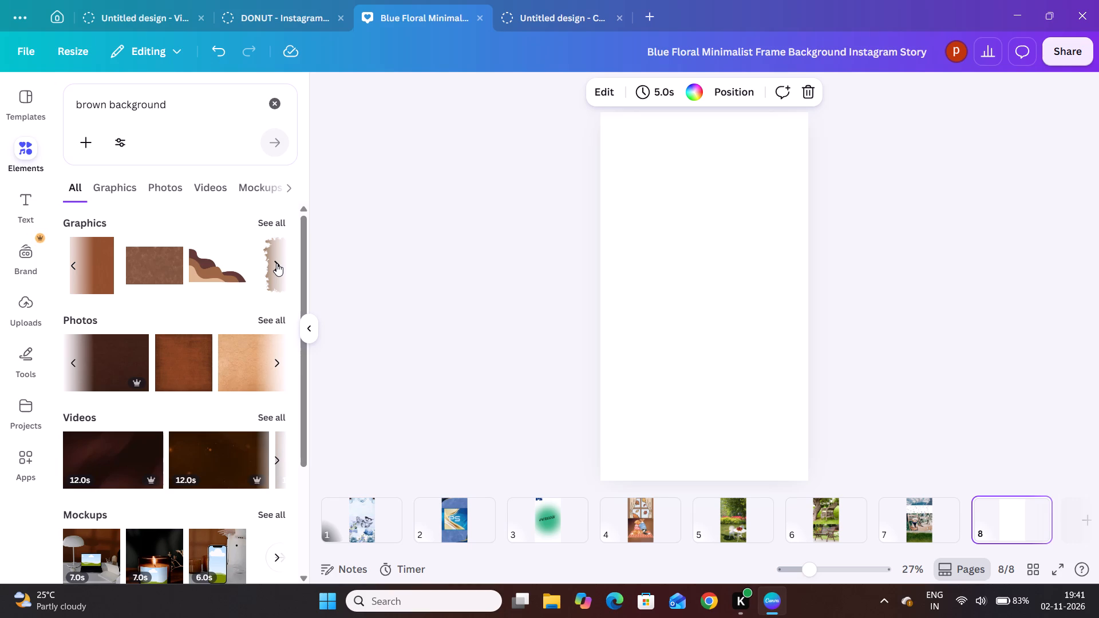
{"action": "left_click", "coordinate": [276, 263]}
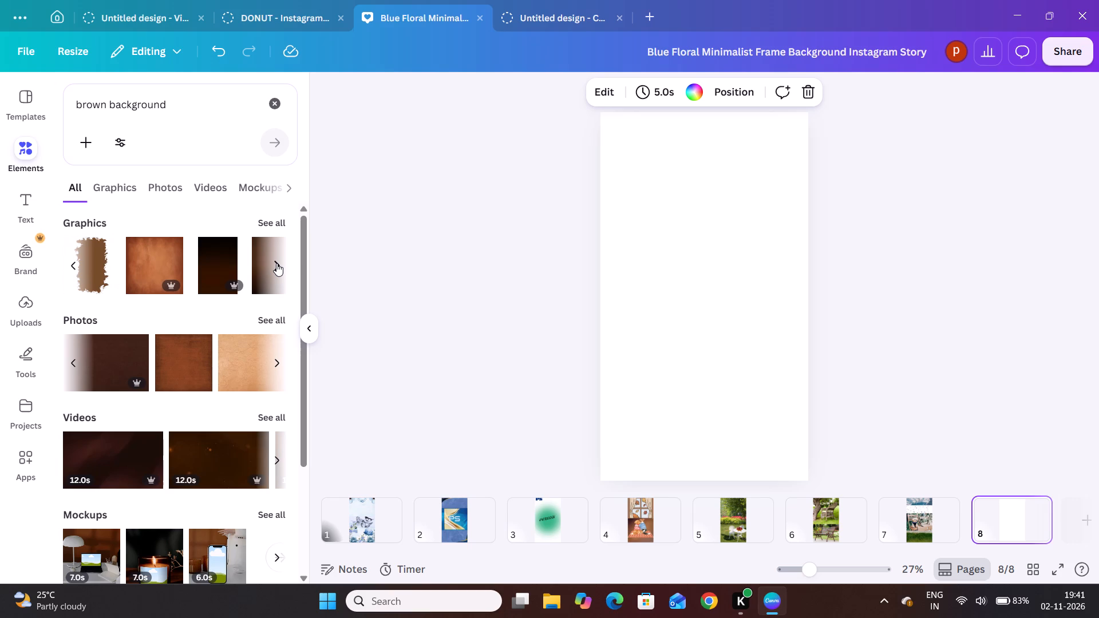
{"action": "left_click", "coordinate": [101, 255]}
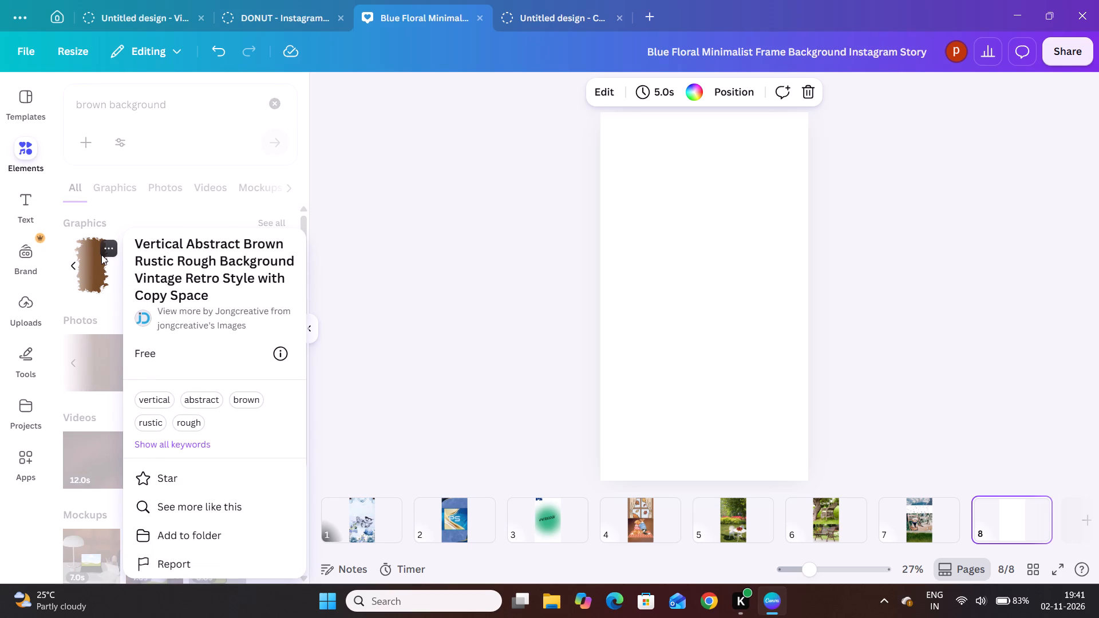
{"action": "left_click", "coordinate": [81, 279]}
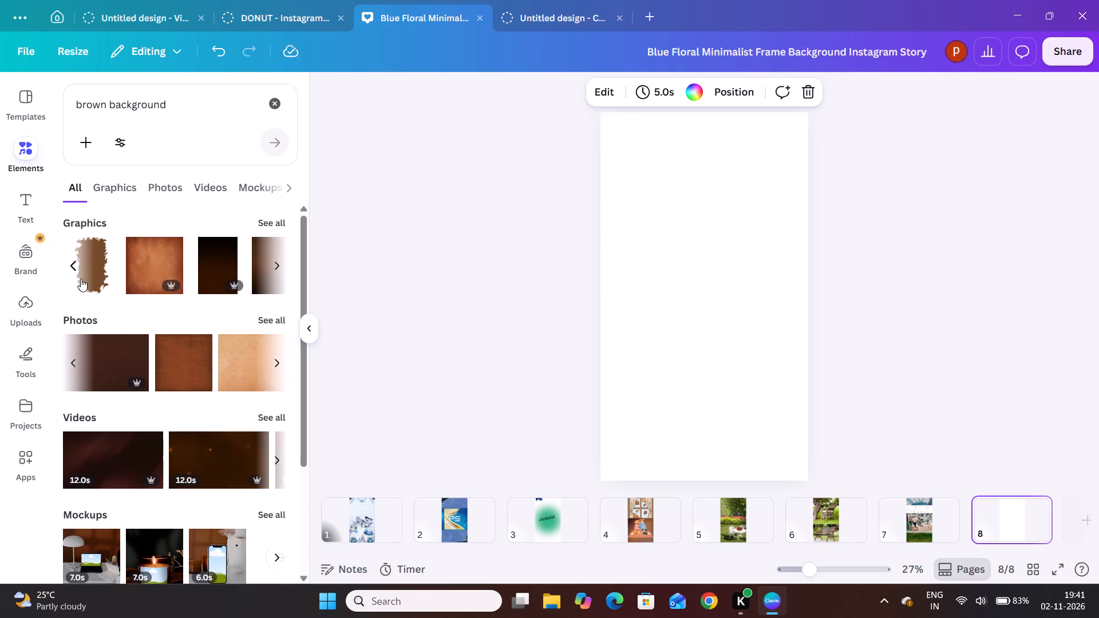
{"action": "left_click", "coordinate": [91, 263]}
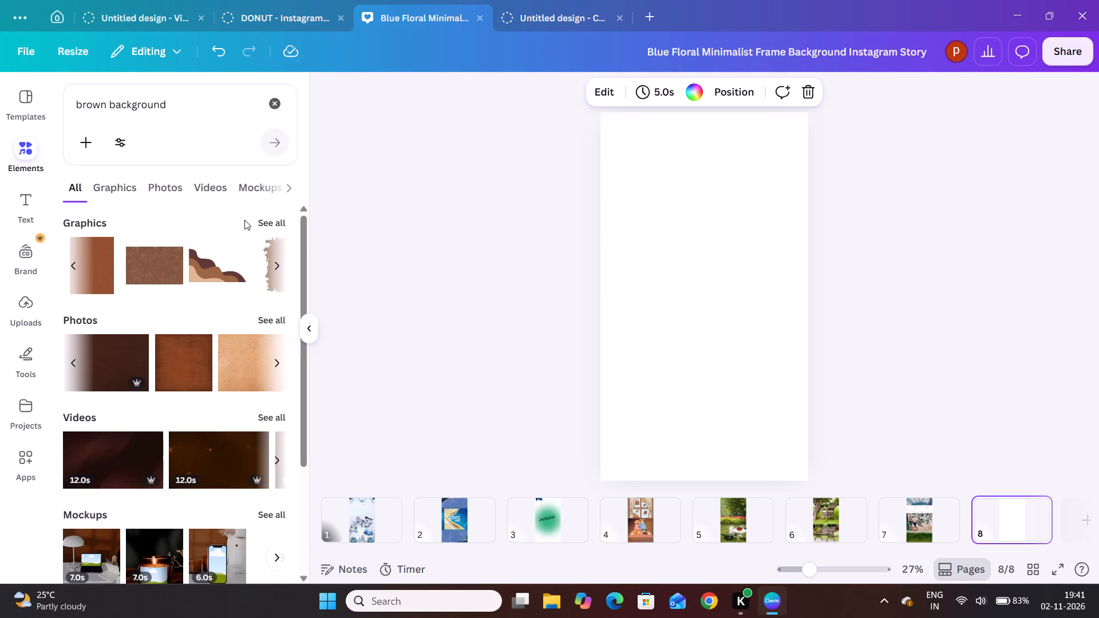
{"action": "left_click", "coordinate": [269, 225]}
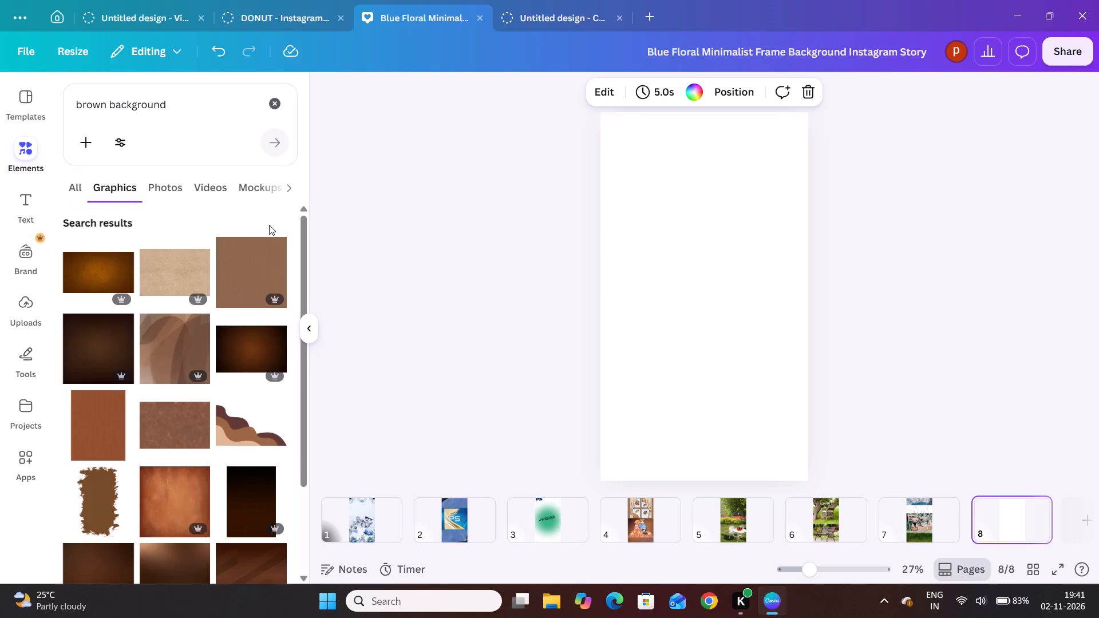
{"action": "left_click", "coordinate": [87, 509]}
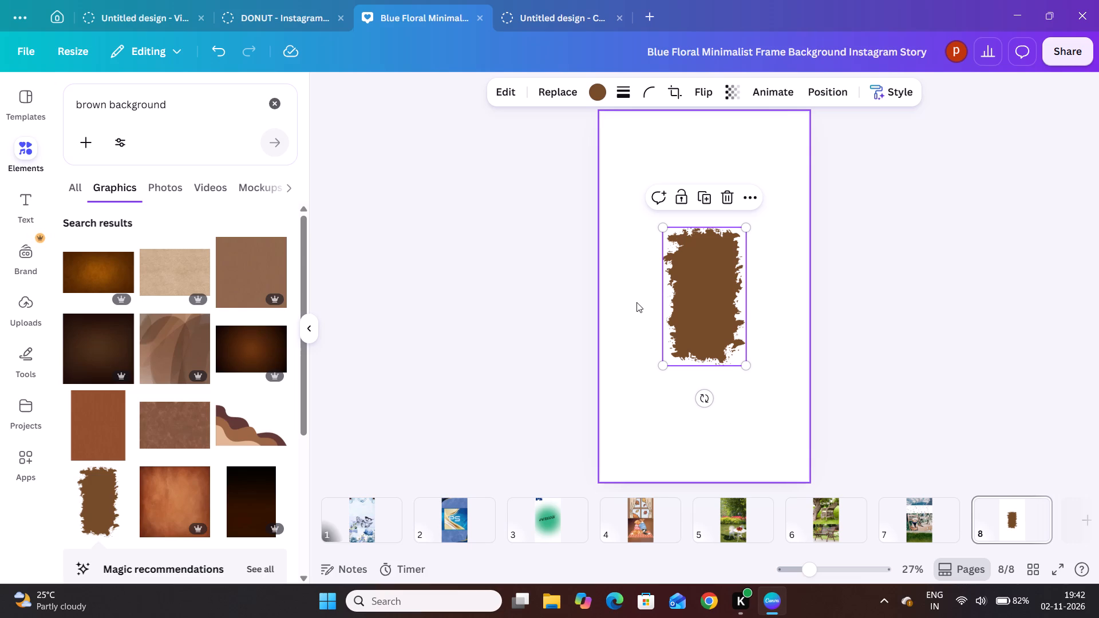
Enlarge and reposition the rough-edged brown graphic until it covers page 8 from top to bottom and across its full width.
{"action": "left_click_drag", "start_coordinate": [663, 224], "coordinate": [623, 128]}
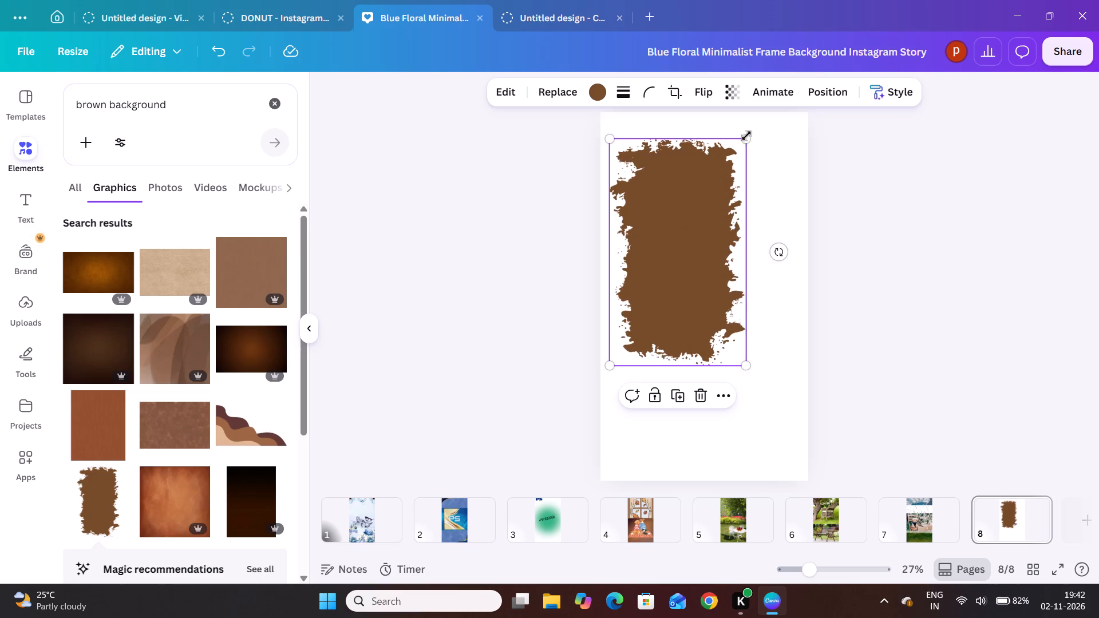
{"action": "left_click_drag", "start_coordinate": [746, 136], "coordinate": [789, 134]}
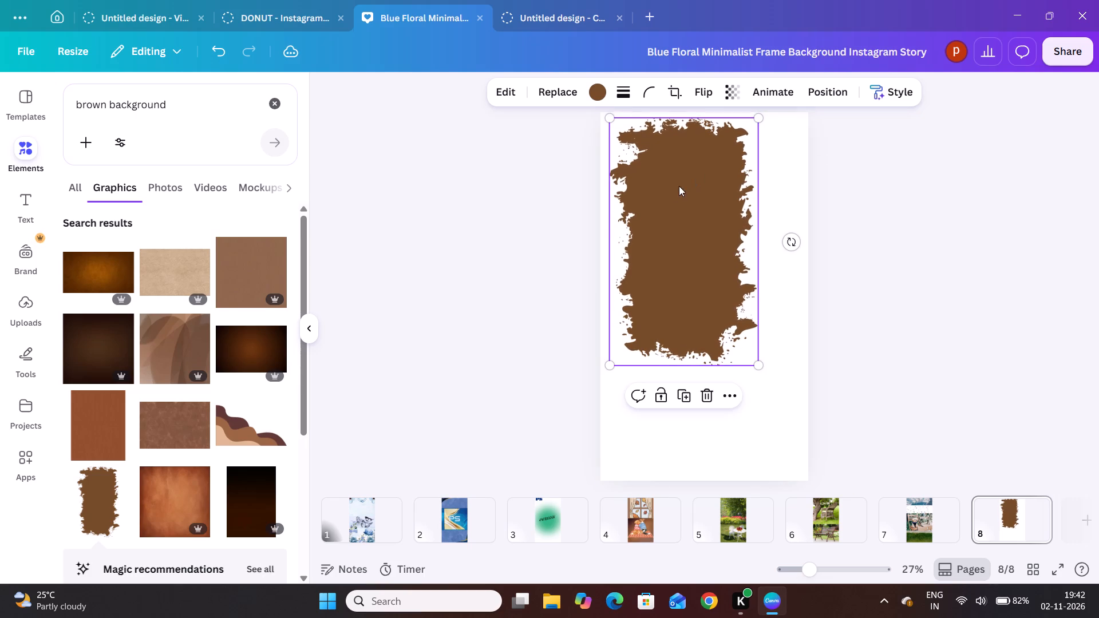
{"action": "left_click_drag", "start_coordinate": [674, 193], "coordinate": [685, 248]}
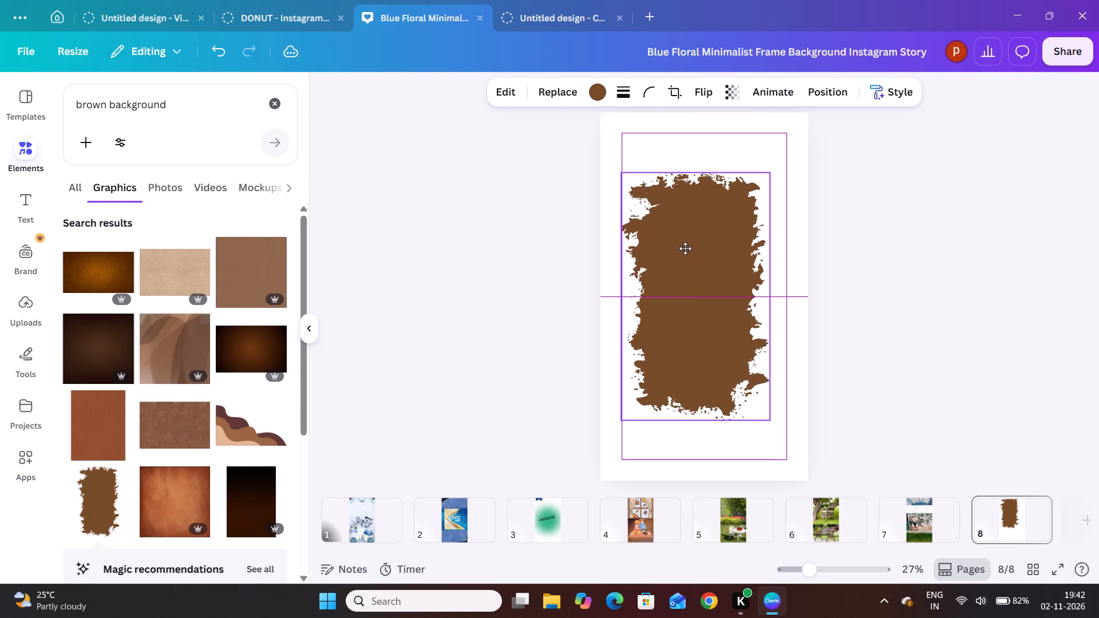
{"action": "left_click_drag", "start_coordinate": [685, 248], "coordinate": [694, 245]}
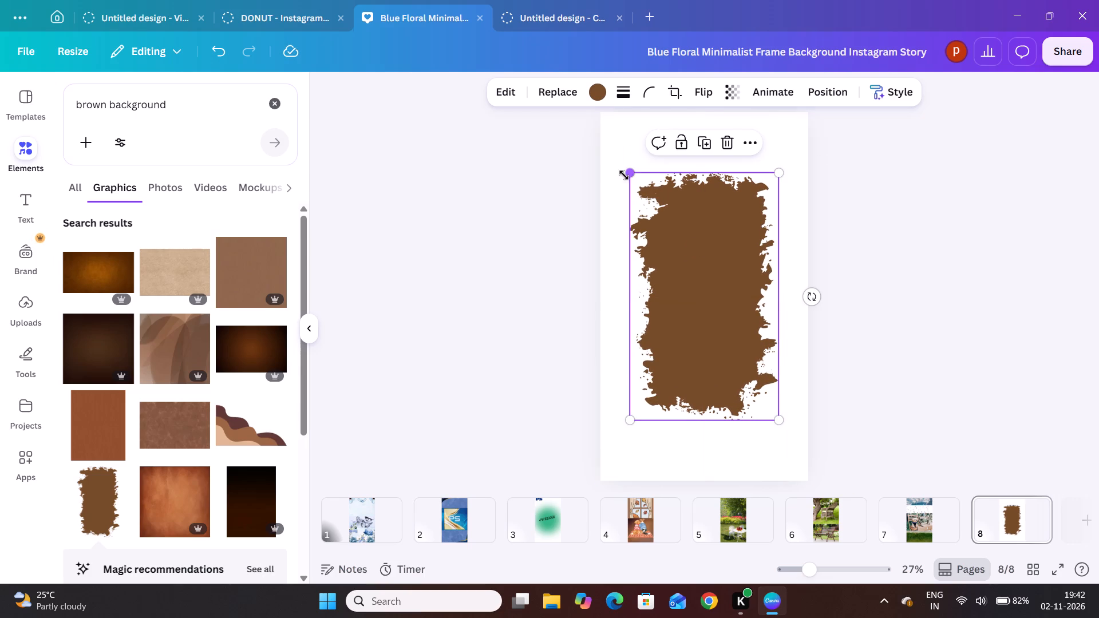
{"action": "left_click_drag", "start_coordinate": [629, 169], "coordinate": [607, 133]}
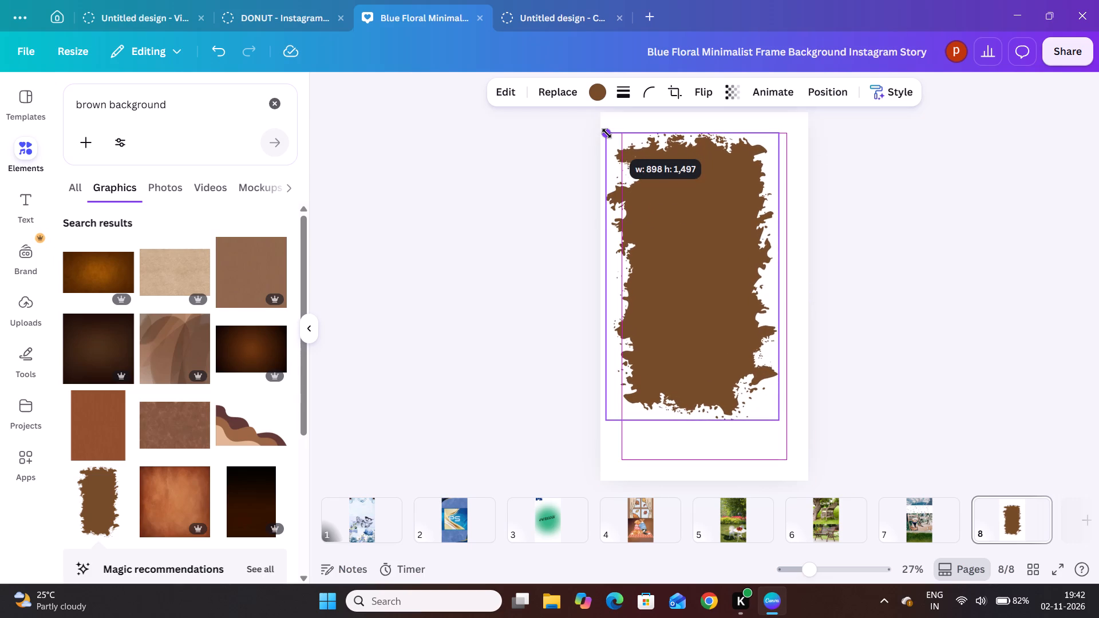
{"action": "left_click_drag", "start_coordinate": [607, 133], "coordinate": [602, 120]}
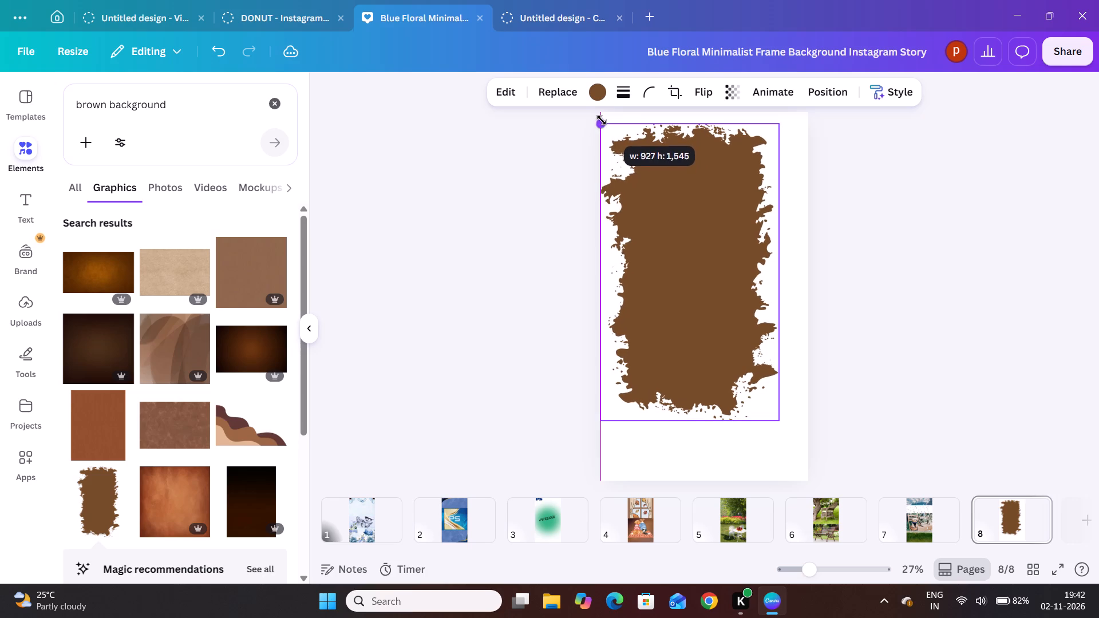
{"action": "left_click_drag", "start_coordinate": [602, 120], "coordinate": [600, 120]}
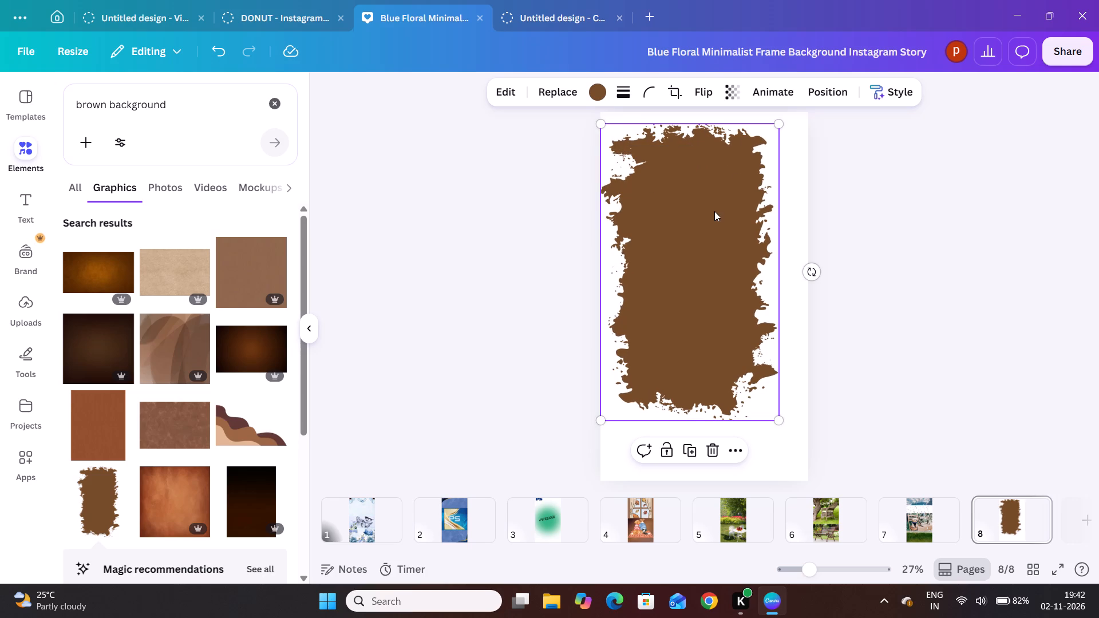
{"action": "left_click_drag", "start_coordinate": [714, 211], "coordinate": [729, 252]}
{"action": "left_click_drag", "start_coordinate": [618, 159], "coordinate": [602, 138]}
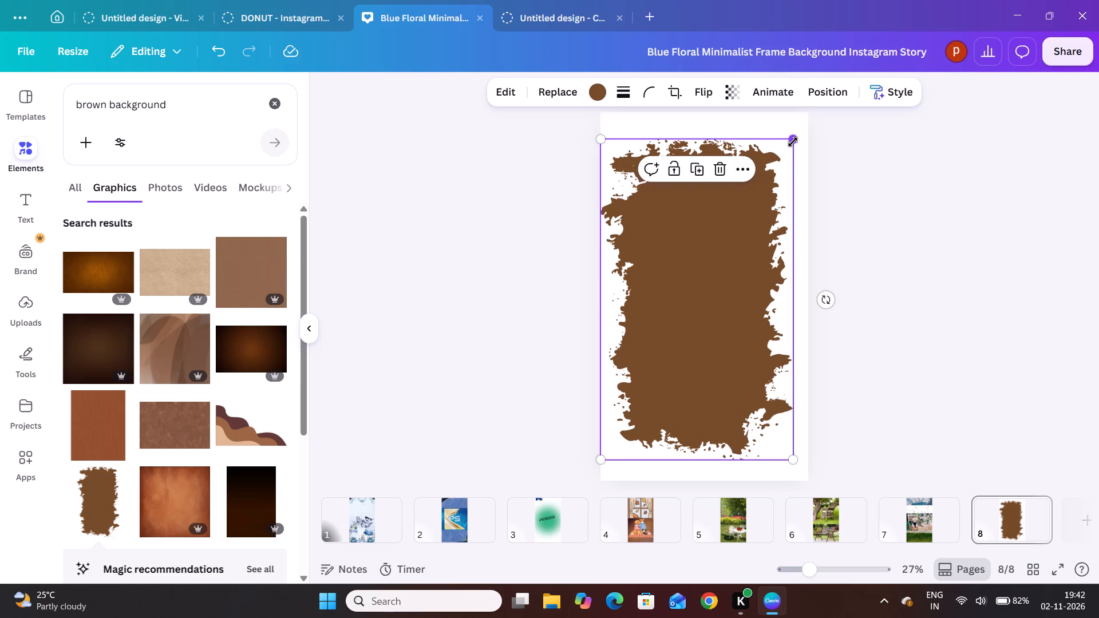
{"action": "left_click_drag", "start_coordinate": [793, 142], "coordinate": [807, 118]}
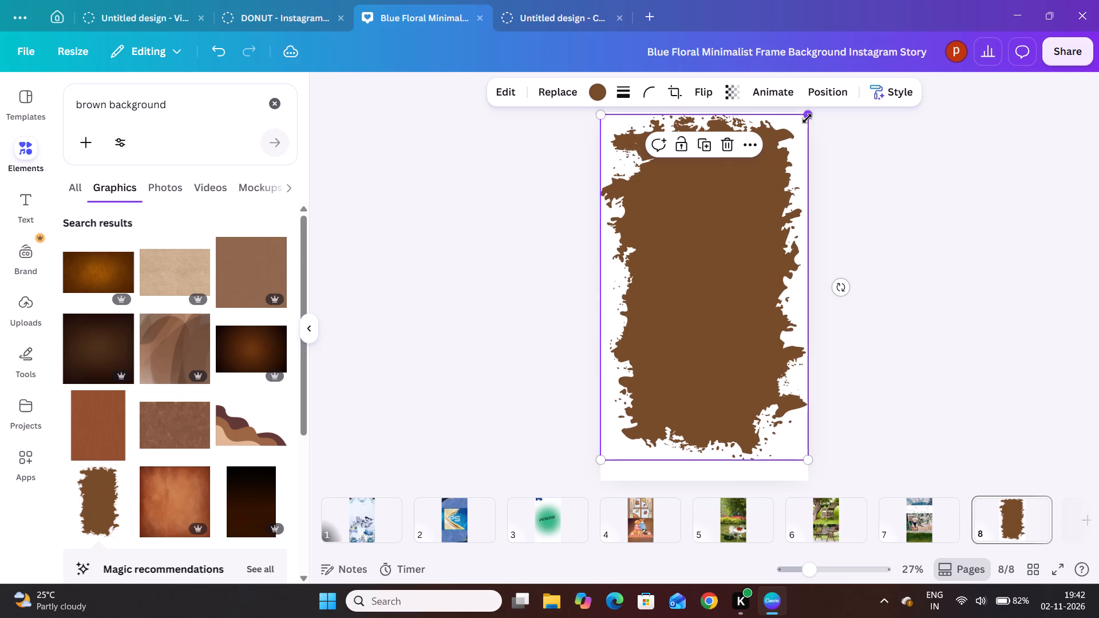
{"action": "left_click", "coordinate": [807, 118]}
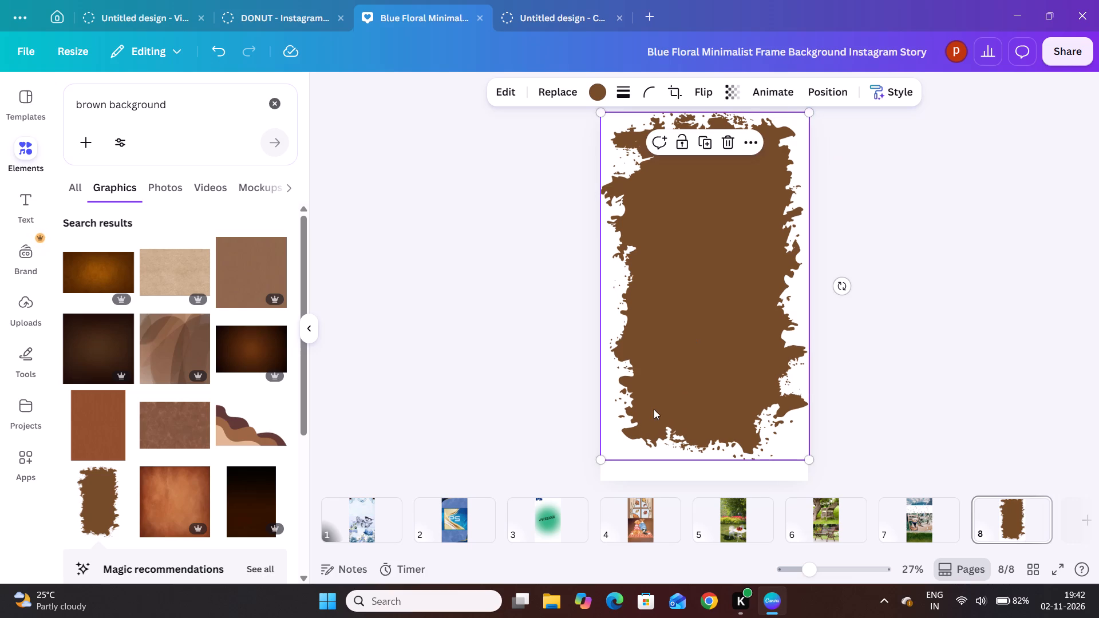
{"action": "left_click_drag", "start_coordinate": [602, 461], "coordinate": [608, 477]}
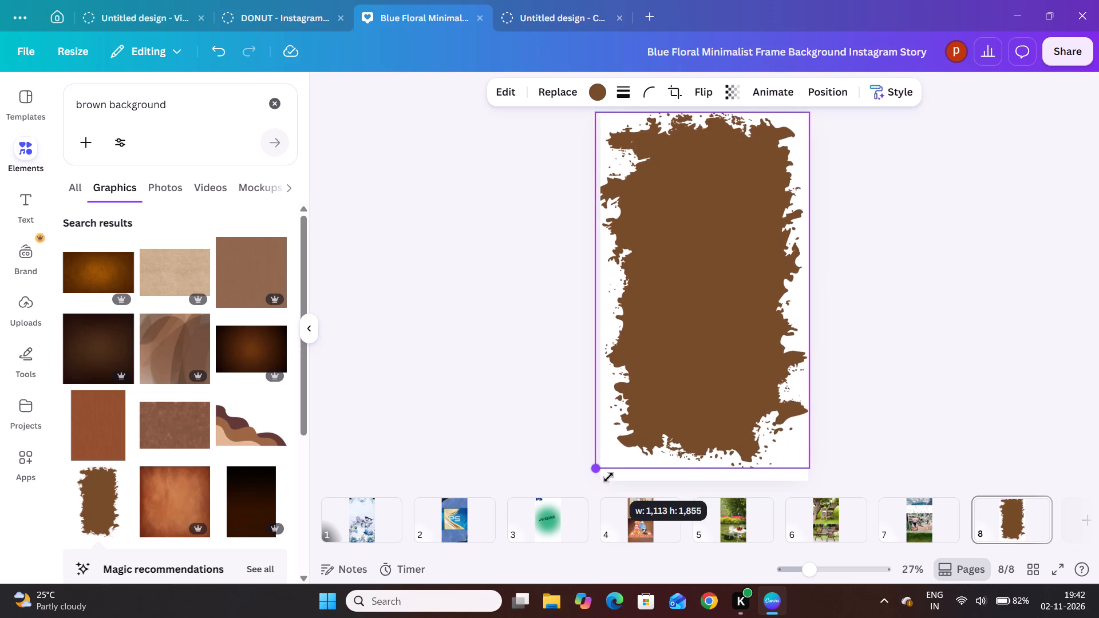
{"action": "left_click_drag", "start_coordinate": [608, 477], "coordinate": [614, 497]}
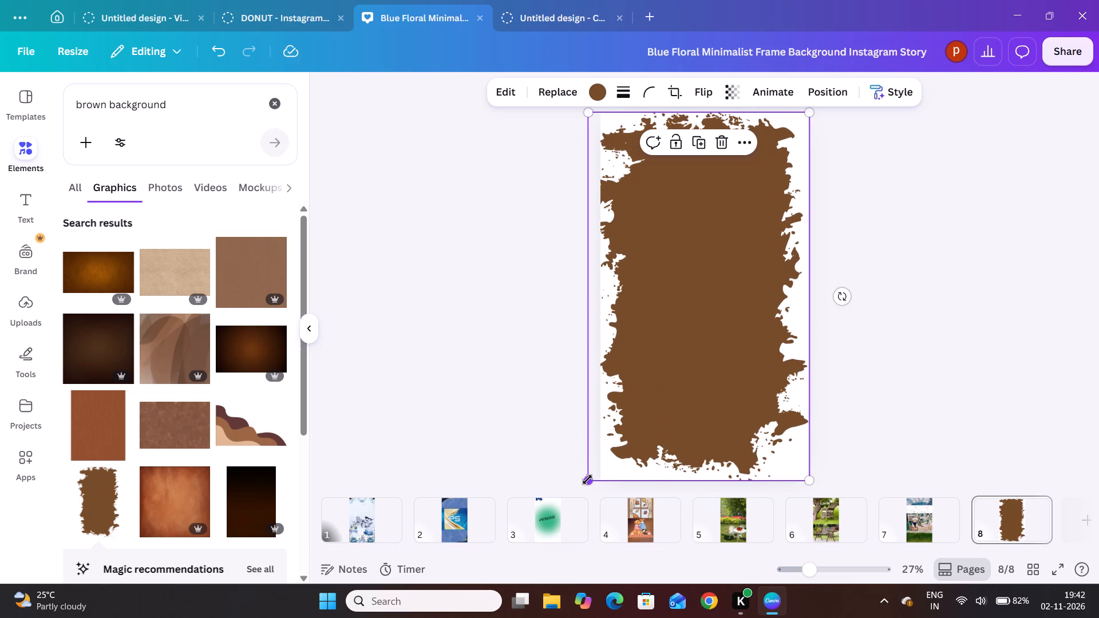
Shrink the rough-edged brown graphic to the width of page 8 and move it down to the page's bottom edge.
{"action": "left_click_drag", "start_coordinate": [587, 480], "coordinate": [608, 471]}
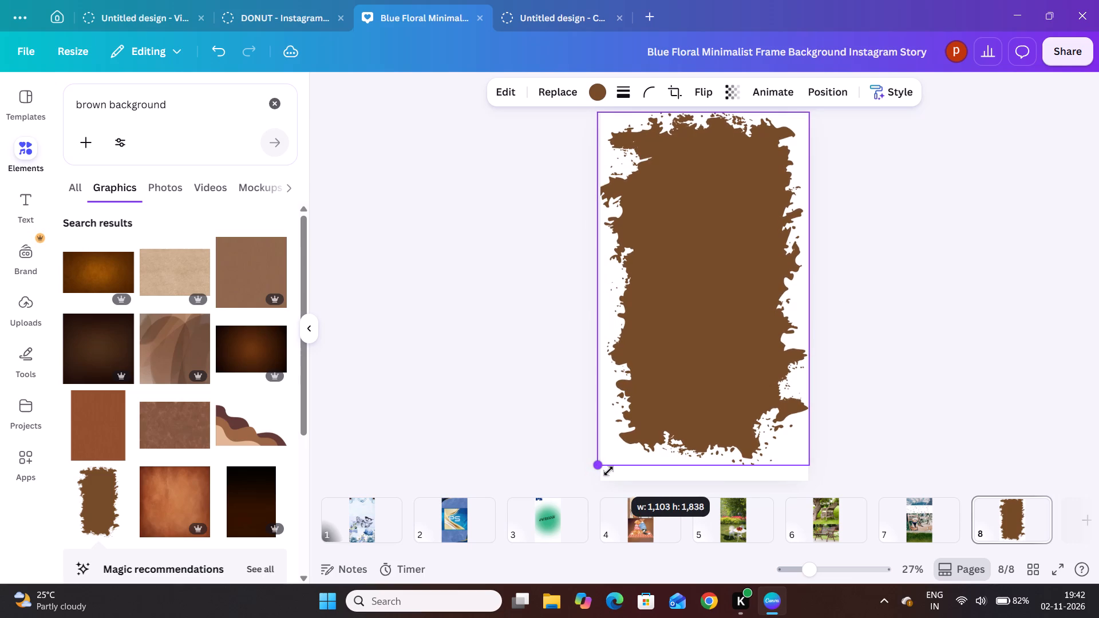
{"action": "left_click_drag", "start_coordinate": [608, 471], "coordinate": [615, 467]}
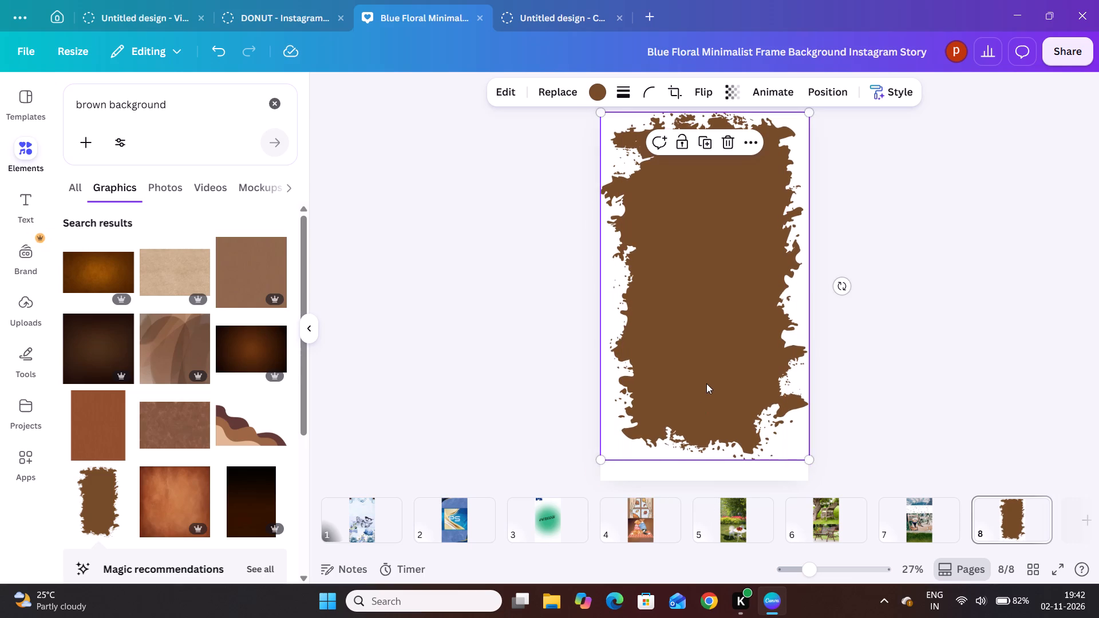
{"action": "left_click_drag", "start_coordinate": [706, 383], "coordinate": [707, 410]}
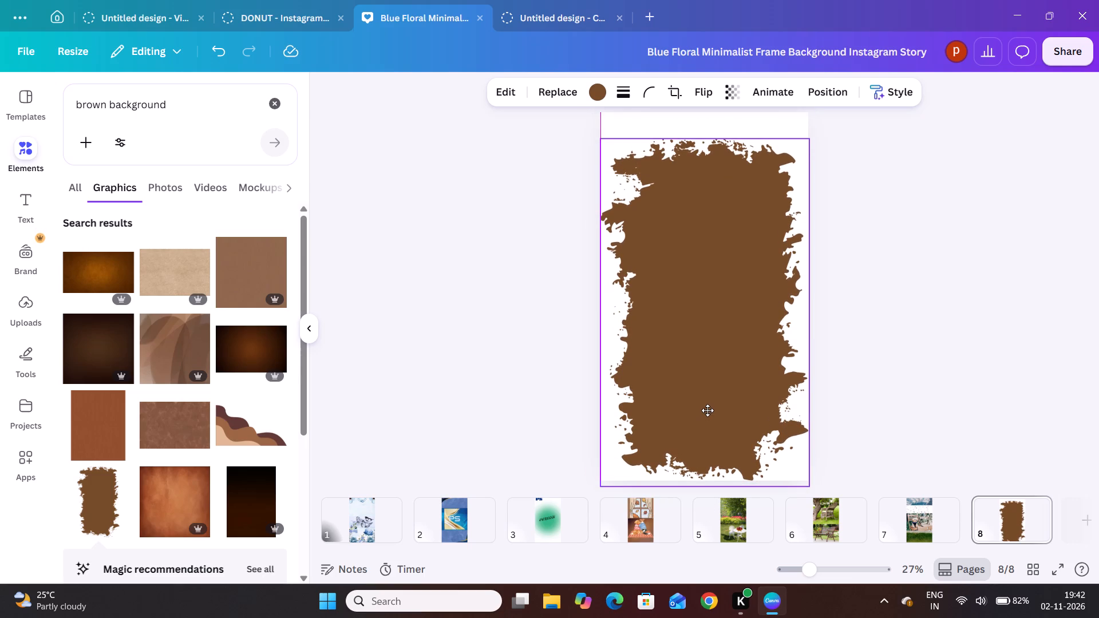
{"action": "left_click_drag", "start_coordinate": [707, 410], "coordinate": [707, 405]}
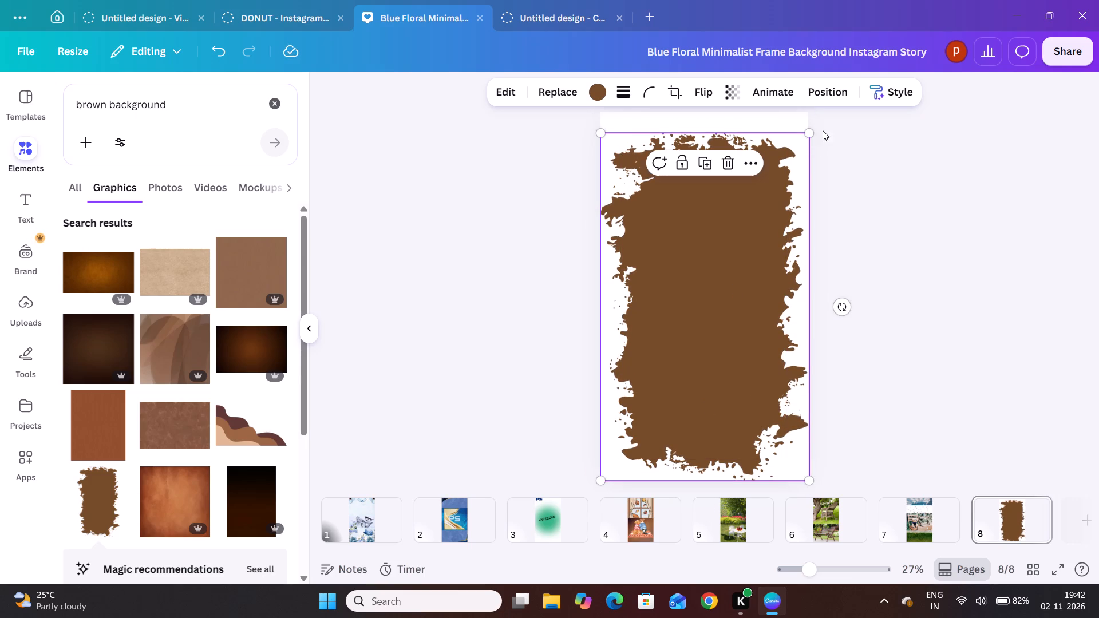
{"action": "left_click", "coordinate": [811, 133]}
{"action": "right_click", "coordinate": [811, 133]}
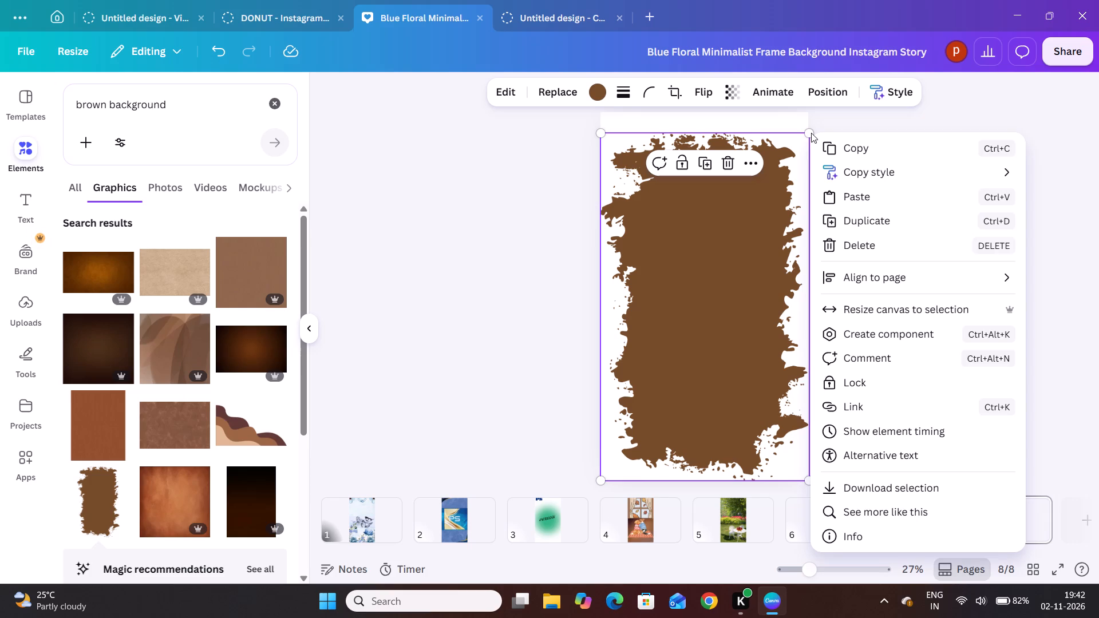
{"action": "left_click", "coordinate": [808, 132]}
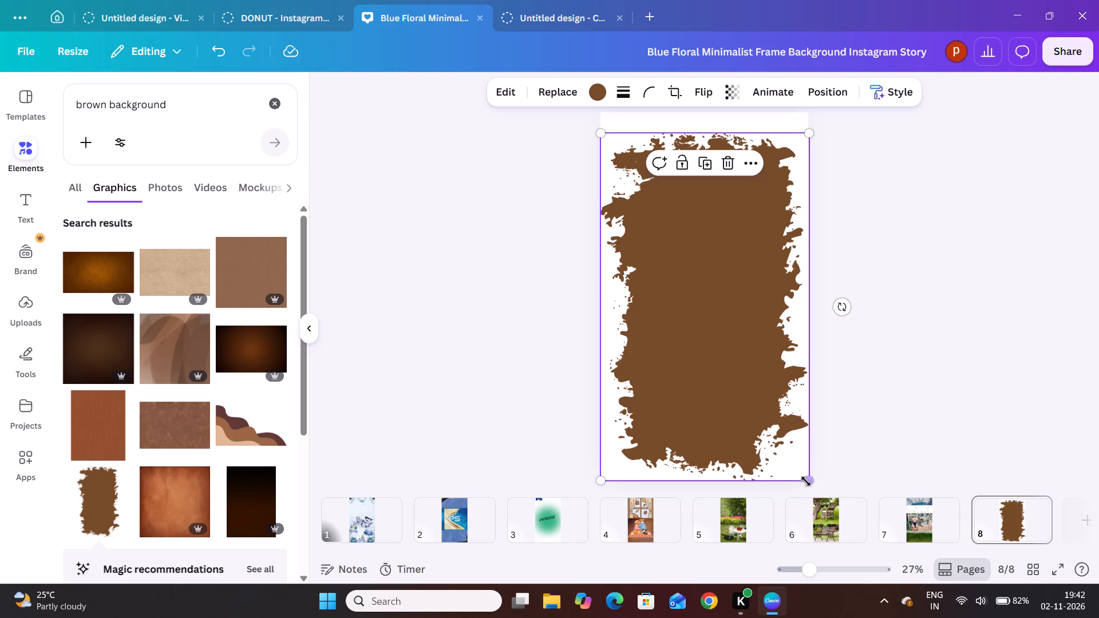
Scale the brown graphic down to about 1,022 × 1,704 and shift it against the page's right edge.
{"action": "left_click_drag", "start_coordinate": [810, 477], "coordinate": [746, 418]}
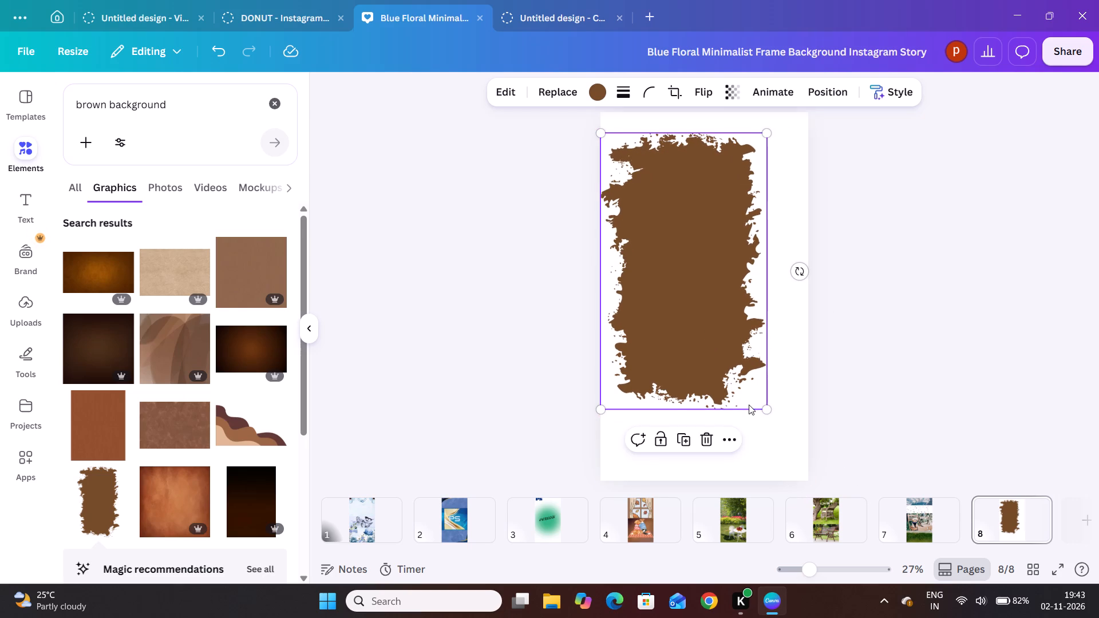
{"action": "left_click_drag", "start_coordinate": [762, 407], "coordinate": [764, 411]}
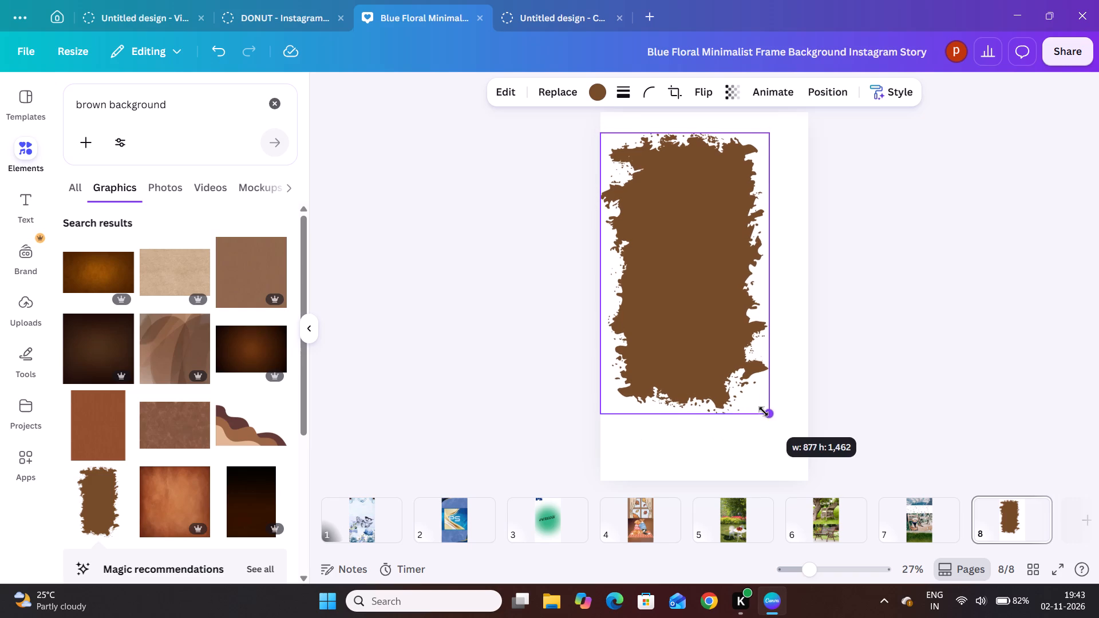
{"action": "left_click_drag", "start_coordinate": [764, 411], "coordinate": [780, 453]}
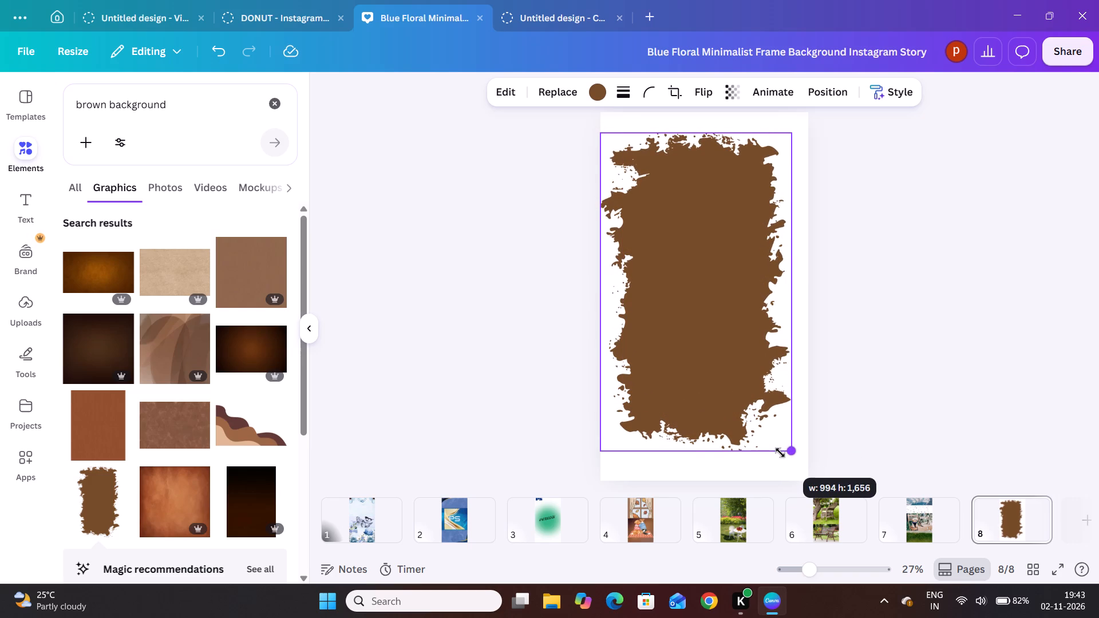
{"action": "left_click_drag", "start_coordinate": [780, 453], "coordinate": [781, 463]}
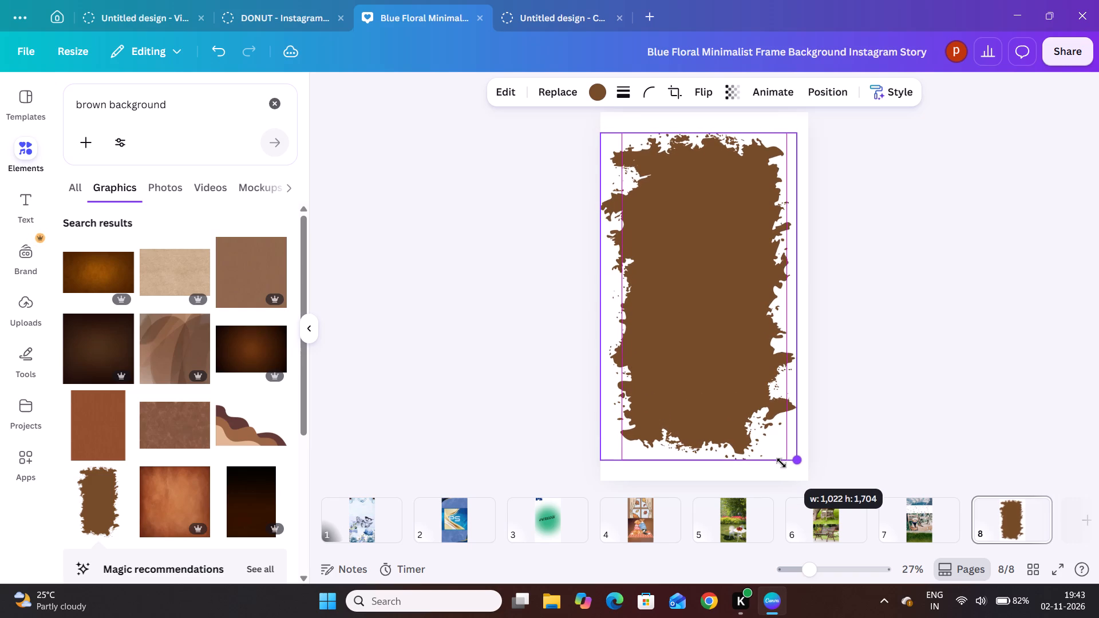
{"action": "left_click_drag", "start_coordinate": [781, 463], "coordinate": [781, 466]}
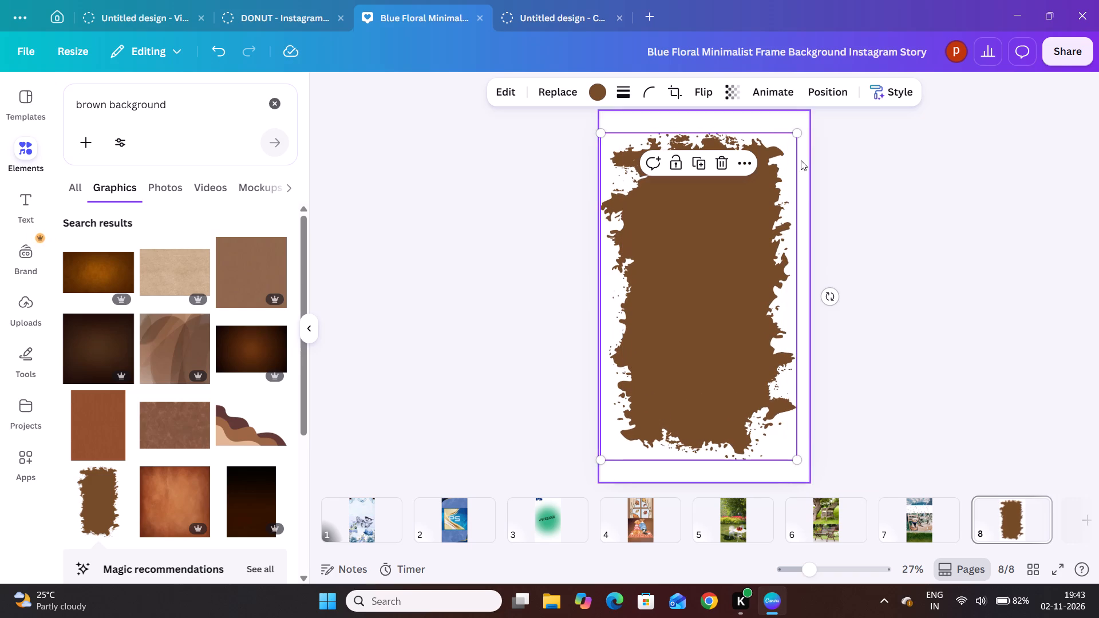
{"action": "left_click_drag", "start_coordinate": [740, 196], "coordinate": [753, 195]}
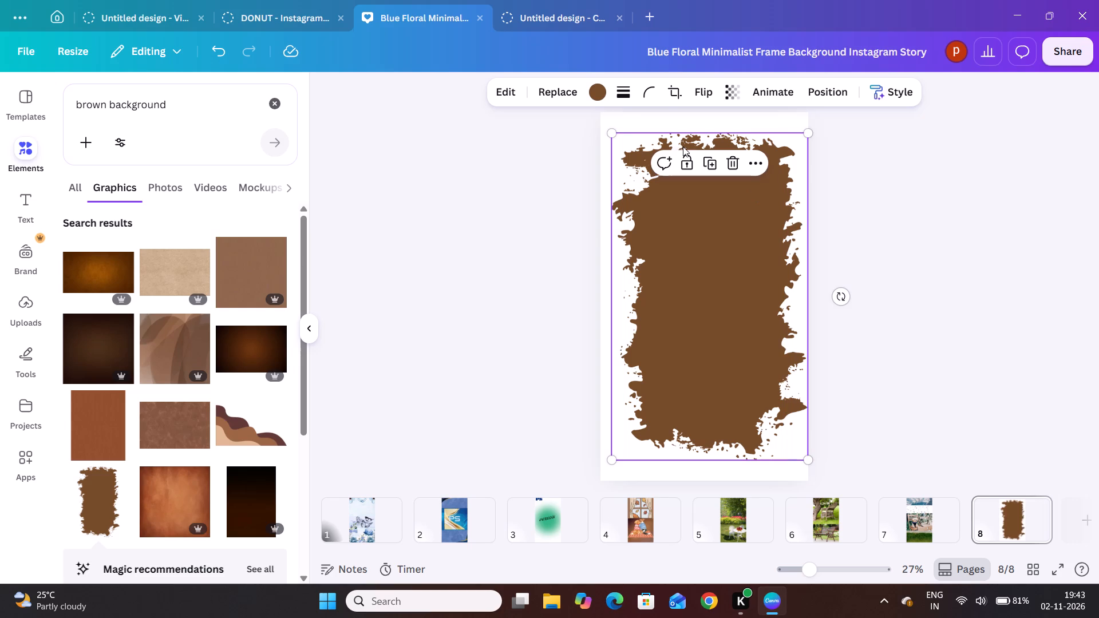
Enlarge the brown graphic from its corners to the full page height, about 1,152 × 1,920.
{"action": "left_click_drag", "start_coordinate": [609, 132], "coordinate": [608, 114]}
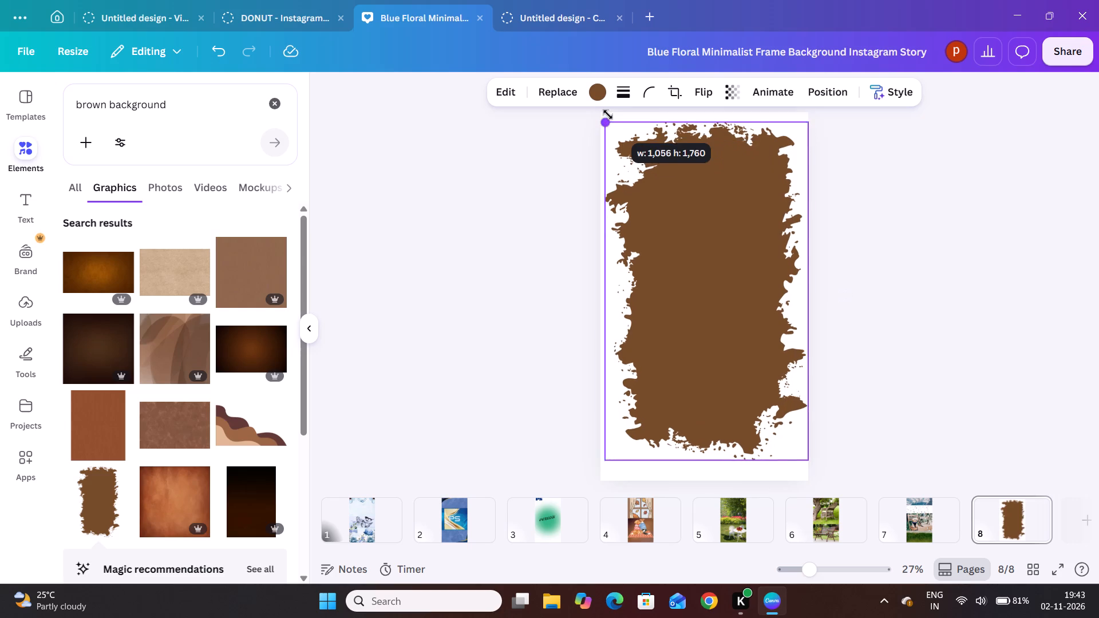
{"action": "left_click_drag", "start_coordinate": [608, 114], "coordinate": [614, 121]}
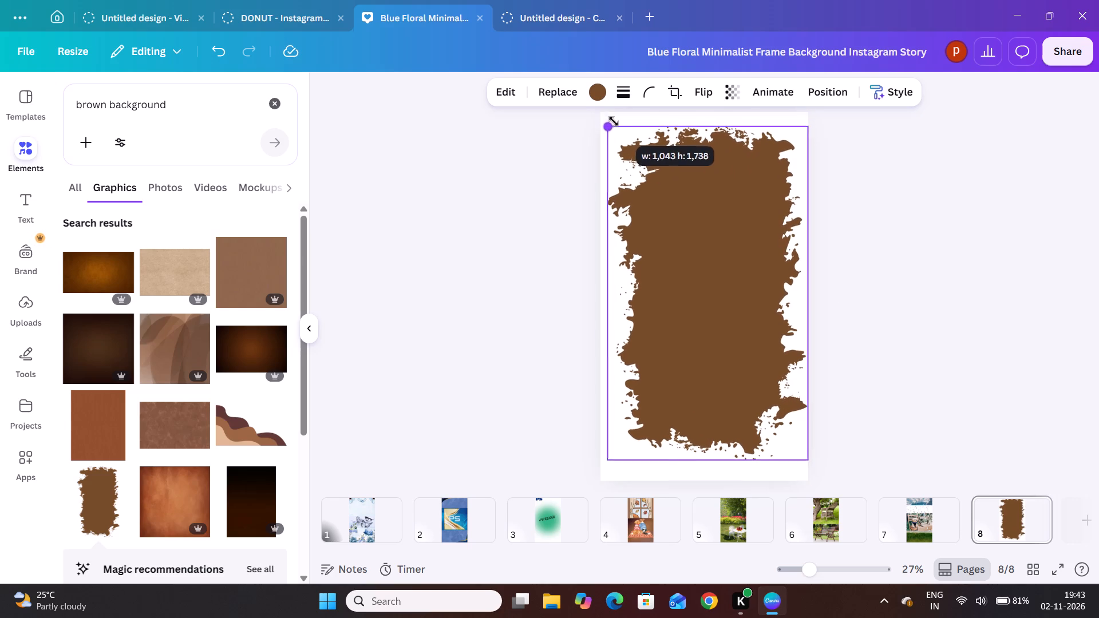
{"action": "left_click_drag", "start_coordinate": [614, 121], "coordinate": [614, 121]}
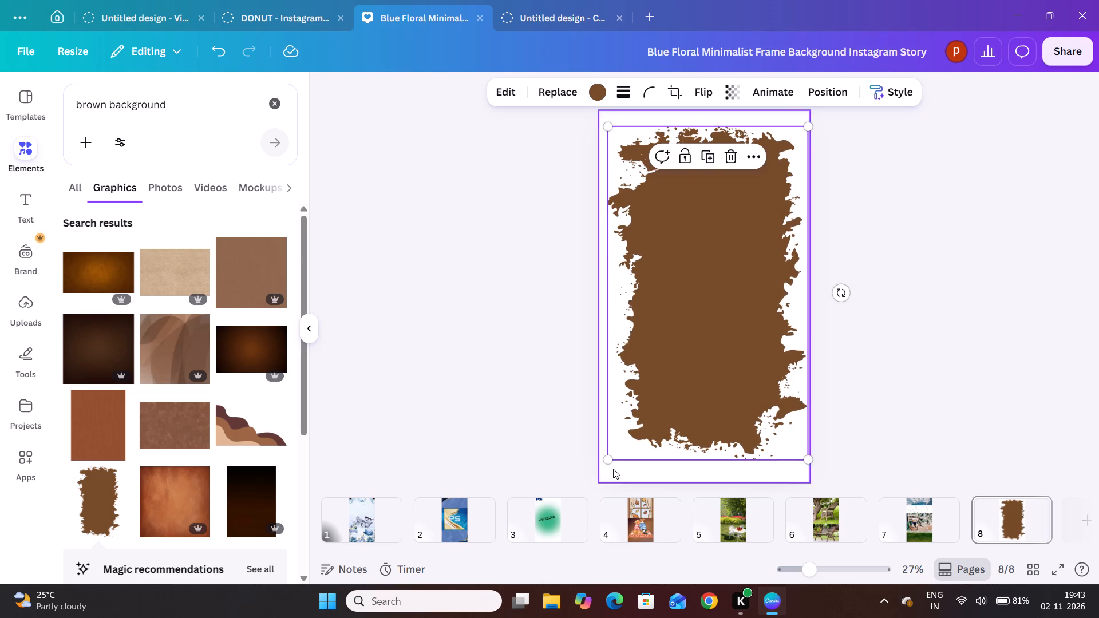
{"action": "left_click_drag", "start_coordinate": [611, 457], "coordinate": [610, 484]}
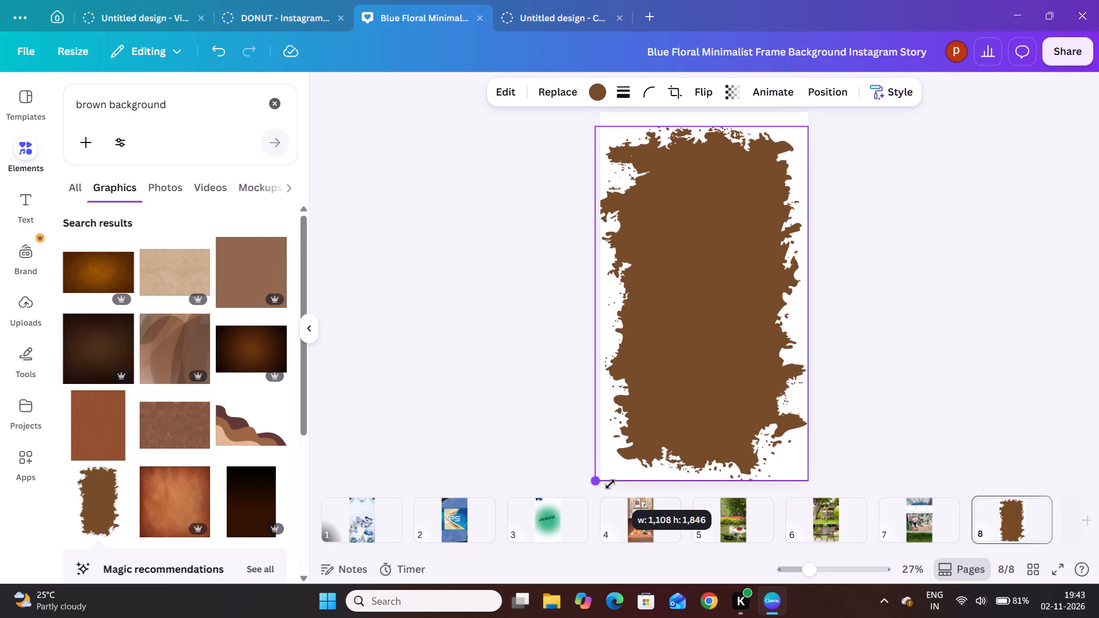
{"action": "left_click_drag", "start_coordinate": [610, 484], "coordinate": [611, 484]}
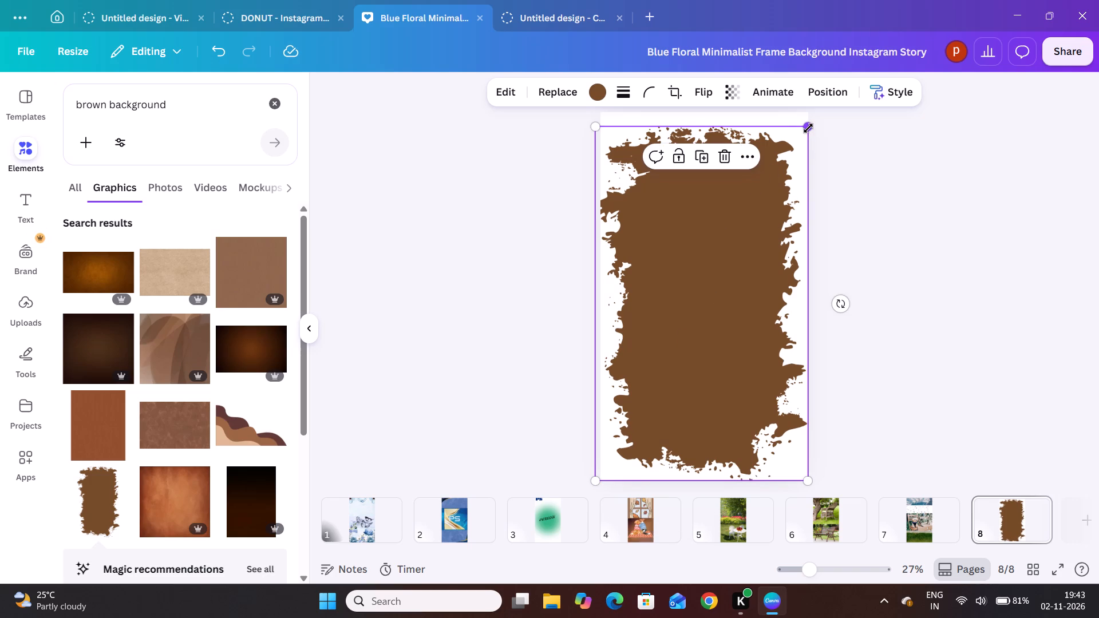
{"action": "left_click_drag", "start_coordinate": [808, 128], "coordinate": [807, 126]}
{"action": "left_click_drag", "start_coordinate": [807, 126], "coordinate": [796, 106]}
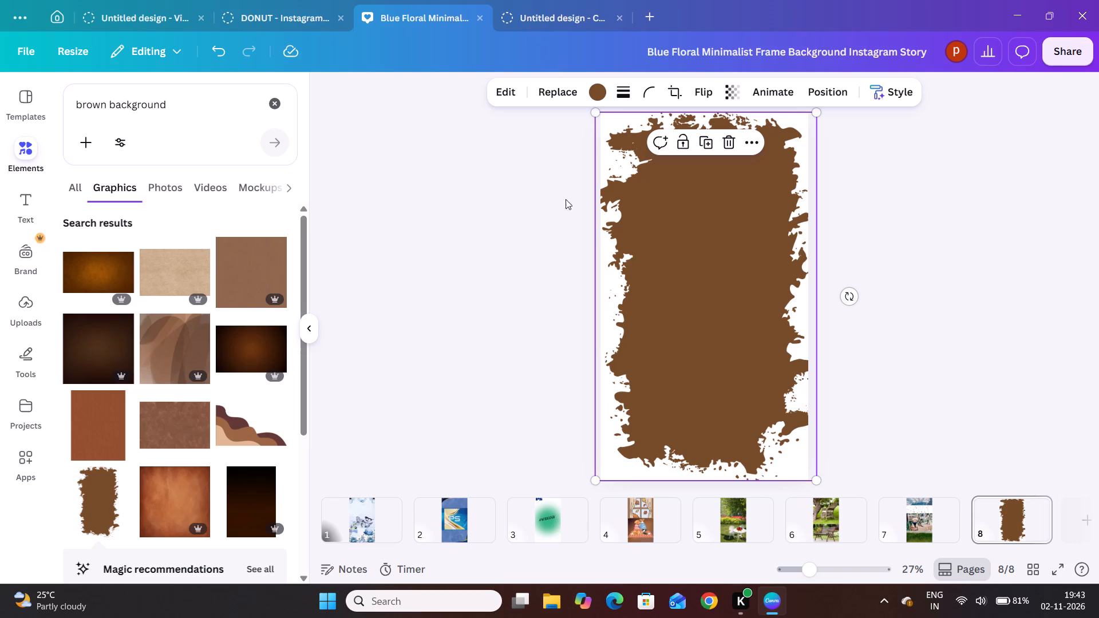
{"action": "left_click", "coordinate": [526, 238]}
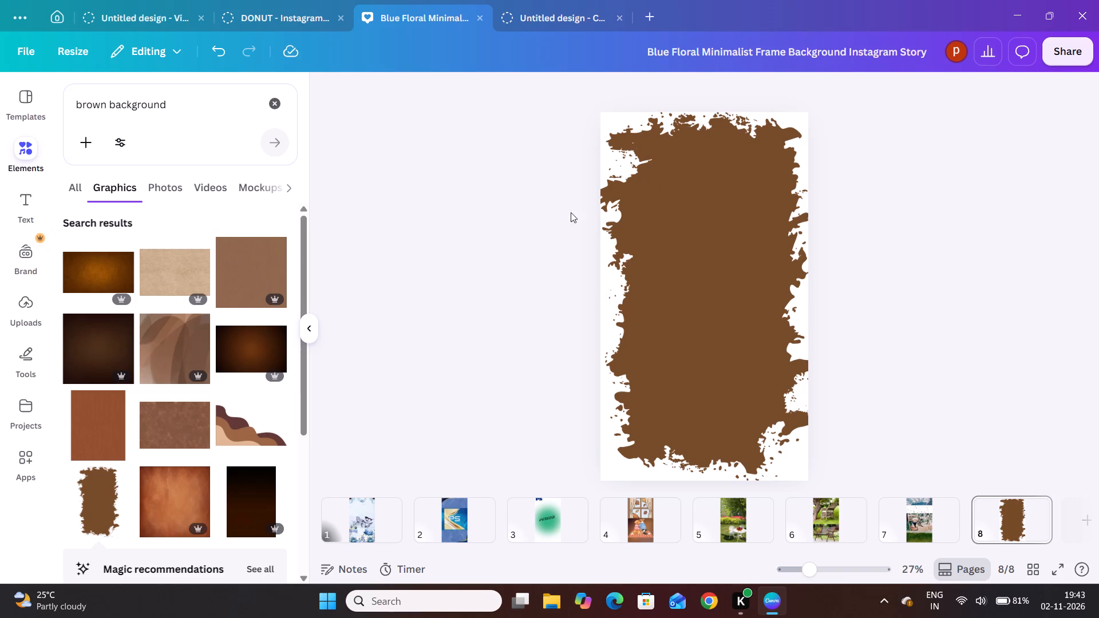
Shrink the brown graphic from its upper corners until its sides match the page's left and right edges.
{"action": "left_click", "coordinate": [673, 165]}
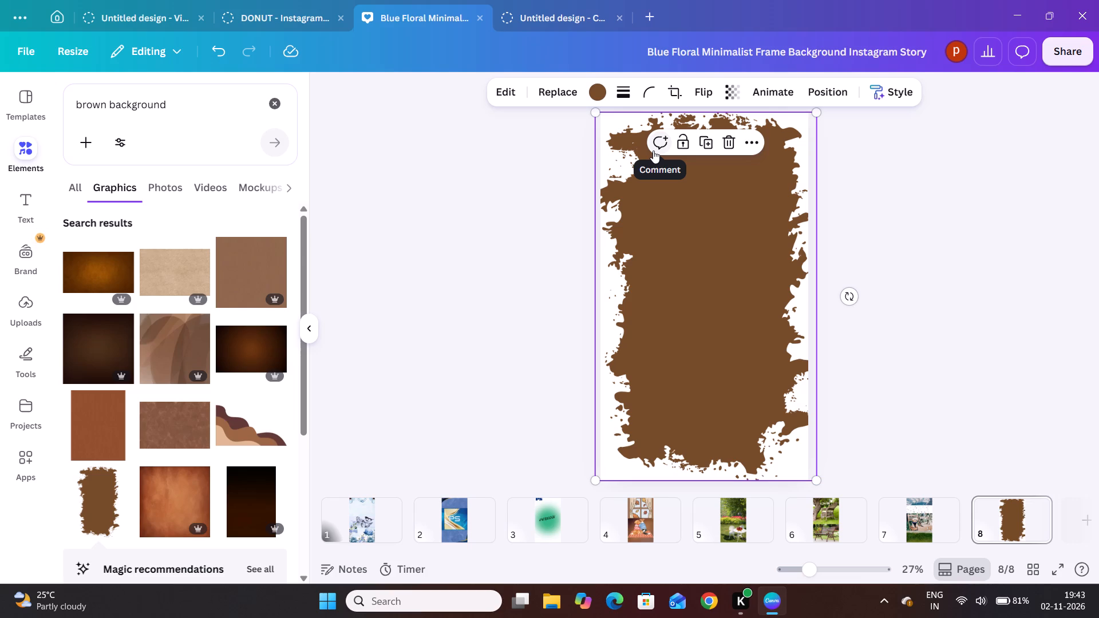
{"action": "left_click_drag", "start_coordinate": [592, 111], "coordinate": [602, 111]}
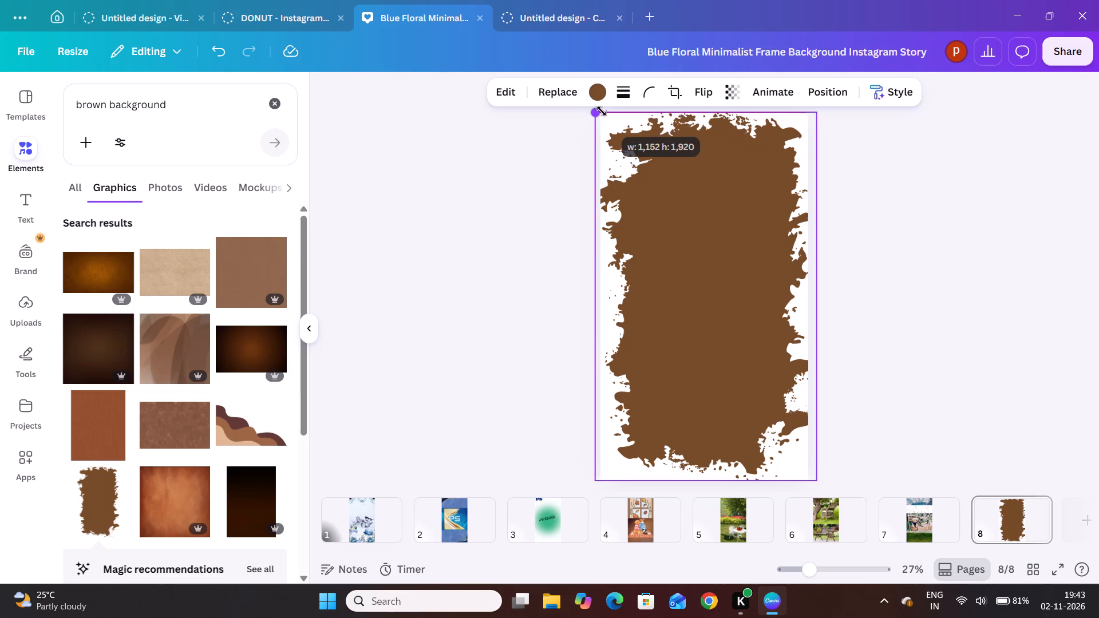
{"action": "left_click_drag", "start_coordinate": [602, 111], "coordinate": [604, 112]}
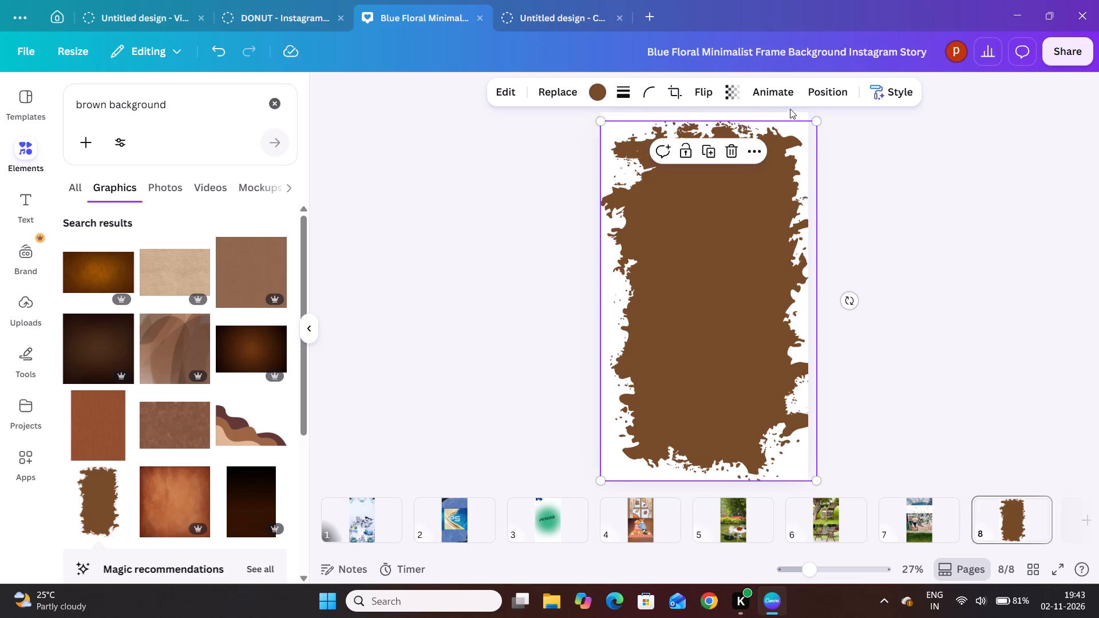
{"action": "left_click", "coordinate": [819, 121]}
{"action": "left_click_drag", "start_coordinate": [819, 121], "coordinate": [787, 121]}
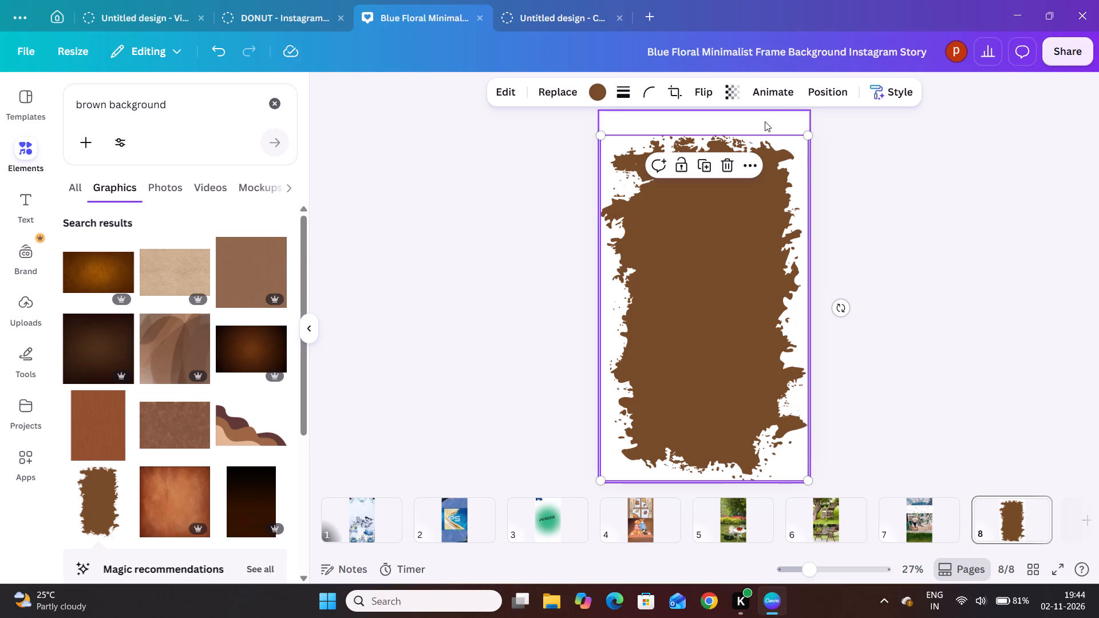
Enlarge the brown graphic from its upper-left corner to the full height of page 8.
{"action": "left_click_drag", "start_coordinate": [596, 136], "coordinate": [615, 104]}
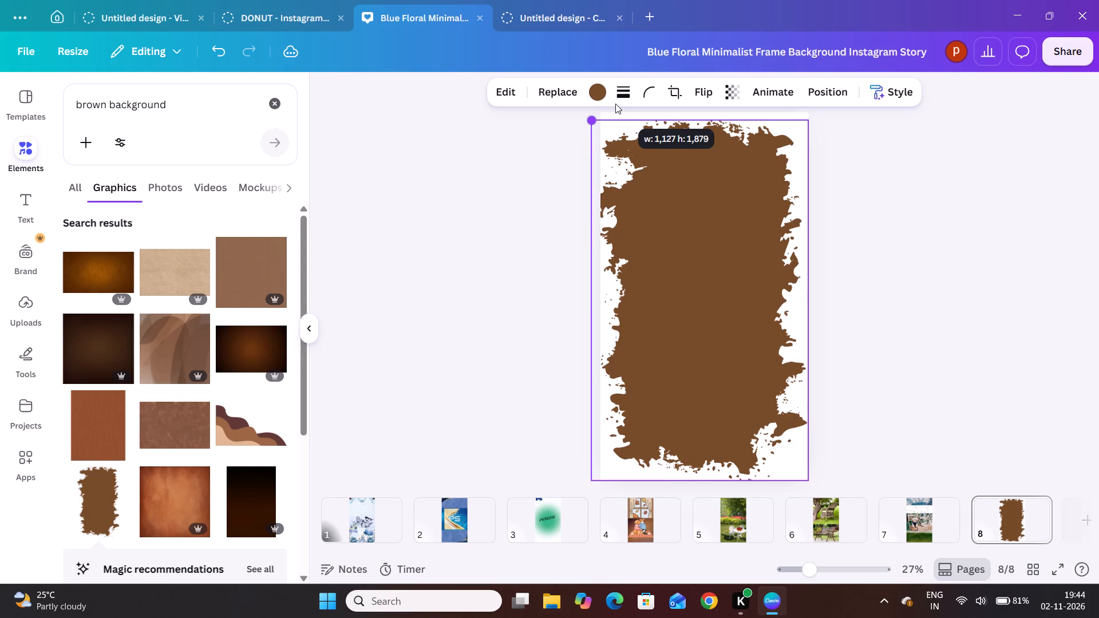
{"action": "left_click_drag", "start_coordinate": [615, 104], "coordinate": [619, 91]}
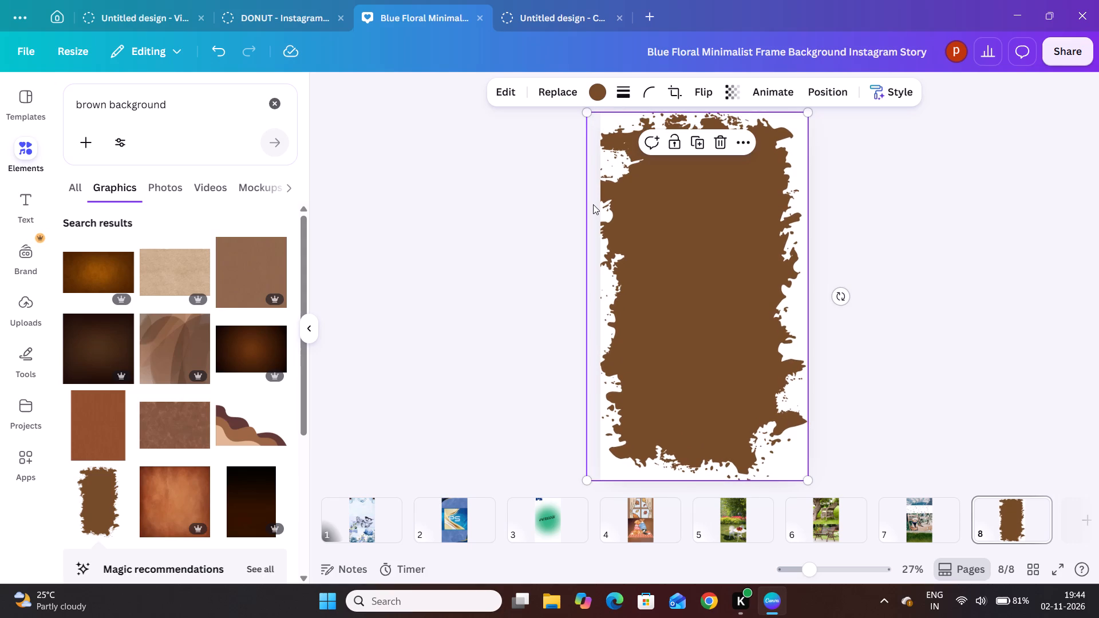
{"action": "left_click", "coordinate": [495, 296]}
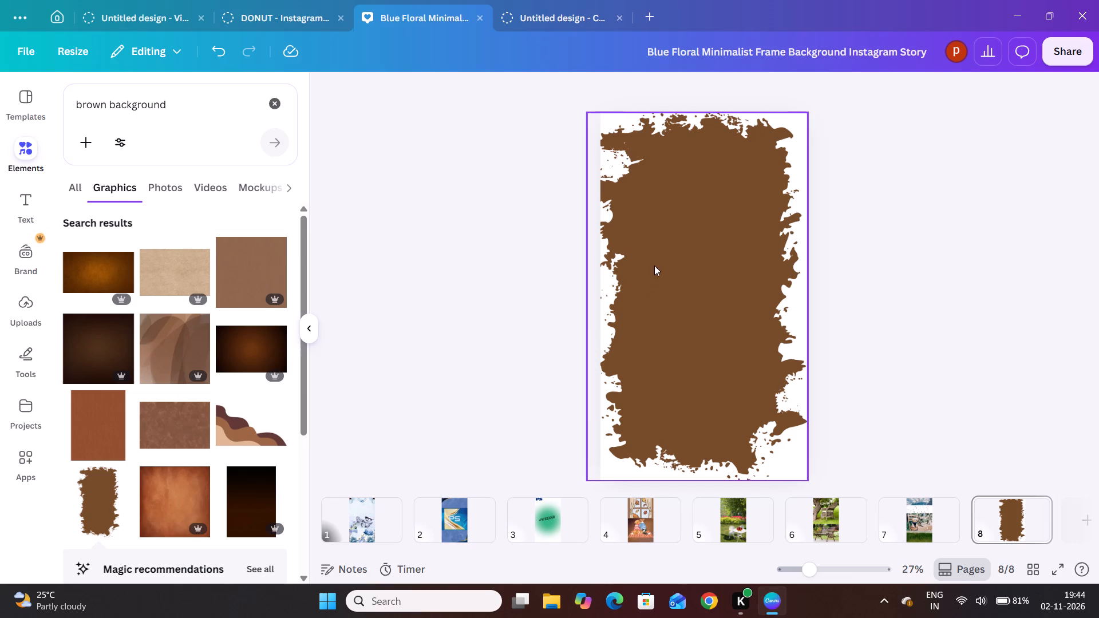
Shrink the brown graphic from its upper-left corner until it matches the width of page 8.
{"action": "left_click", "coordinate": [615, 139]}
{"action": "left_click", "coordinate": [584, 106]}
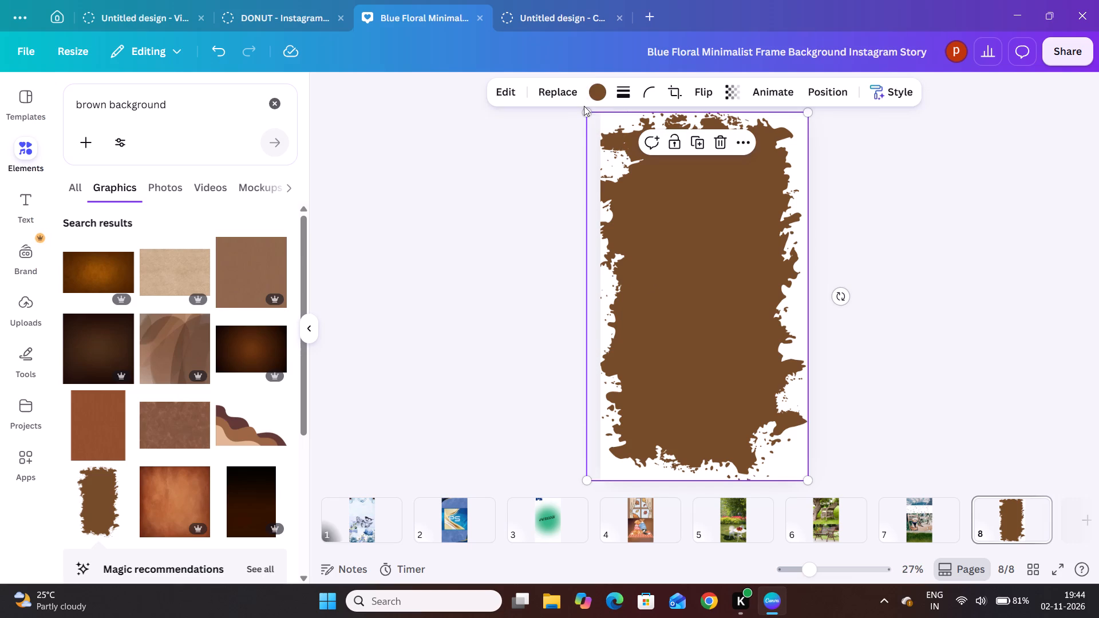
{"action": "left_click_drag", "start_coordinate": [588, 113], "coordinate": [615, 128]}
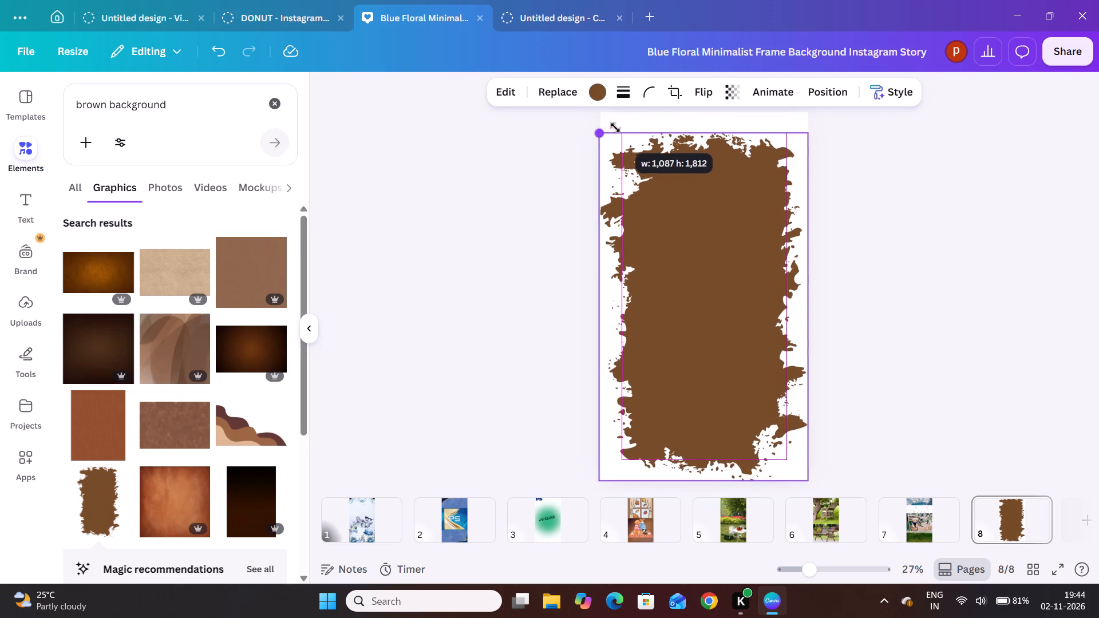
{"action": "left_click_drag", "start_coordinate": [615, 128], "coordinate": [616, 128]}
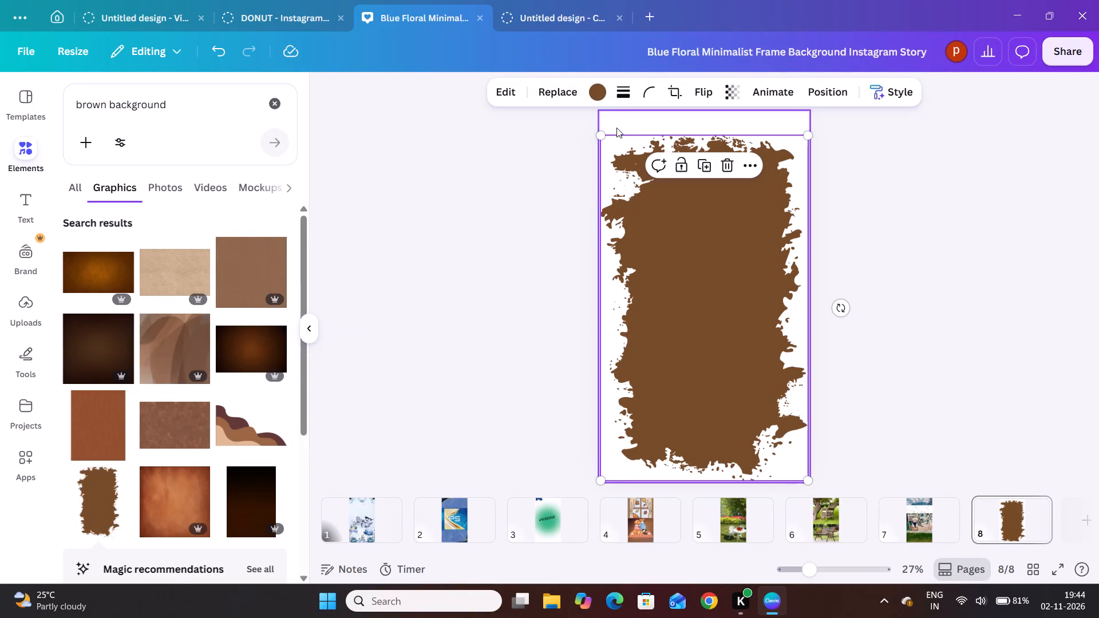
Move the brown graphic up so it sits vertically centred on page 8, with equal white margins above and below.
{"action": "left_click_drag", "start_coordinate": [657, 169], "coordinate": [660, 141]}
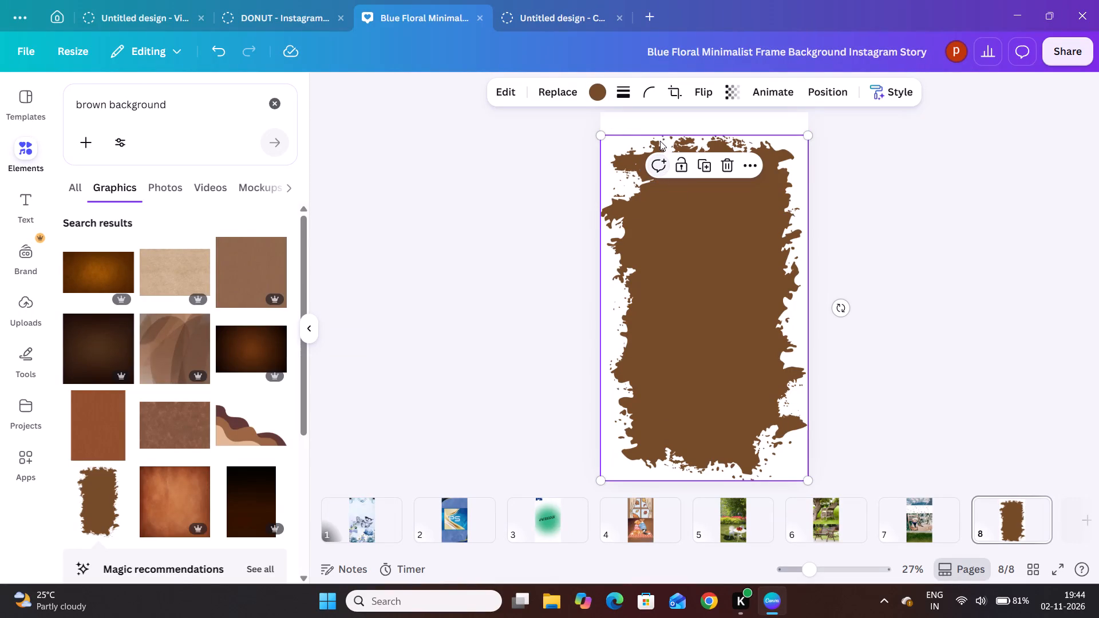
{"action": "left_click", "coordinate": [480, 218]}
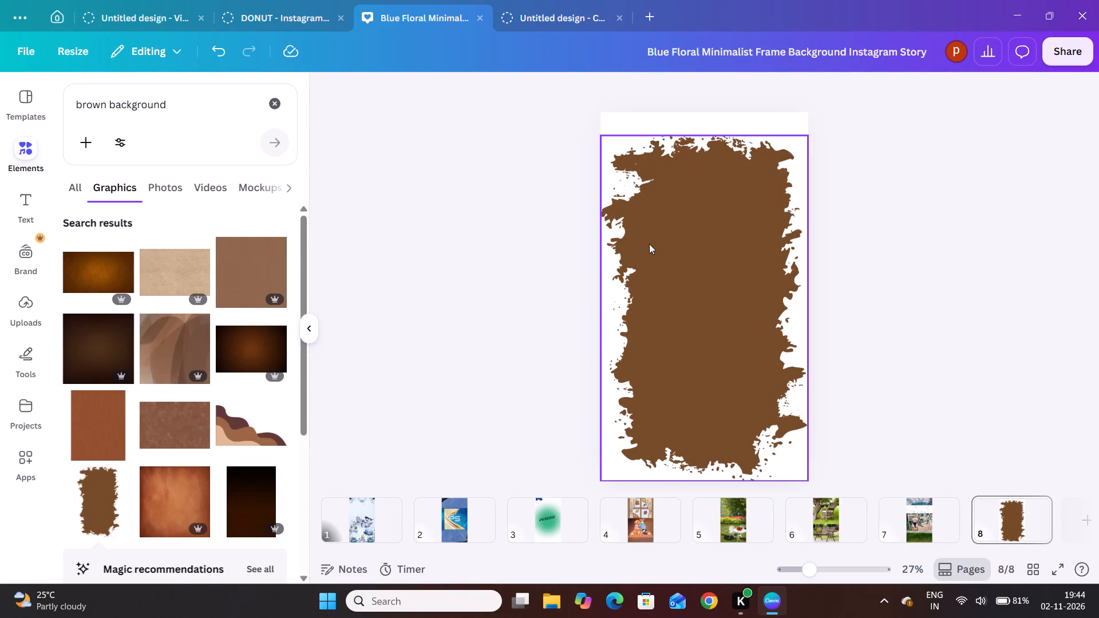
{"action": "left_click_drag", "start_coordinate": [649, 244], "coordinate": [653, 229]}
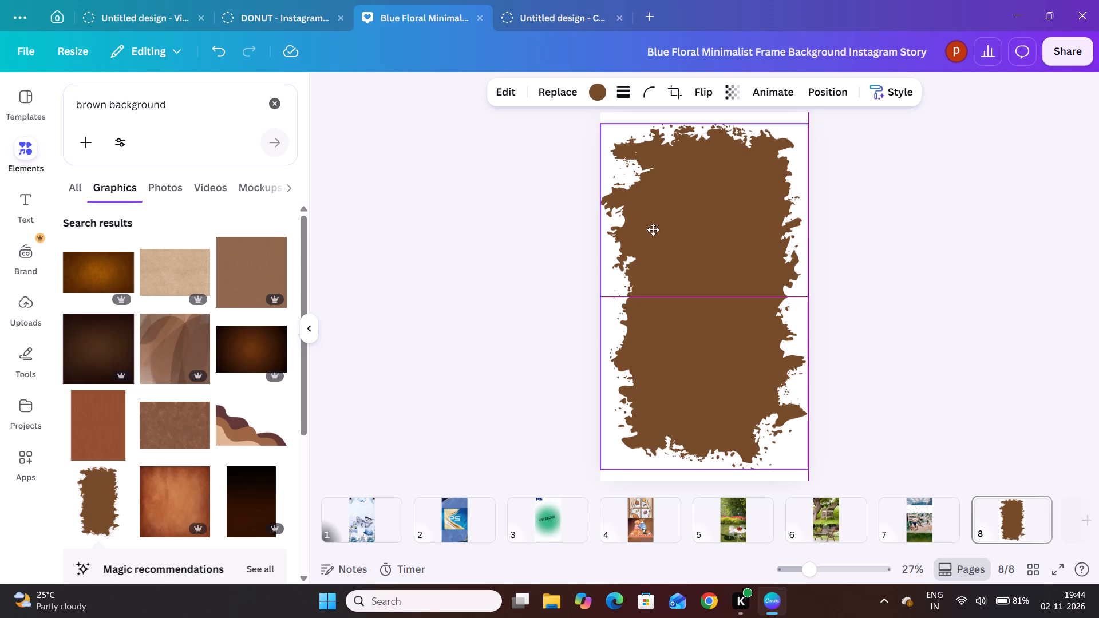
{"action": "left_click_drag", "start_coordinate": [653, 229], "coordinate": [654, 229]}
{"action": "left_click", "coordinate": [505, 268]}
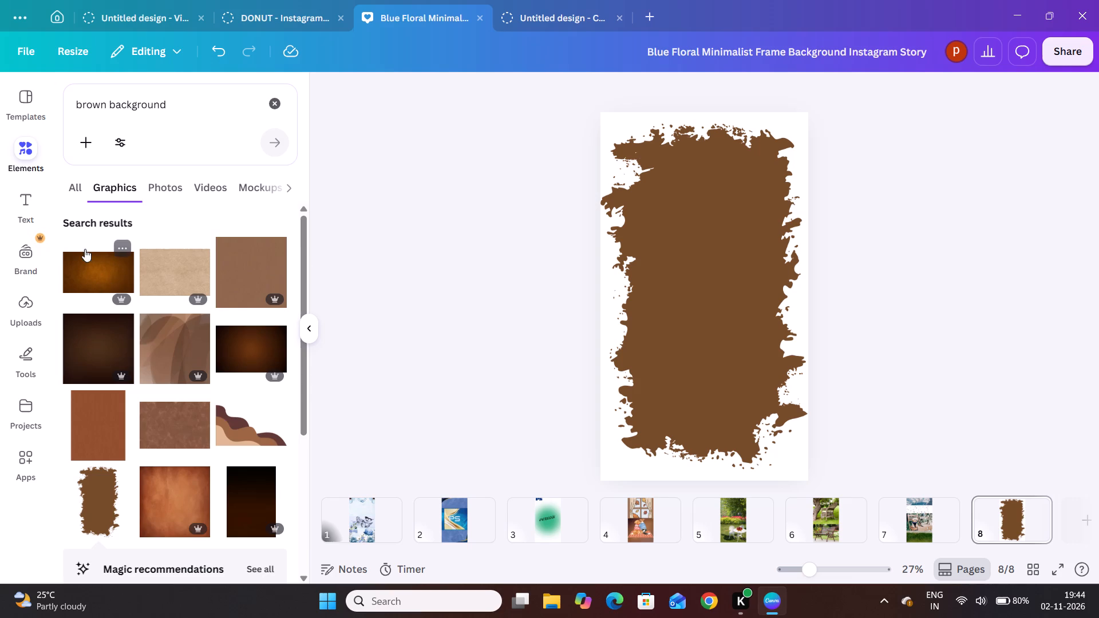
Search the elements library for "soft drinks".
{"action": "left_click", "coordinate": [274, 102]}
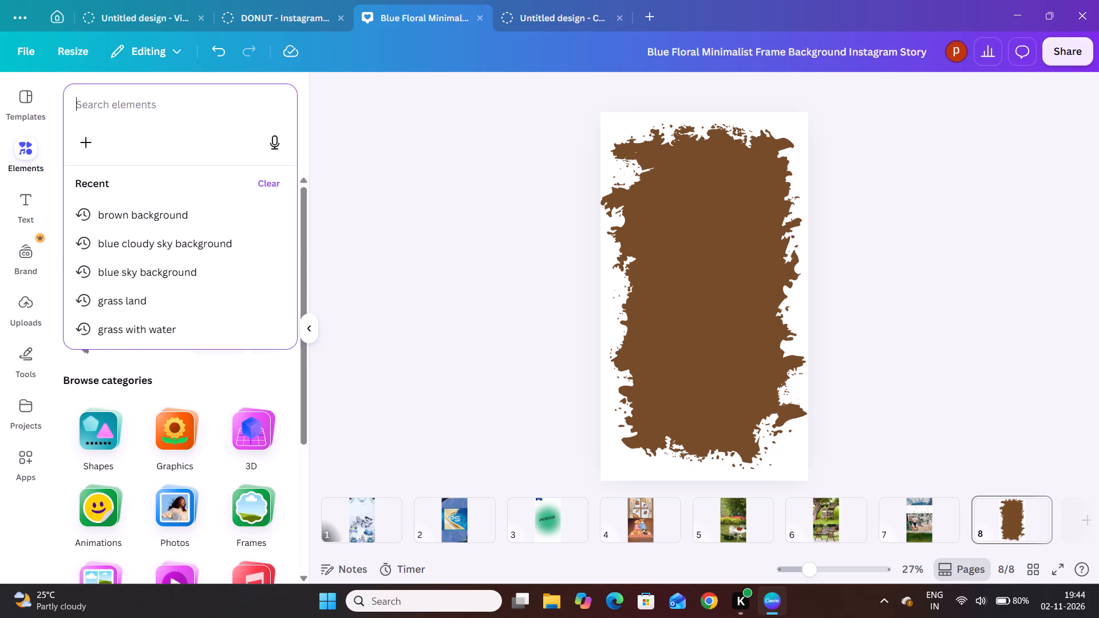
{"action": "type", "text": "soft"}
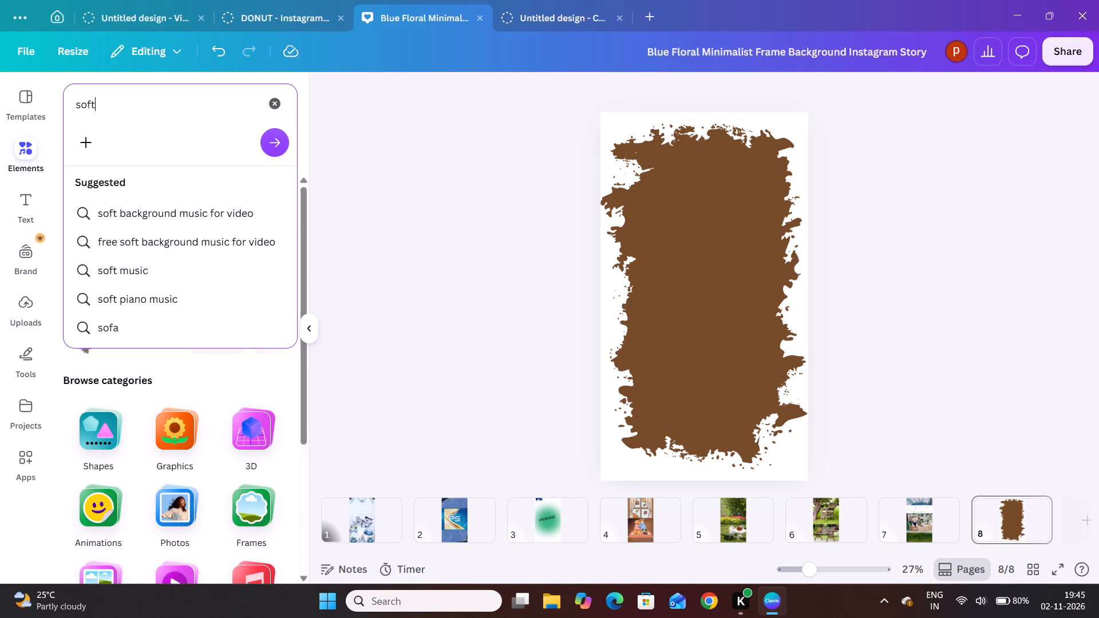
{"action": "key", "text": "space"}
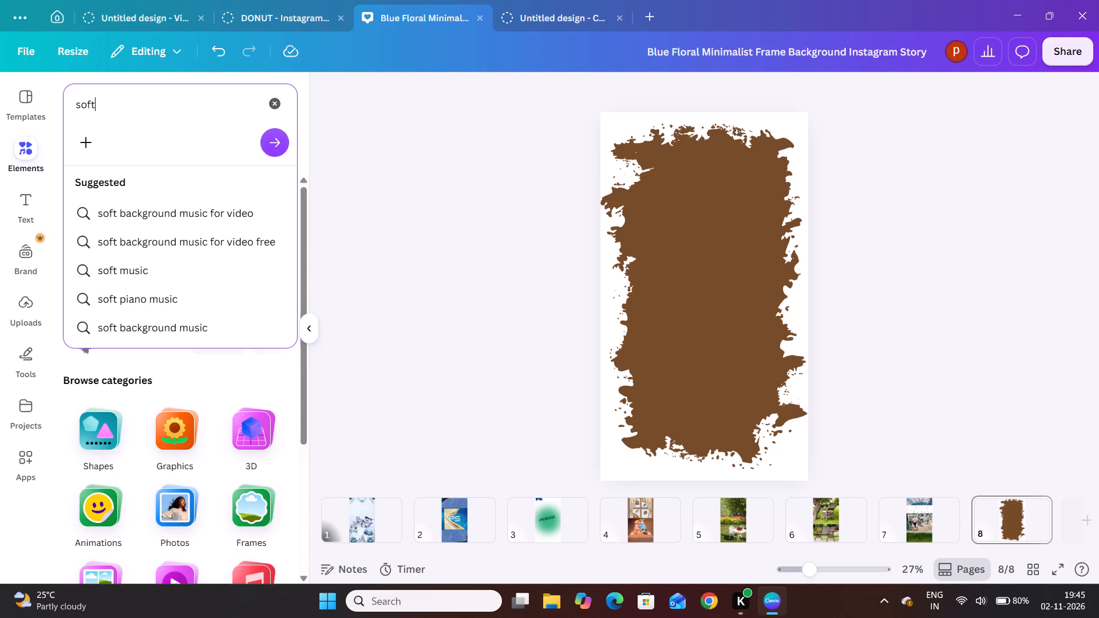
{"action": "type", "text": "drink"}
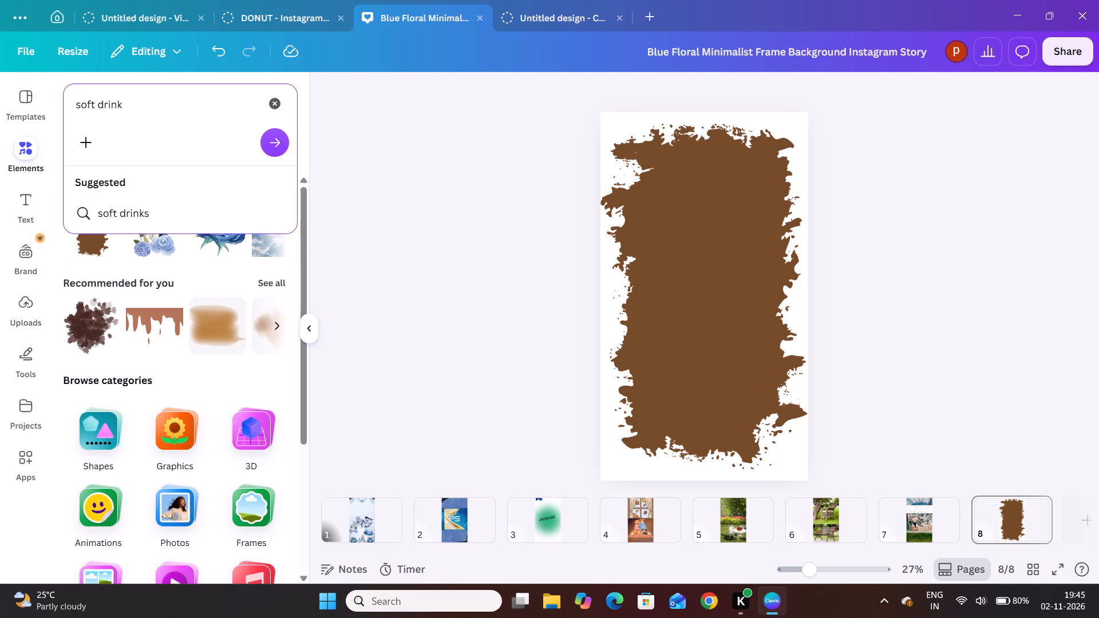
{"action": "key", "text": "s"}
{"action": "key", "text": "Return"}
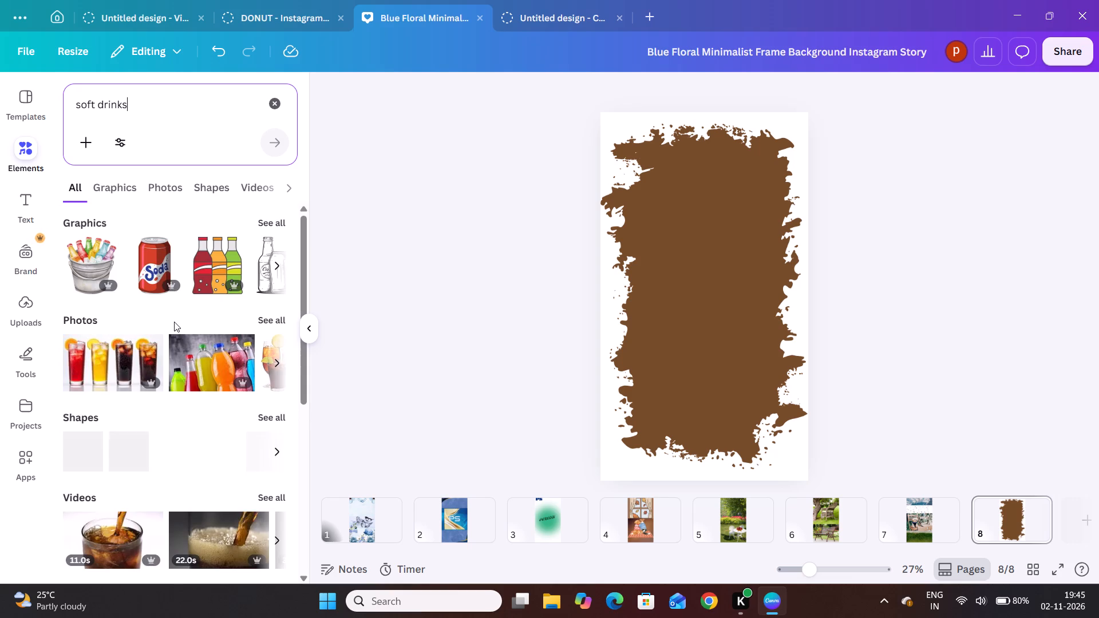
Add the yellow-to-red iced drink graphic with a straw from the soft drinks graphics to page 8.
{"action": "scroll", "coordinate": [181, 352], "scroll_direction": "down", "scroll_amount": 2}
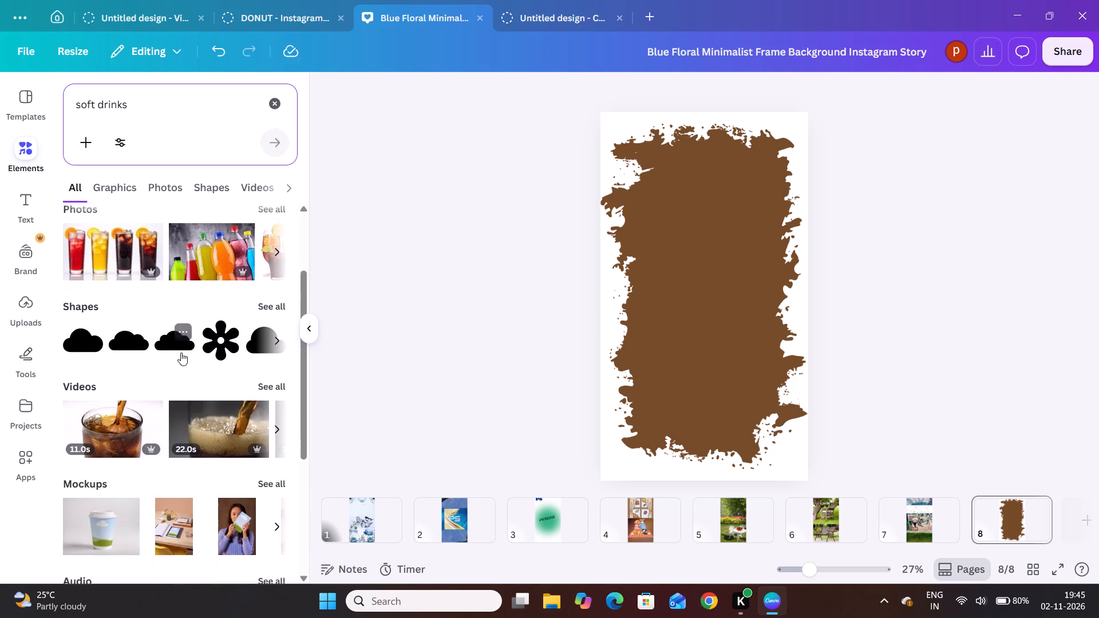
{"action": "scroll", "coordinate": [181, 352], "scroll_direction": "down", "scroll_amount": 1}
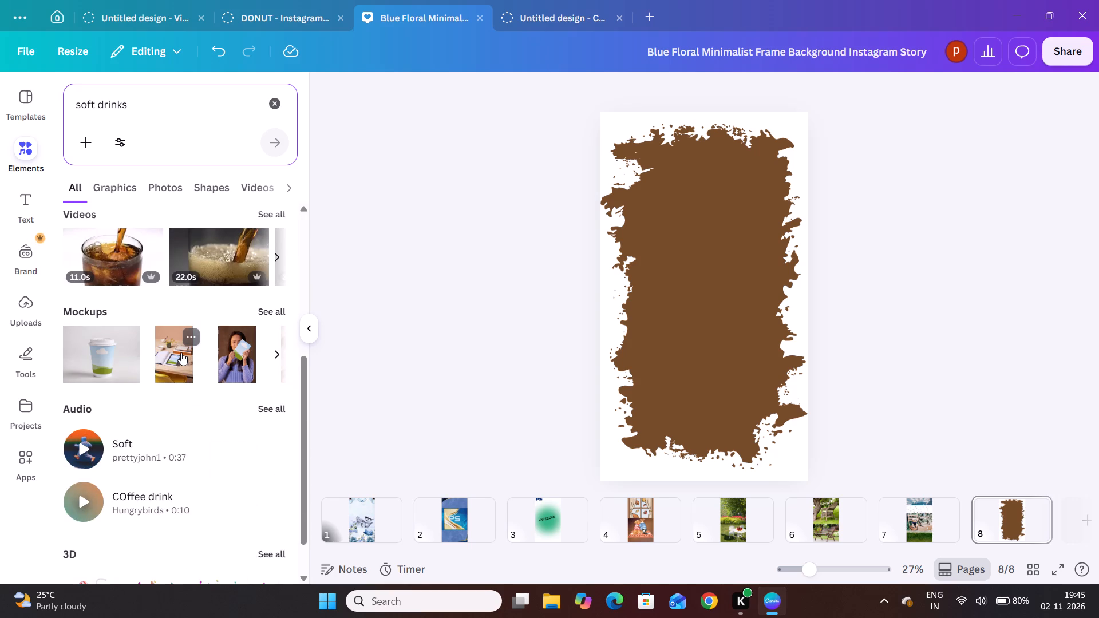
{"action": "scroll", "coordinate": [148, 358], "scroll_direction": "up", "scroll_amount": 3}
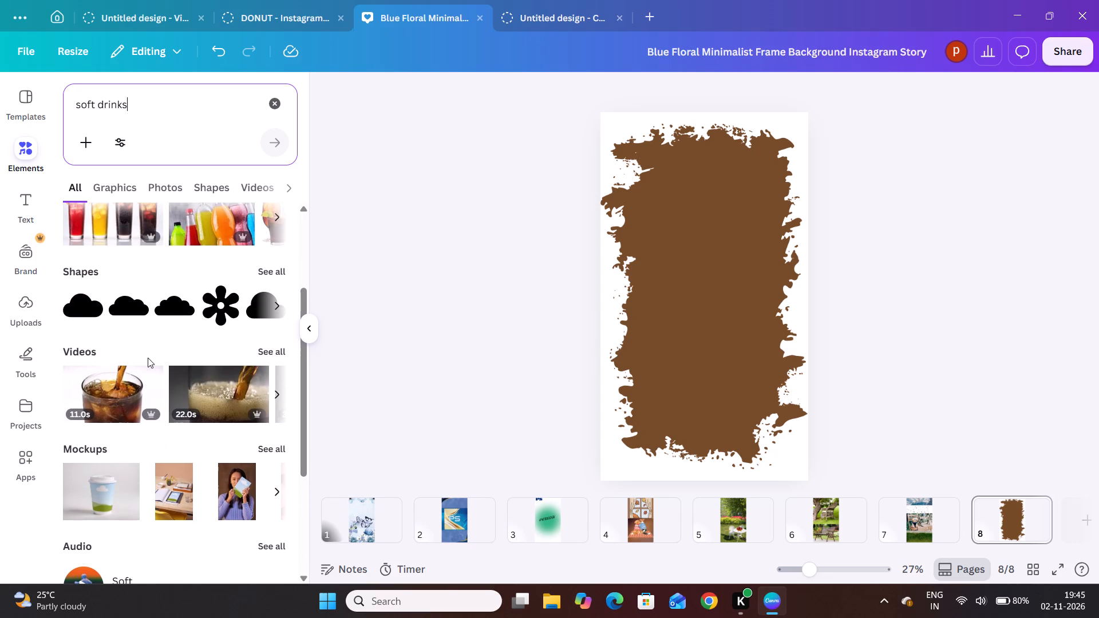
{"action": "scroll", "coordinate": [148, 358], "scroll_direction": "up", "scroll_amount": 1}
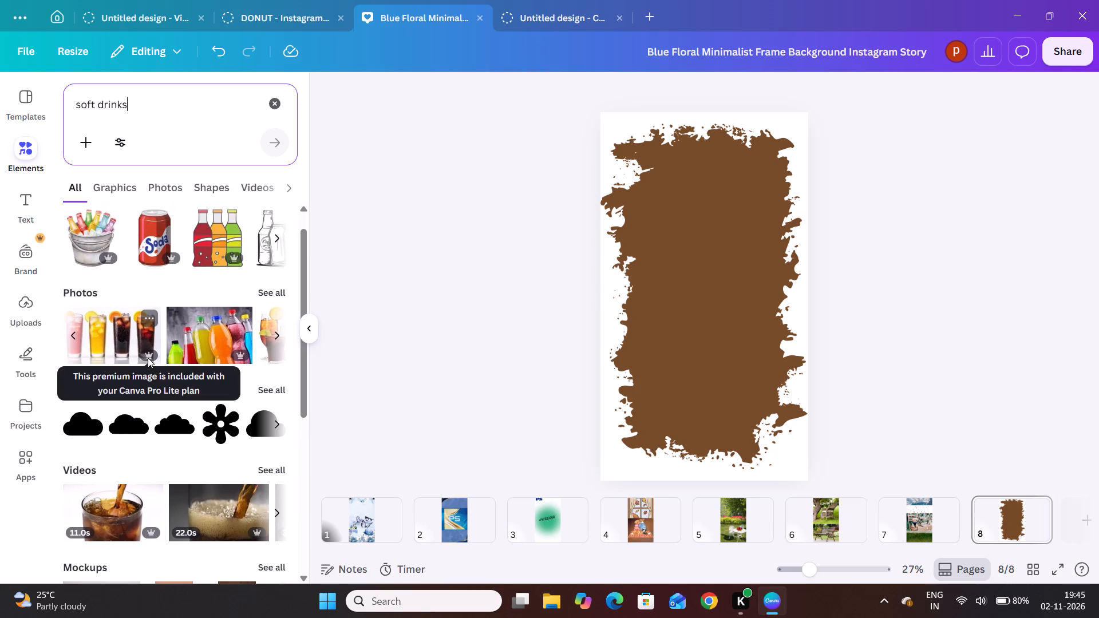
{"action": "scroll", "coordinate": [148, 358], "scroll_direction": "up", "scroll_amount": 1}
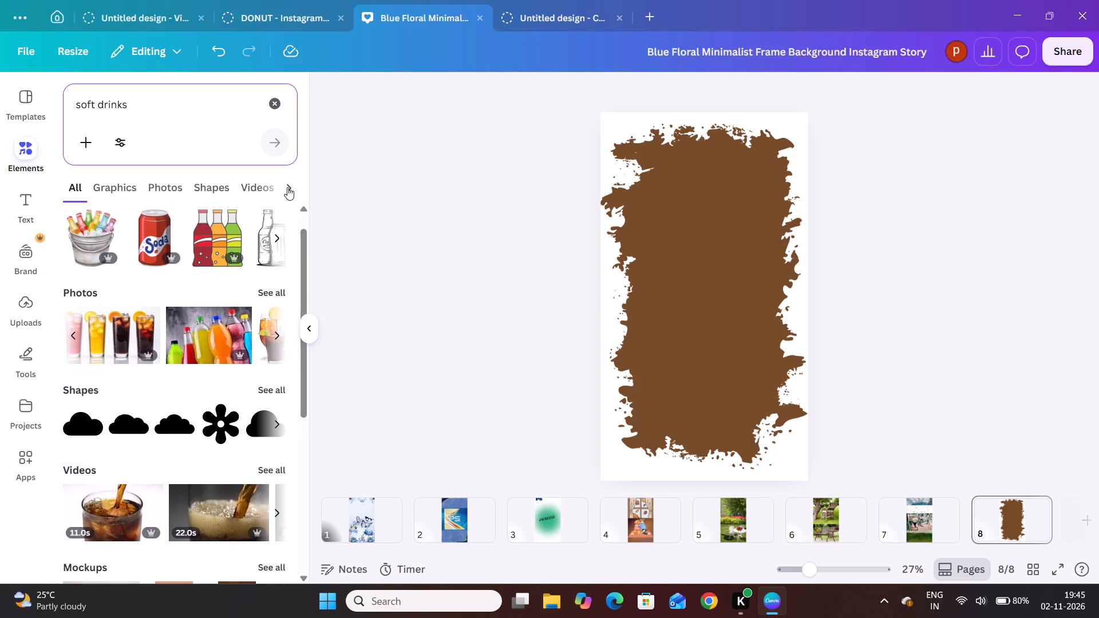
{"action": "left_click", "coordinate": [287, 186]}
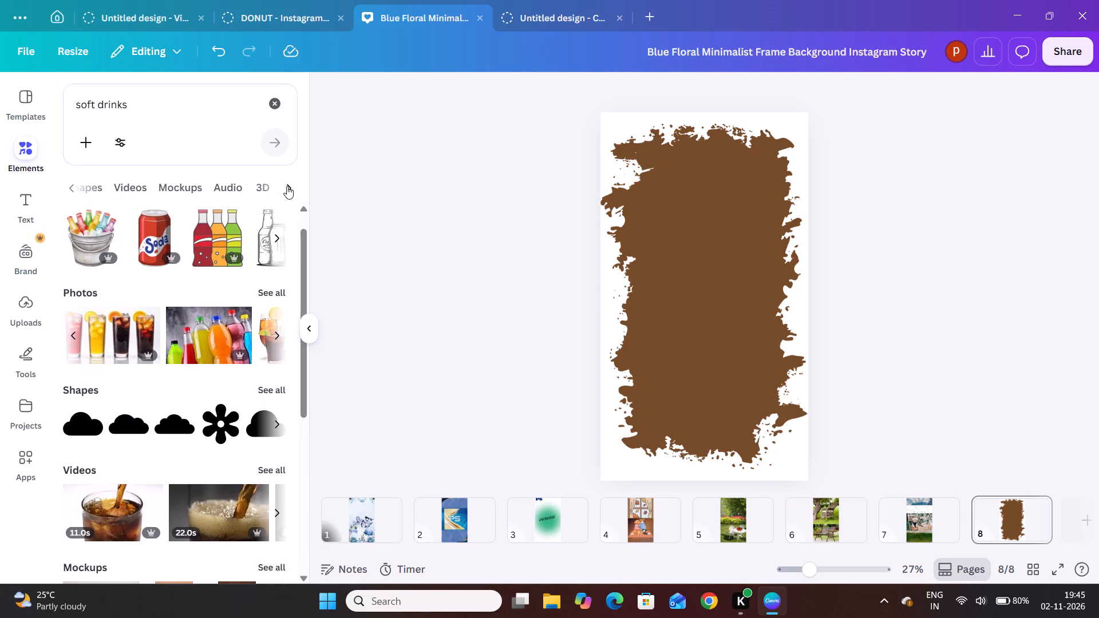
{"action": "left_click", "coordinate": [279, 237]}
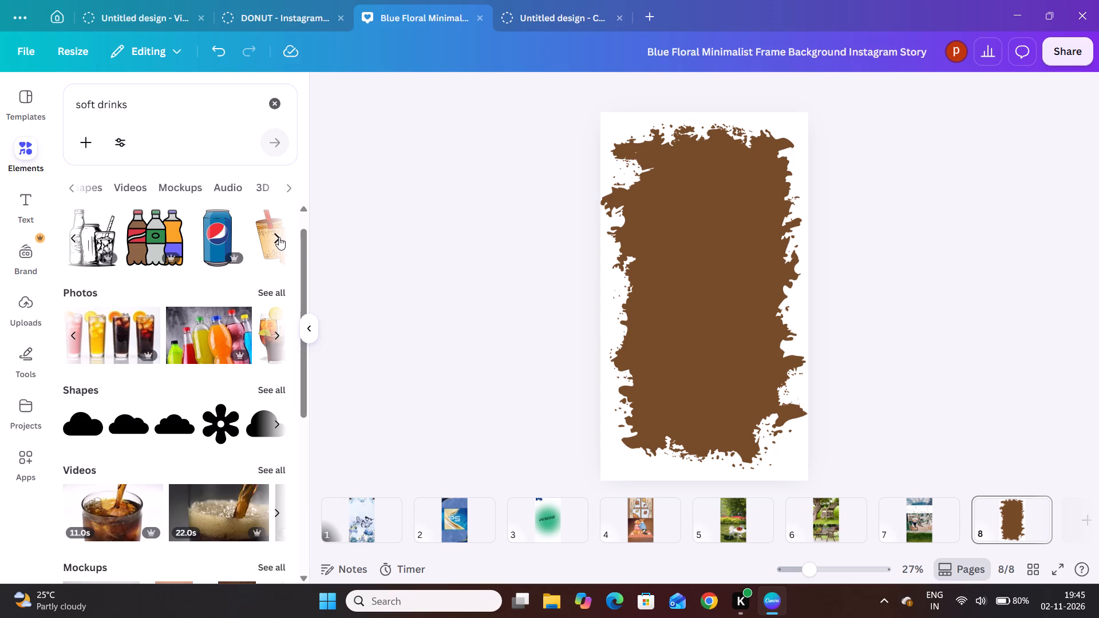
{"action": "left_click", "coordinate": [279, 237]}
{"action": "left_click", "coordinate": [279, 237]}
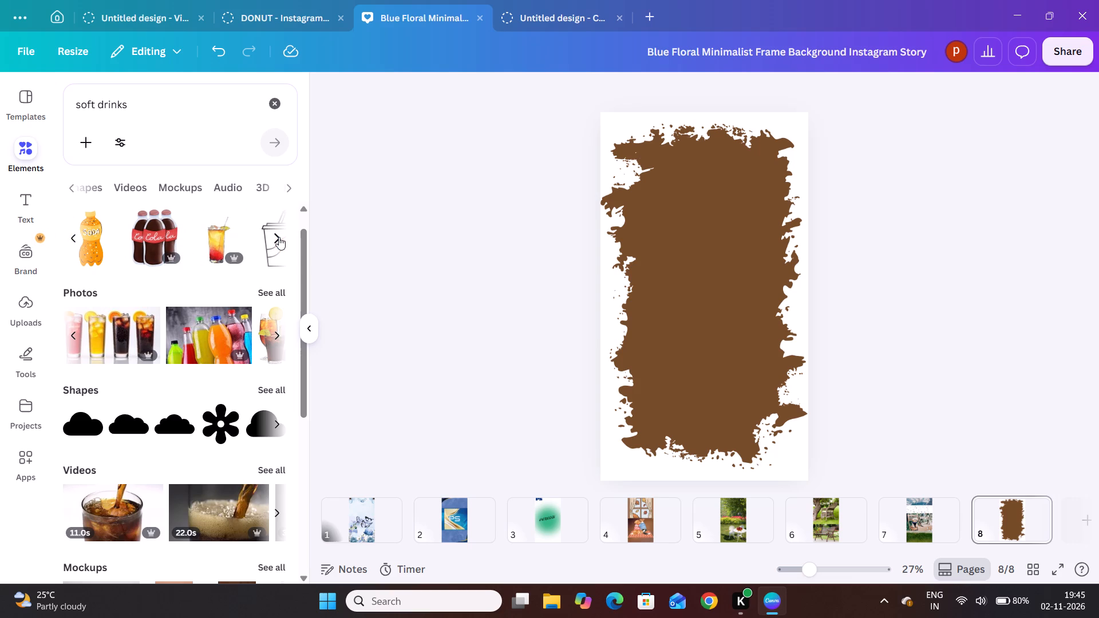
{"action": "left_click", "coordinate": [211, 238]}
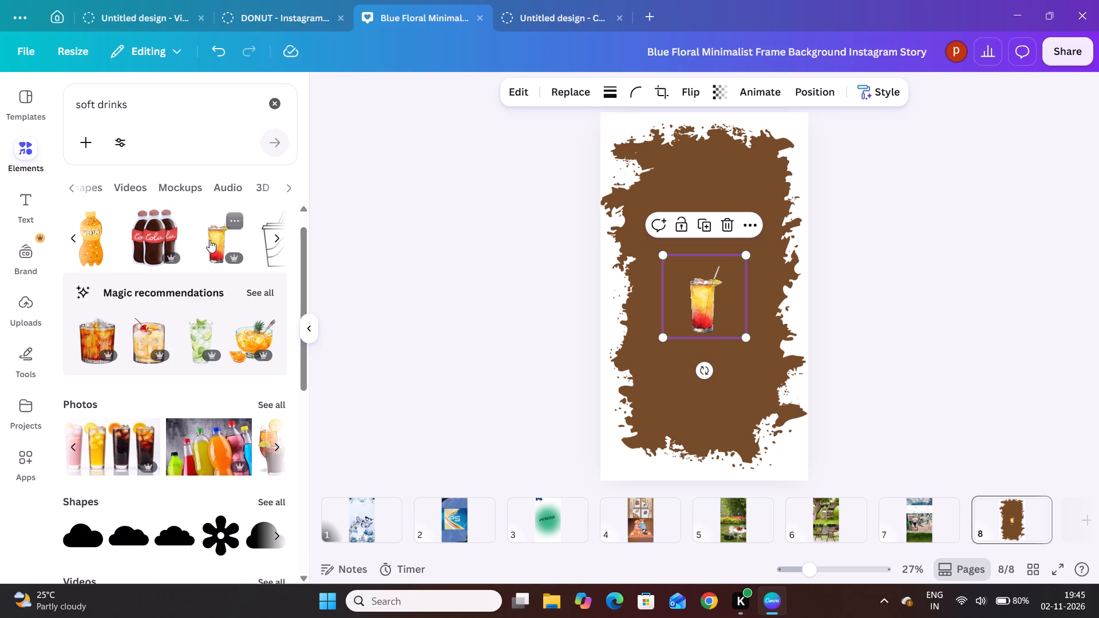
Show all magic recommendations for the iced drink graphic and delete that drink from page 8.
{"action": "left_click", "coordinate": [263, 294]}
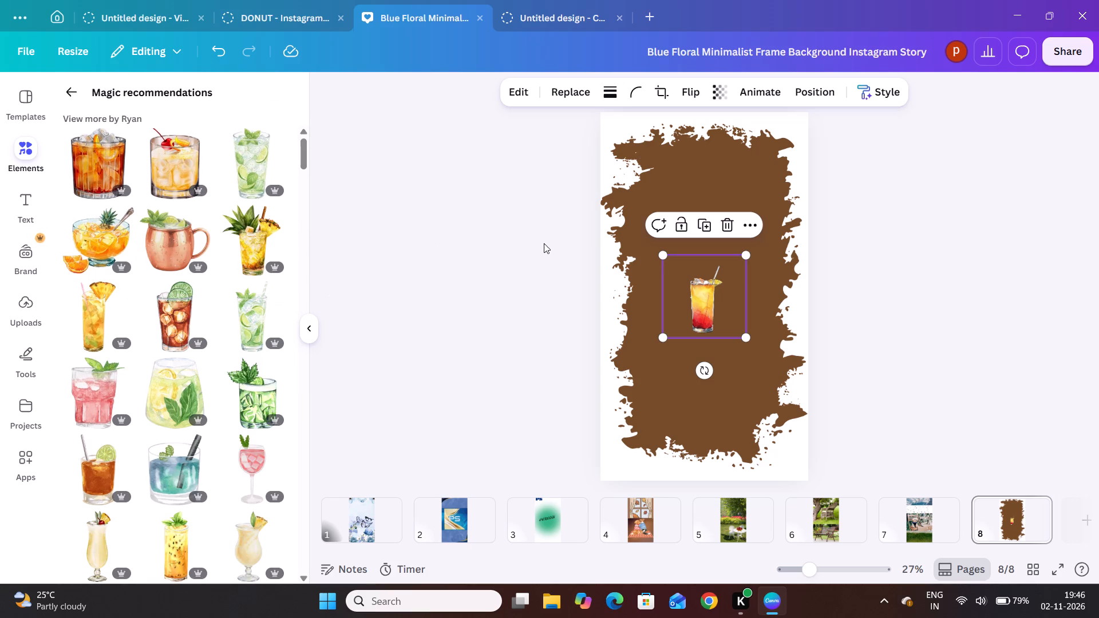
{"action": "left_click", "coordinate": [733, 225]}
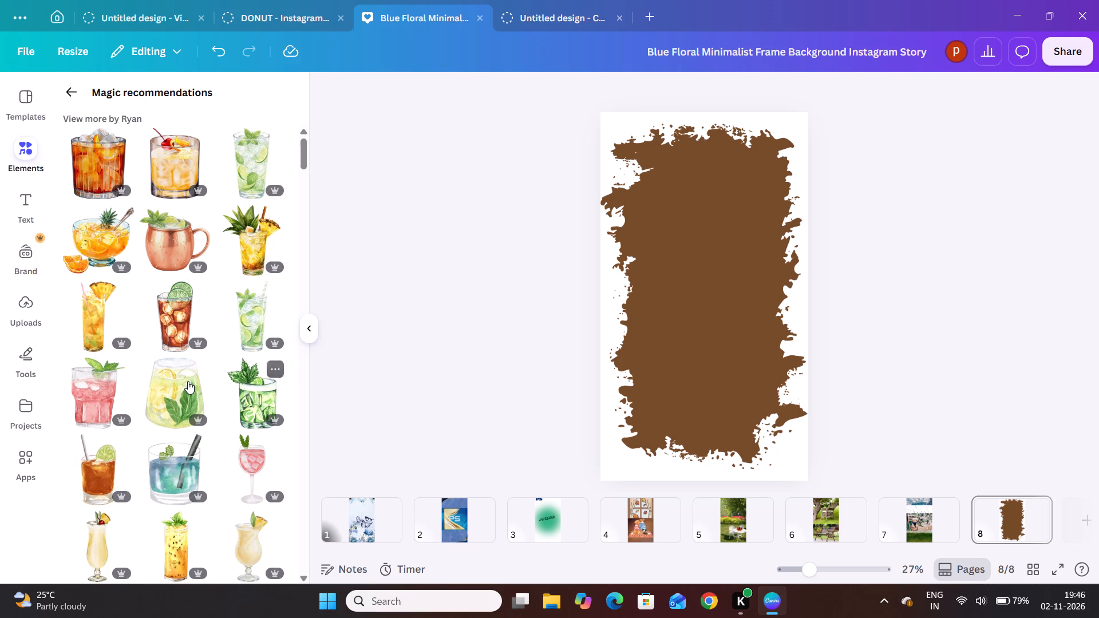
Add the stemmed glass of red-purple drink with dark berries from the recommended graphics to page 8.
{"action": "scroll", "coordinate": [188, 381], "scroll_direction": "down", "scroll_amount": 1}
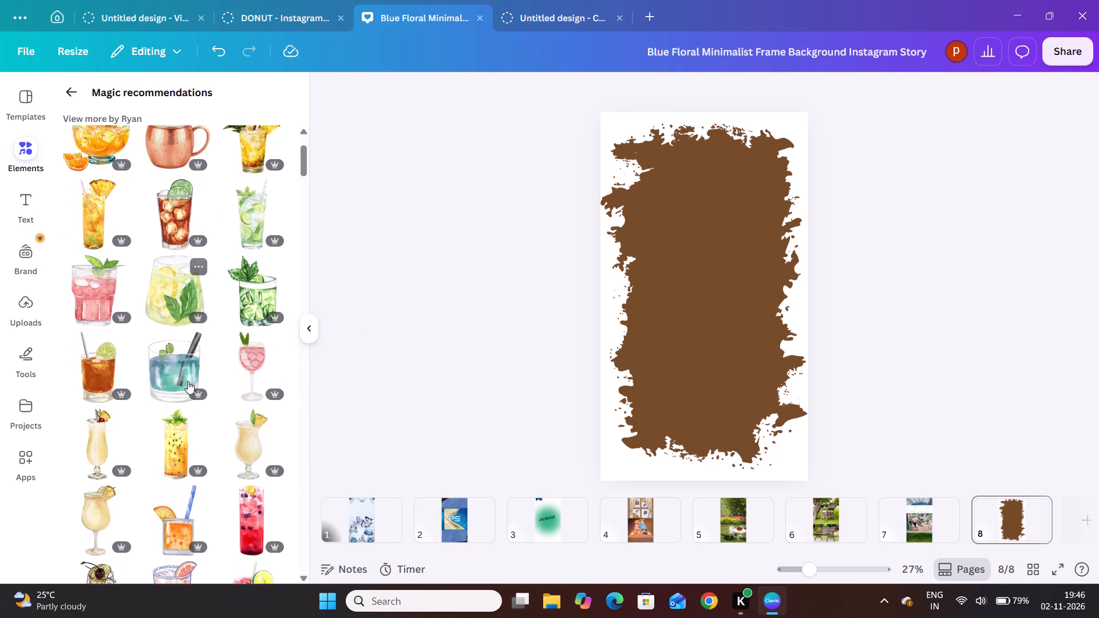
{"action": "scroll", "coordinate": [188, 381], "scroll_direction": "down", "scroll_amount": 1}
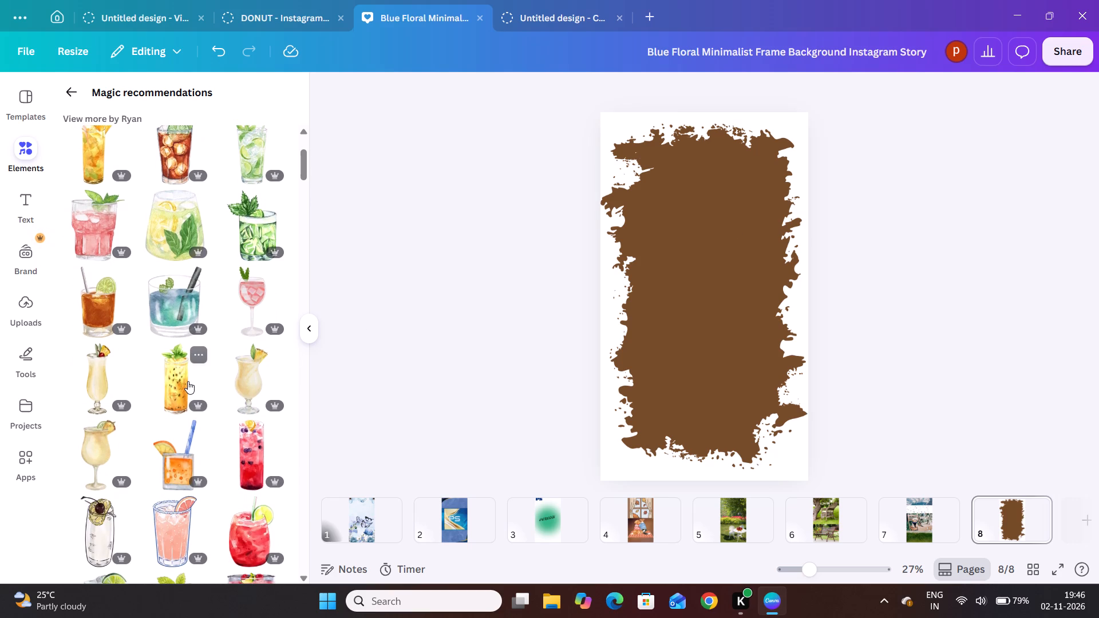
{"action": "scroll", "coordinate": [188, 381], "scroll_direction": "down", "scroll_amount": 1}
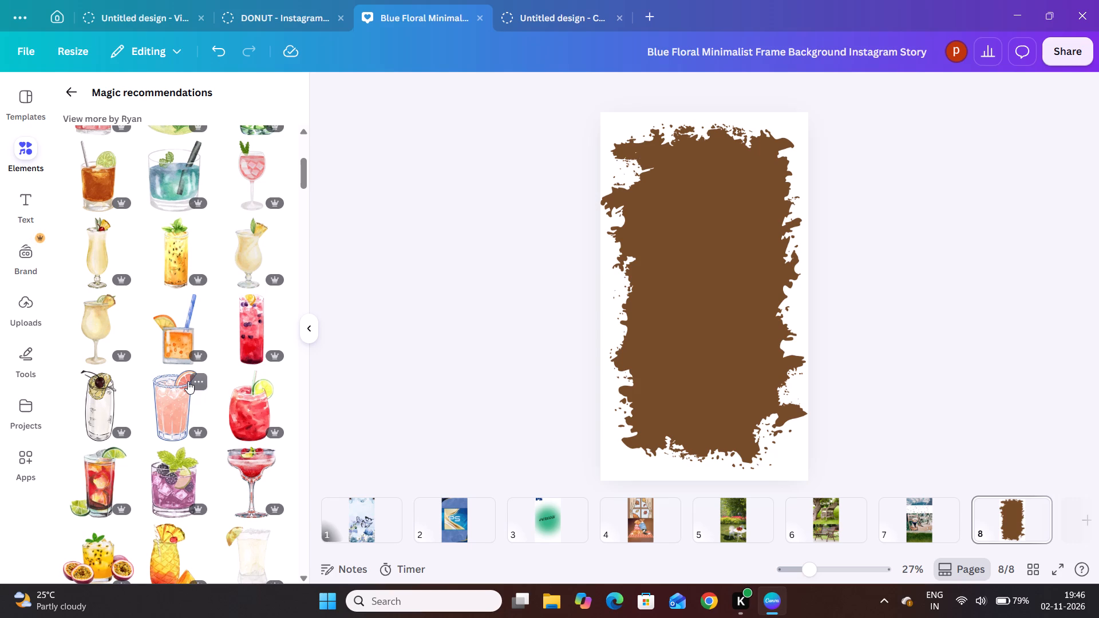
{"action": "scroll", "coordinate": [188, 381], "scroll_direction": "down", "scroll_amount": 2}
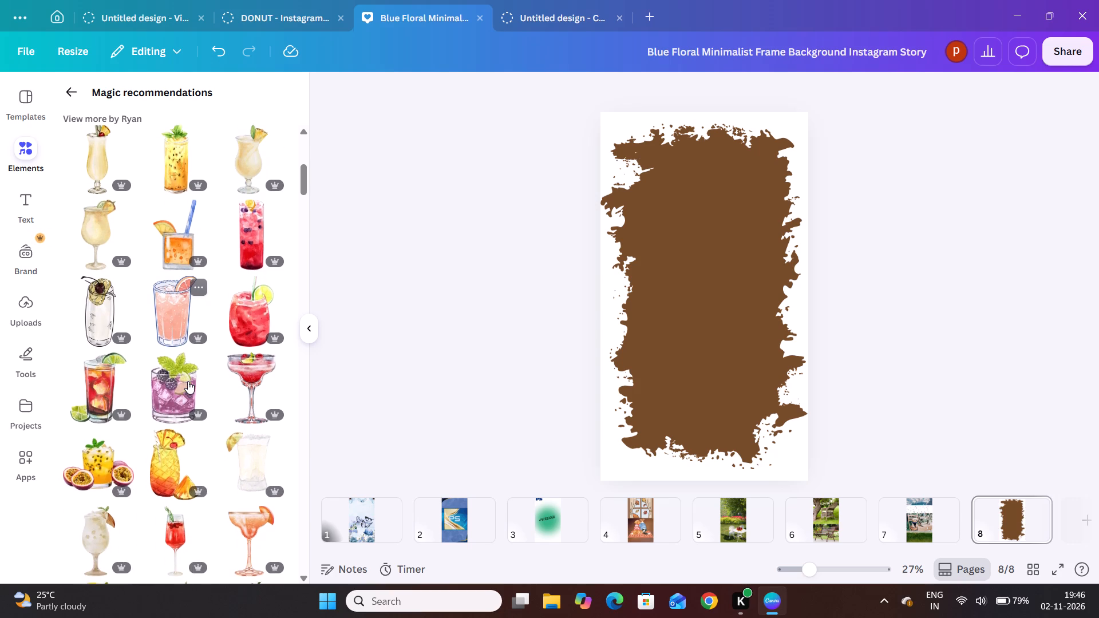
{"action": "scroll", "coordinate": [188, 381], "scroll_direction": "down", "scroll_amount": 2}
{"action": "scroll", "coordinate": [188, 381], "scroll_direction": "right", "scroll_amount": 2}
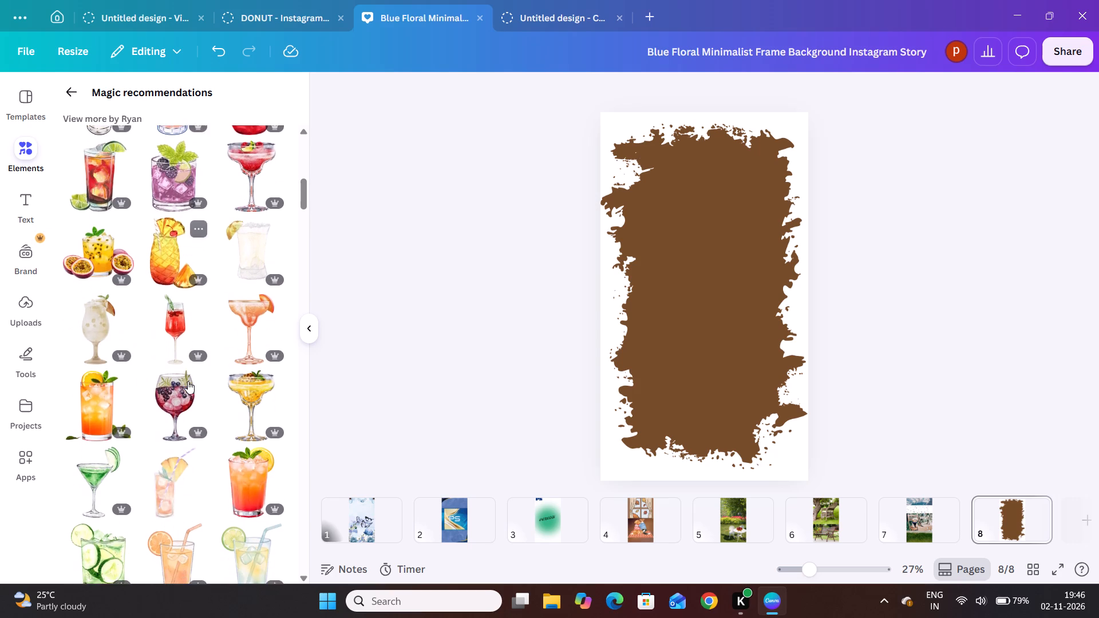
{"action": "scroll", "coordinate": [188, 381], "scroll_direction": "down", "scroll_amount": 2}
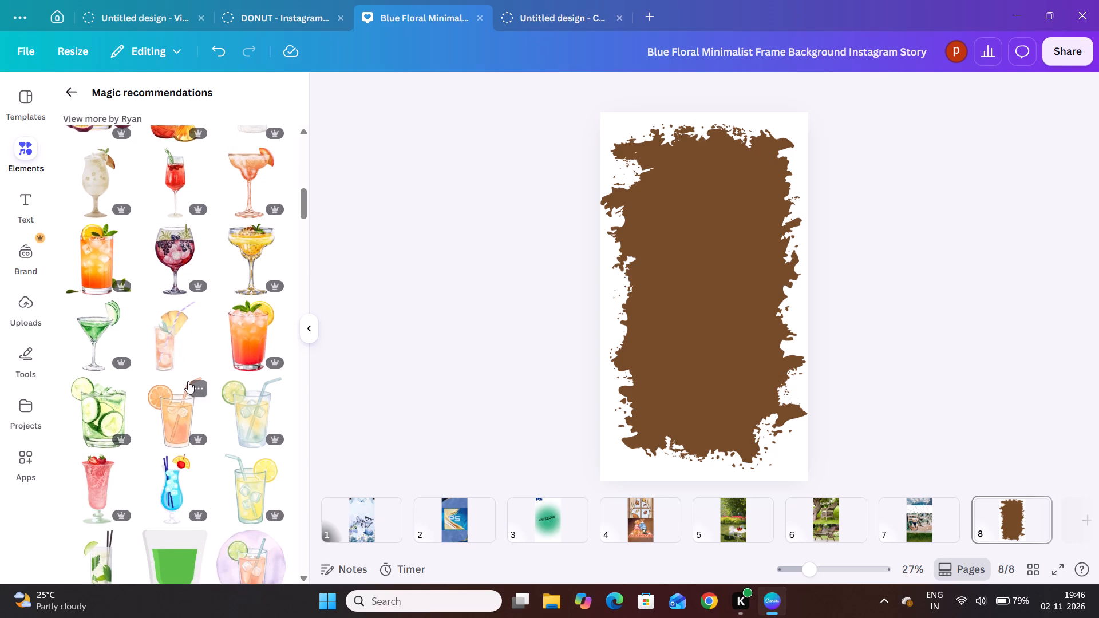
{"action": "scroll", "coordinate": [188, 381], "scroll_direction": "down", "scroll_amount": 1}
{"action": "scroll", "coordinate": [188, 381], "scroll_direction": "up", "scroll_amount": 1}
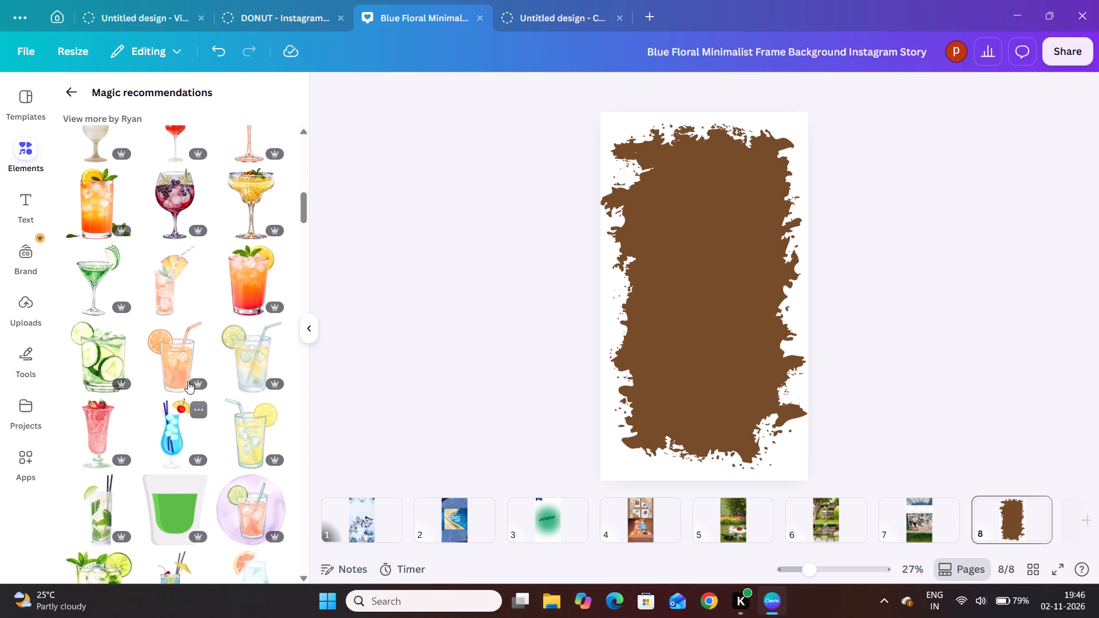
{"action": "scroll", "coordinate": [188, 381], "scroll_direction": "up", "scroll_amount": 1}
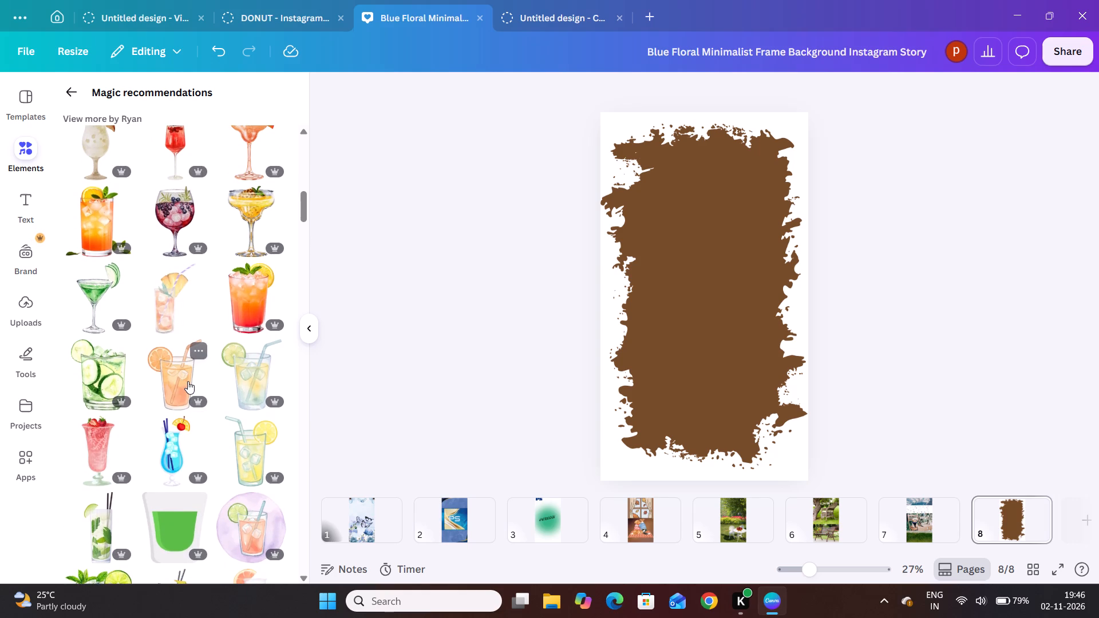
{"action": "left_click", "coordinate": [183, 204]}
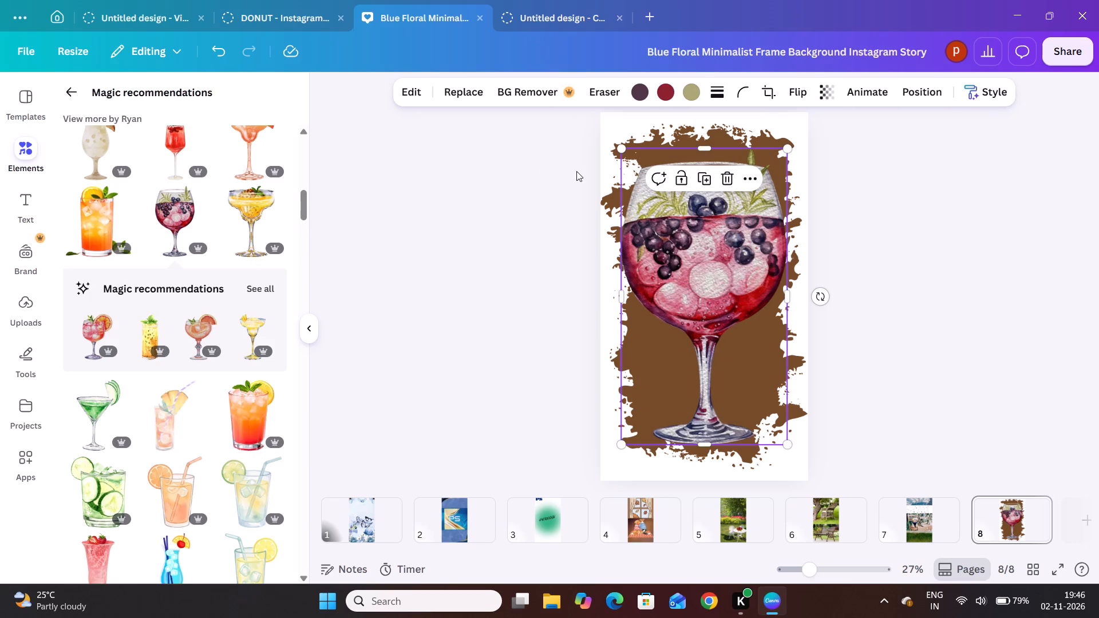
Shrink the berry drink glass to a small graphic and centre it horizontally on the brown background, just below the page's middle.
{"action": "left_click_drag", "start_coordinate": [623, 148], "coordinate": [693, 228]}
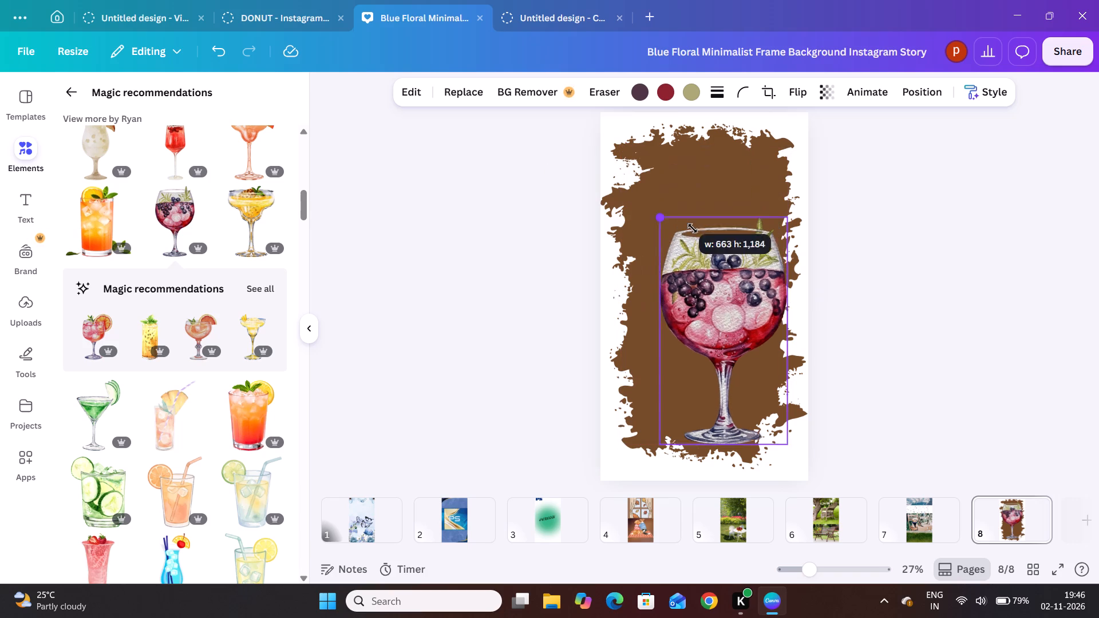
{"action": "left_click_drag", "start_coordinate": [693, 228], "coordinate": [742, 301]}
{"action": "left_click_drag", "start_coordinate": [759, 357], "coordinate": [718, 307]}
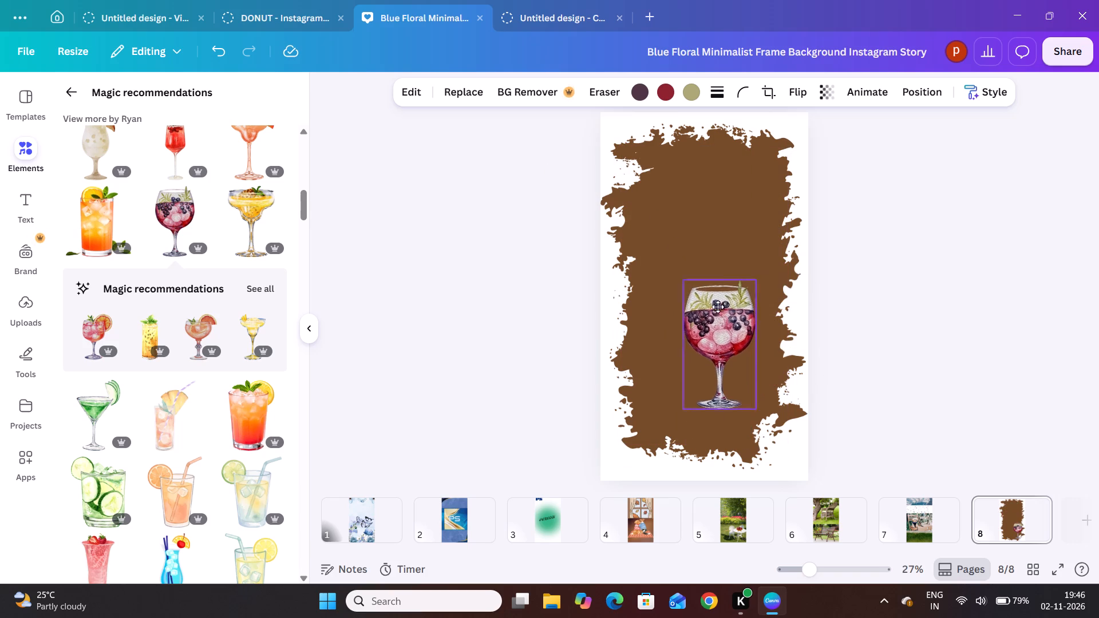
{"action": "left_click_drag", "start_coordinate": [718, 307], "coordinate": [709, 288]}
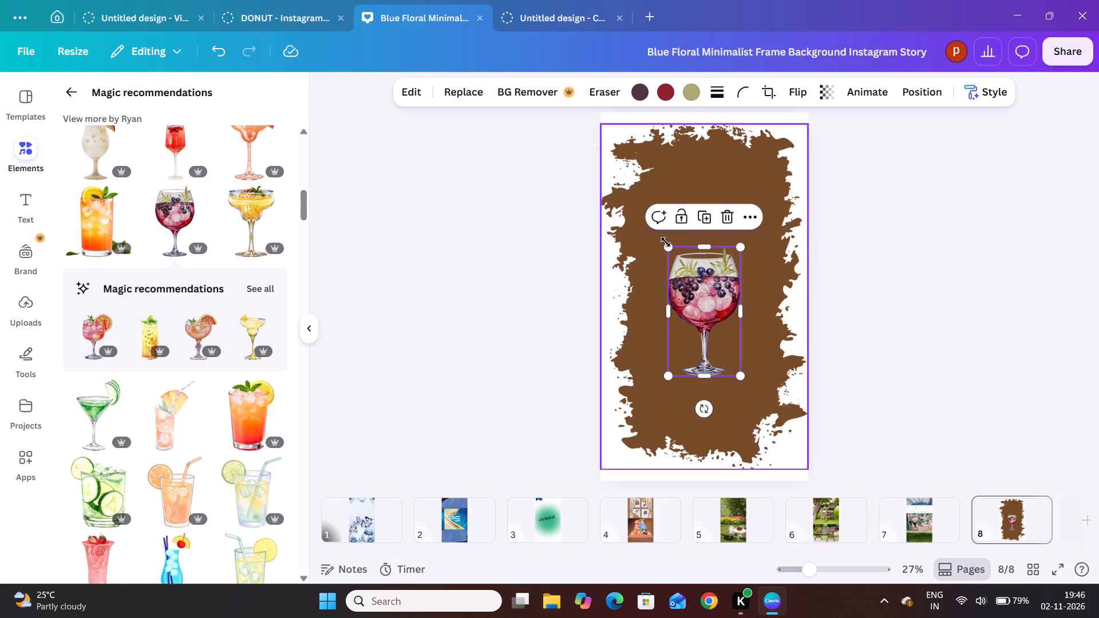
{"action": "left_click_drag", "start_coordinate": [670, 243], "coordinate": [693, 275]}
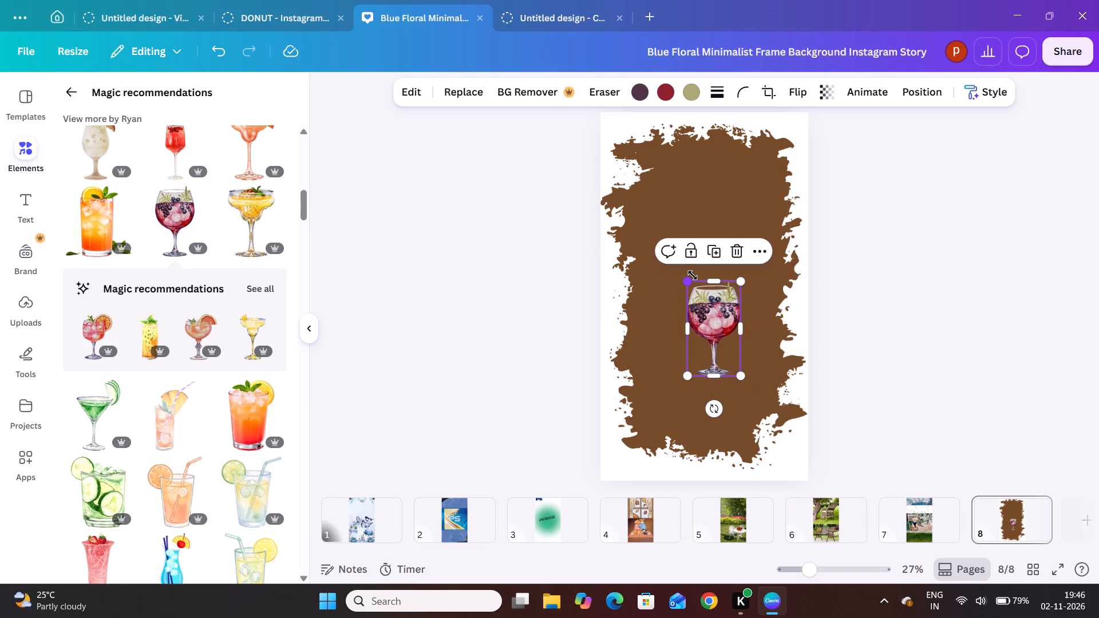
{"action": "left_click_drag", "start_coordinate": [730, 316], "coordinate": [710, 307]}
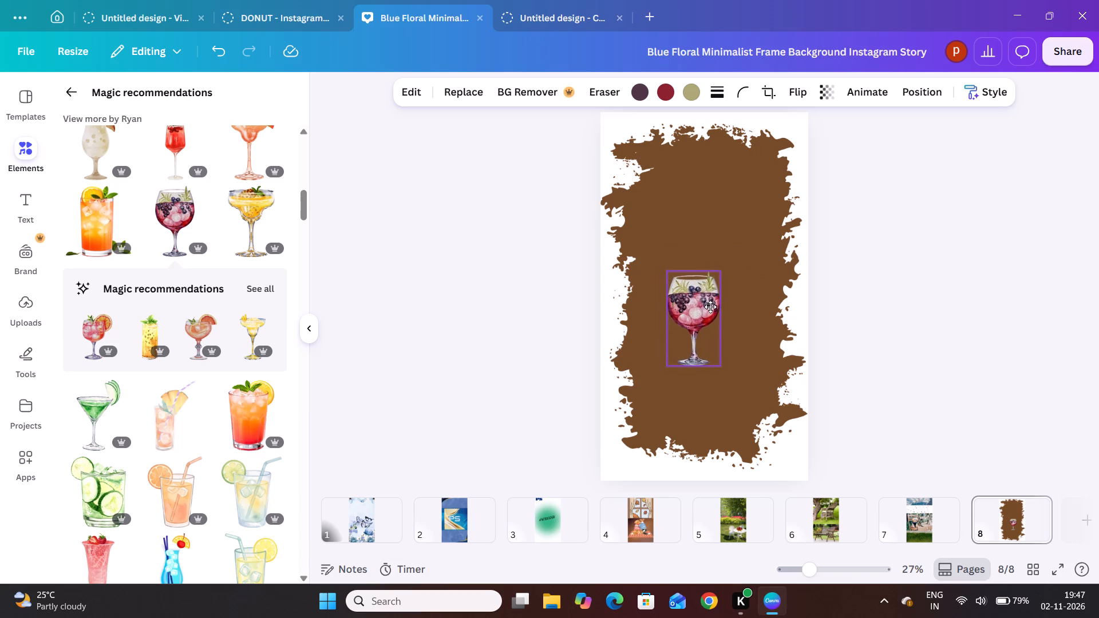
{"action": "left_click_drag", "start_coordinate": [710, 307], "coordinate": [711, 307]}
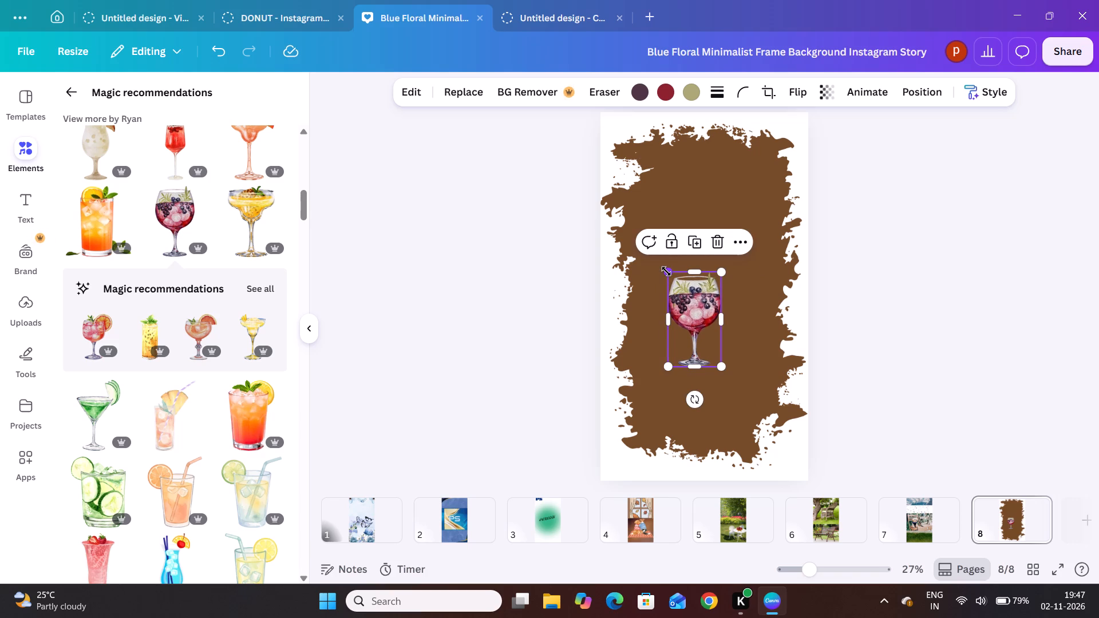
{"action": "left_click_drag", "start_coordinate": [666, 271], "coordinate": [698, 307]}
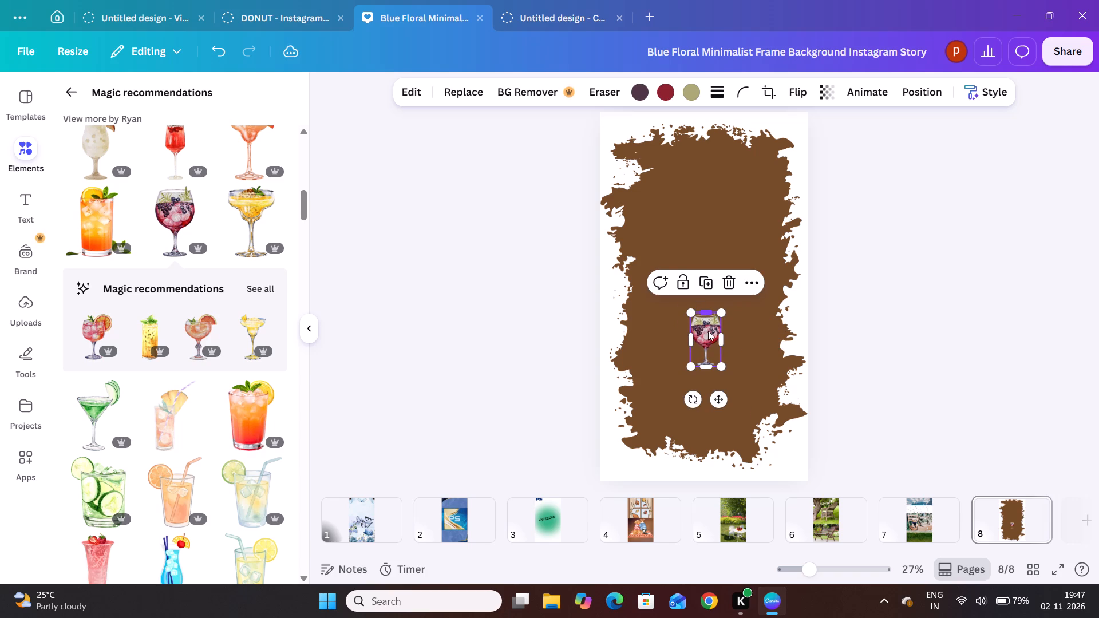
{"action": "left_click_drag", "start_coordinate": [714, 342], "coordinate": [699, 321]}
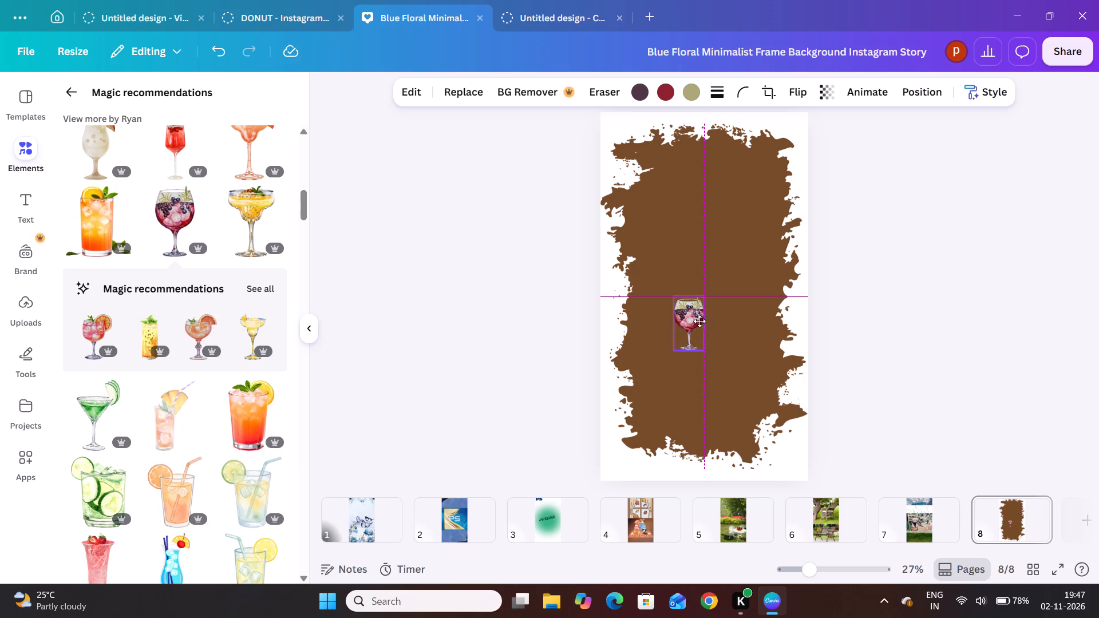
{"action": "left_click_drag", "start_coordinate": [699, 321], "coordinate": [719, 318]}
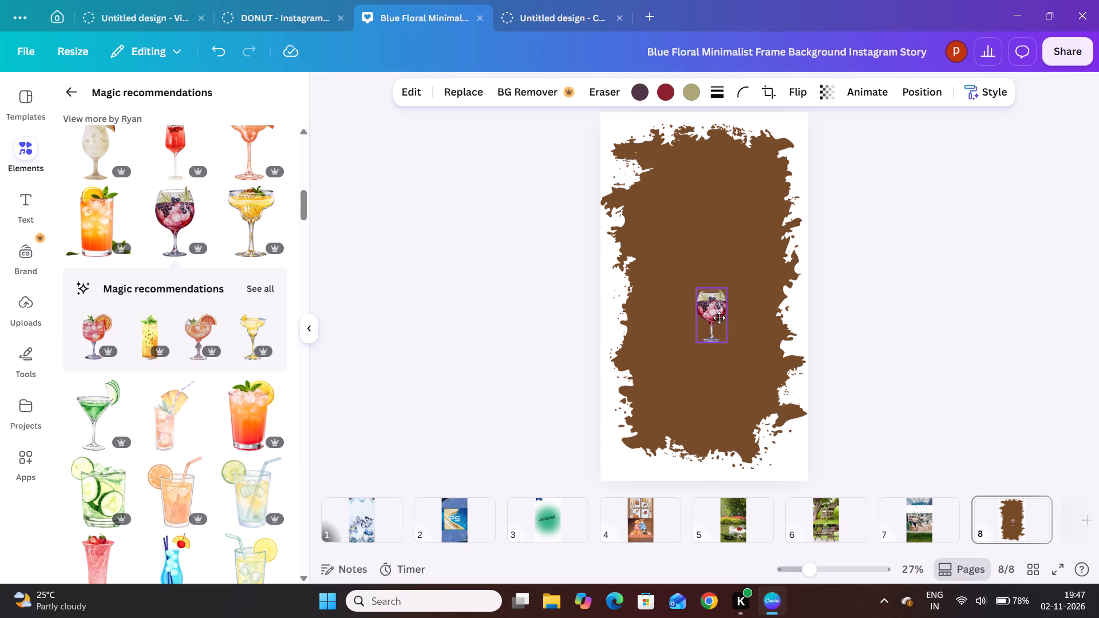
{"action": "left_click_drag", "start_coordinate": [719, 318], "coordinate": [711, 318]}
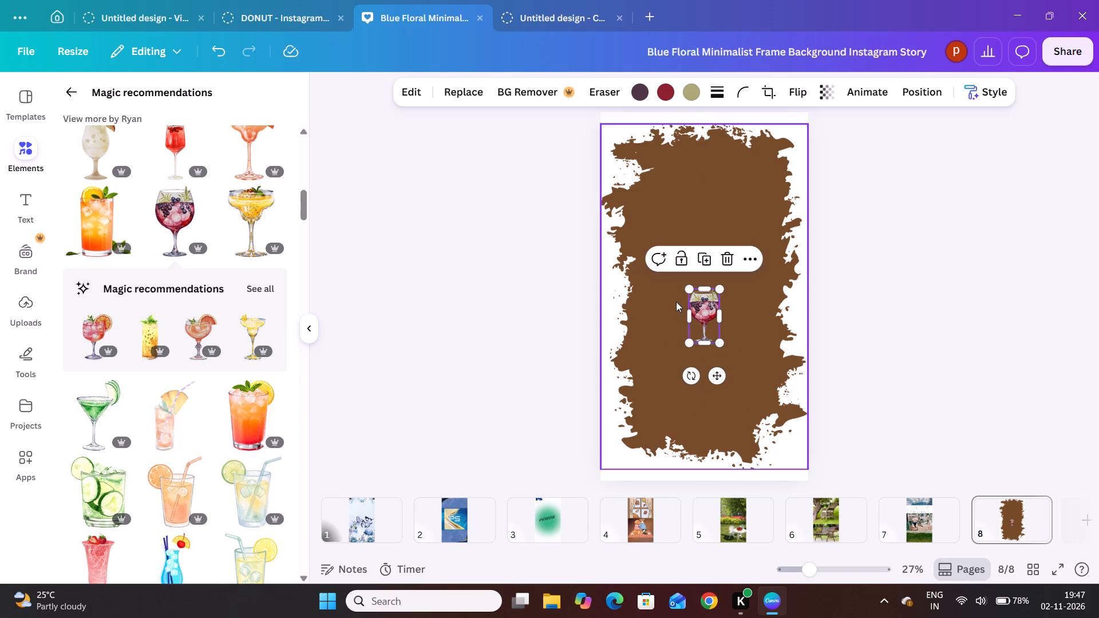
{"action": "left_click", "coordinate": [666, 302]}
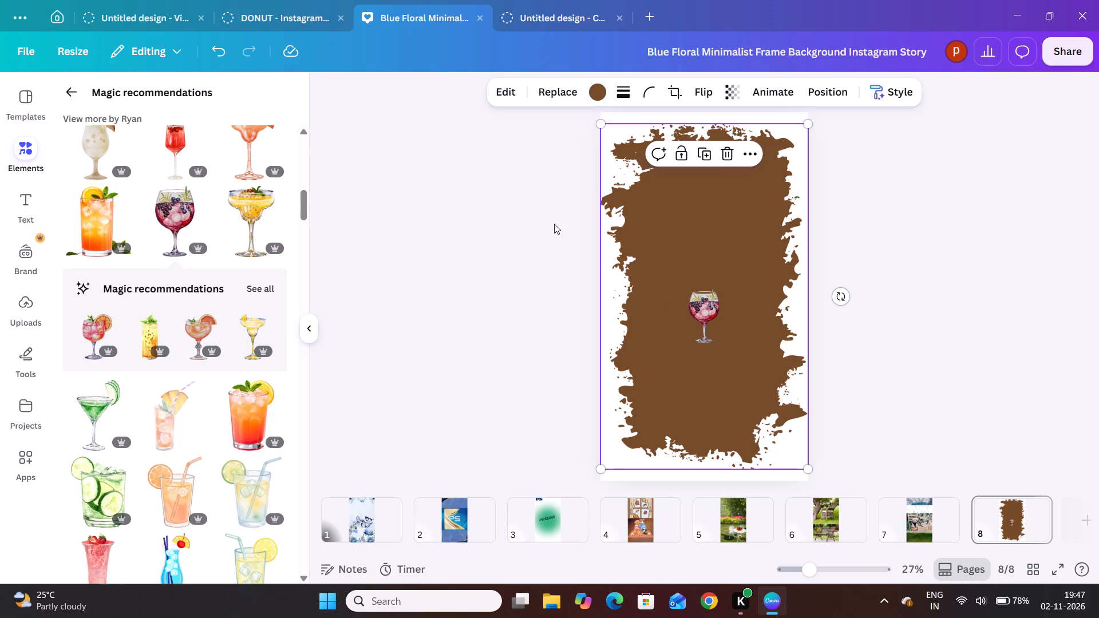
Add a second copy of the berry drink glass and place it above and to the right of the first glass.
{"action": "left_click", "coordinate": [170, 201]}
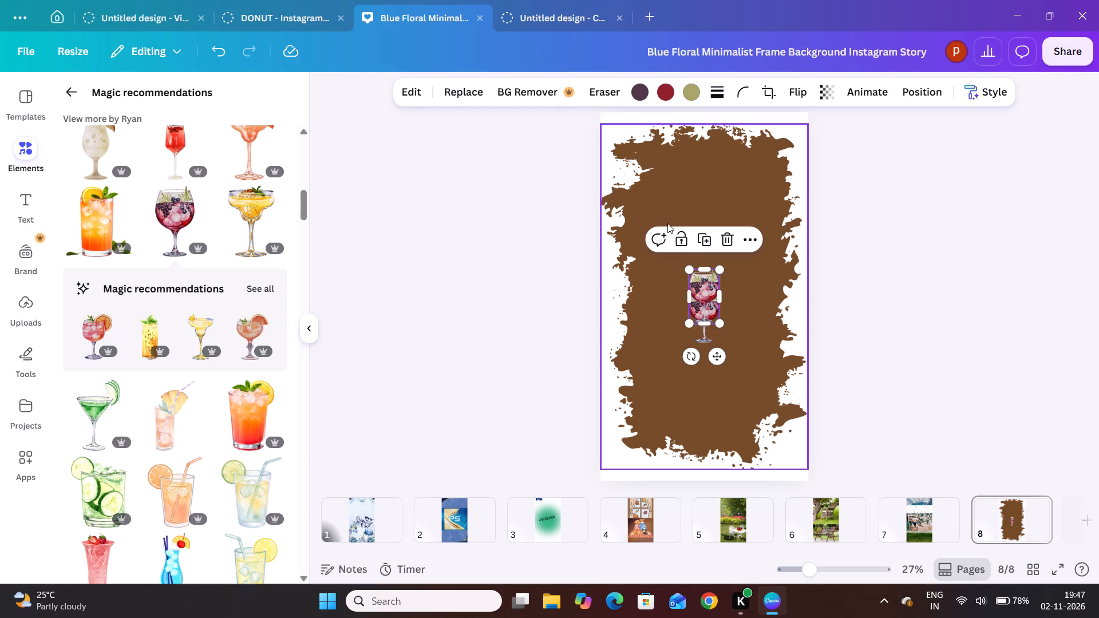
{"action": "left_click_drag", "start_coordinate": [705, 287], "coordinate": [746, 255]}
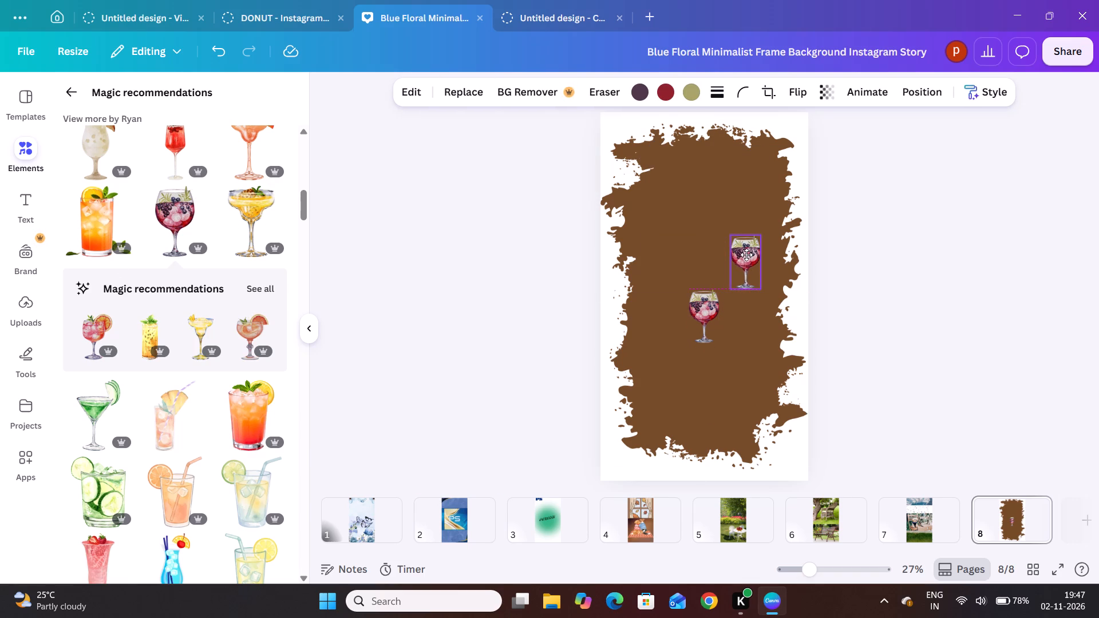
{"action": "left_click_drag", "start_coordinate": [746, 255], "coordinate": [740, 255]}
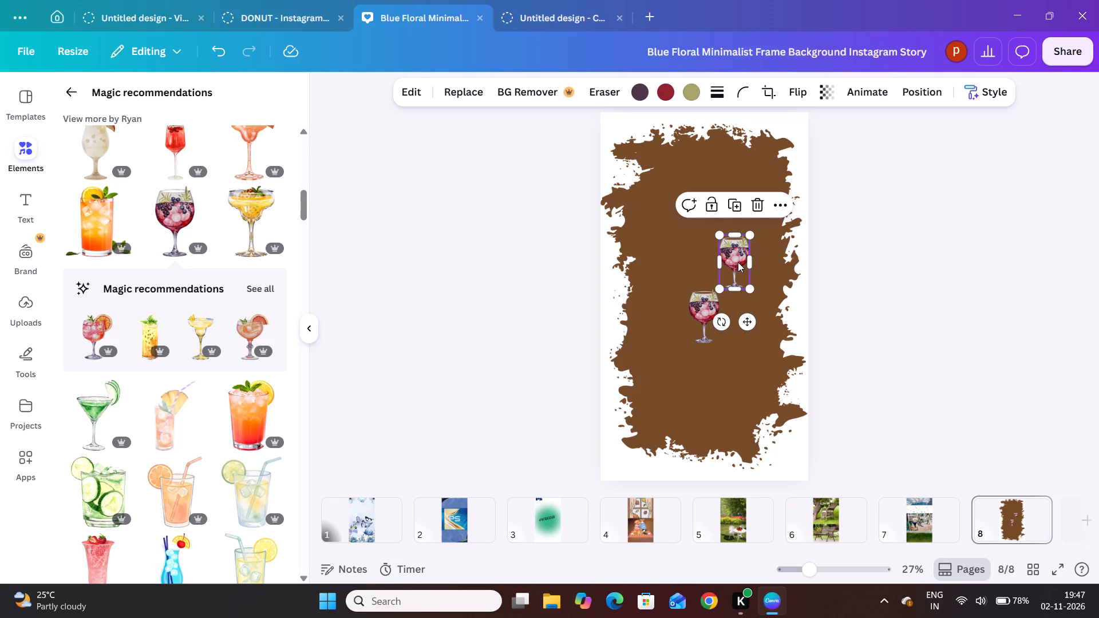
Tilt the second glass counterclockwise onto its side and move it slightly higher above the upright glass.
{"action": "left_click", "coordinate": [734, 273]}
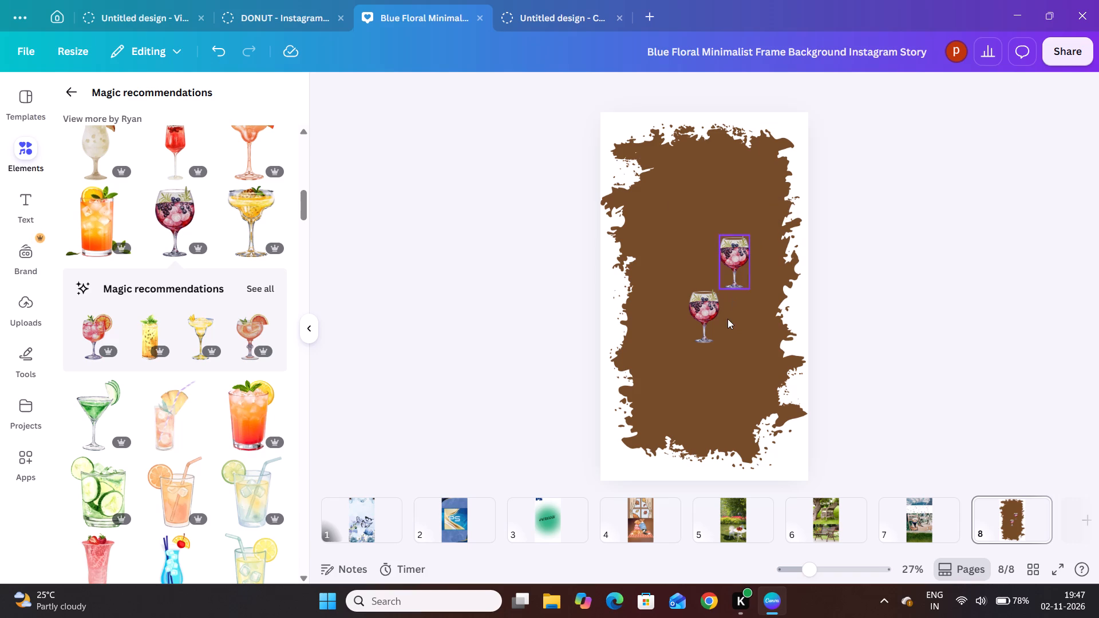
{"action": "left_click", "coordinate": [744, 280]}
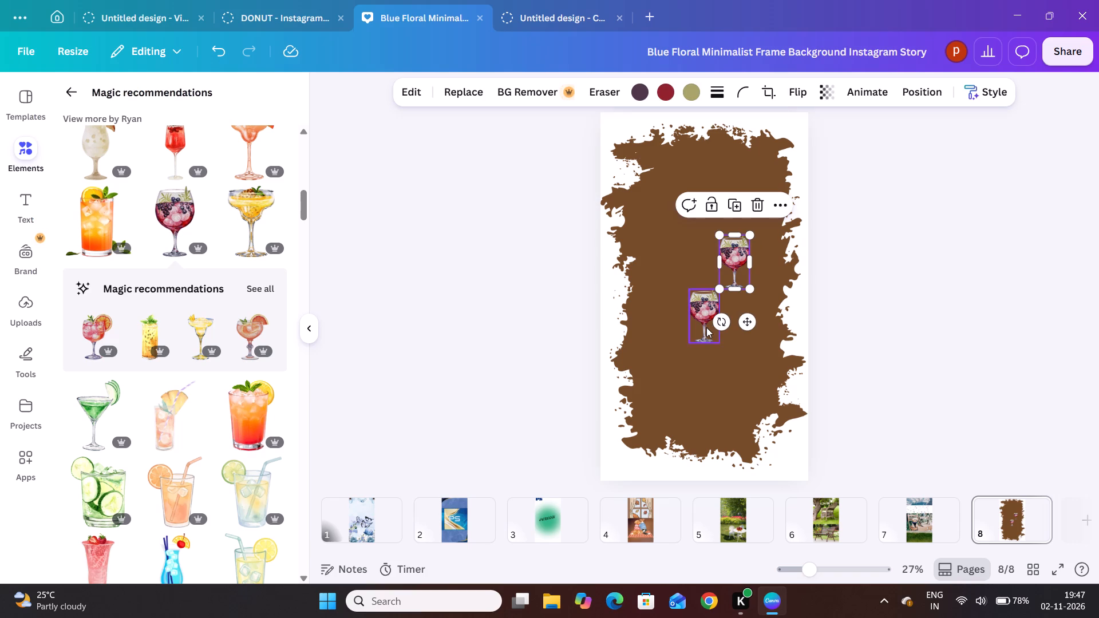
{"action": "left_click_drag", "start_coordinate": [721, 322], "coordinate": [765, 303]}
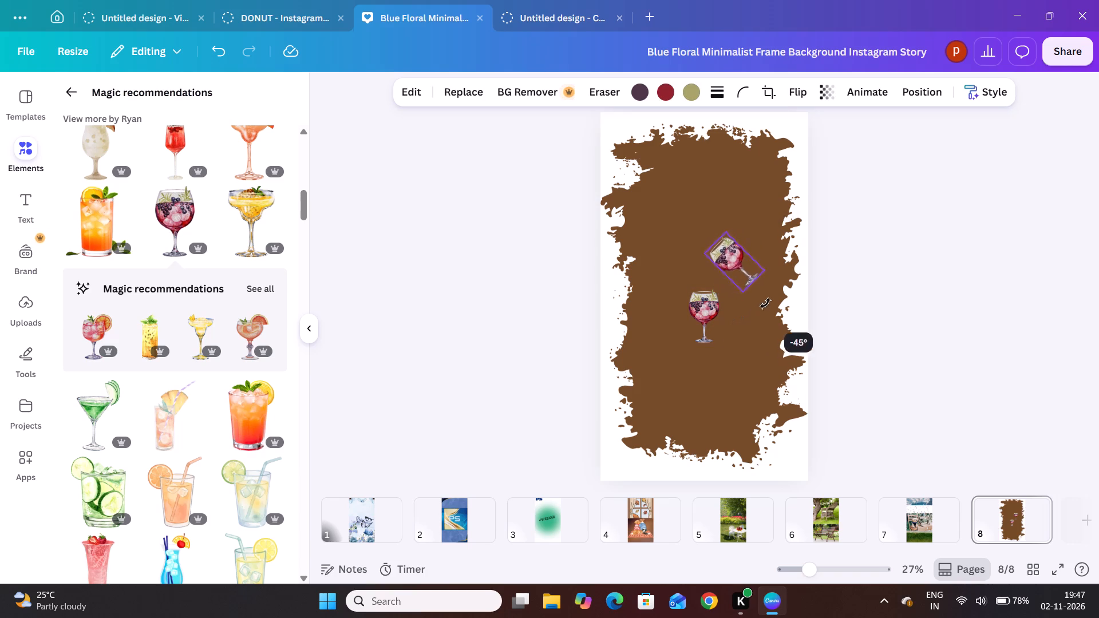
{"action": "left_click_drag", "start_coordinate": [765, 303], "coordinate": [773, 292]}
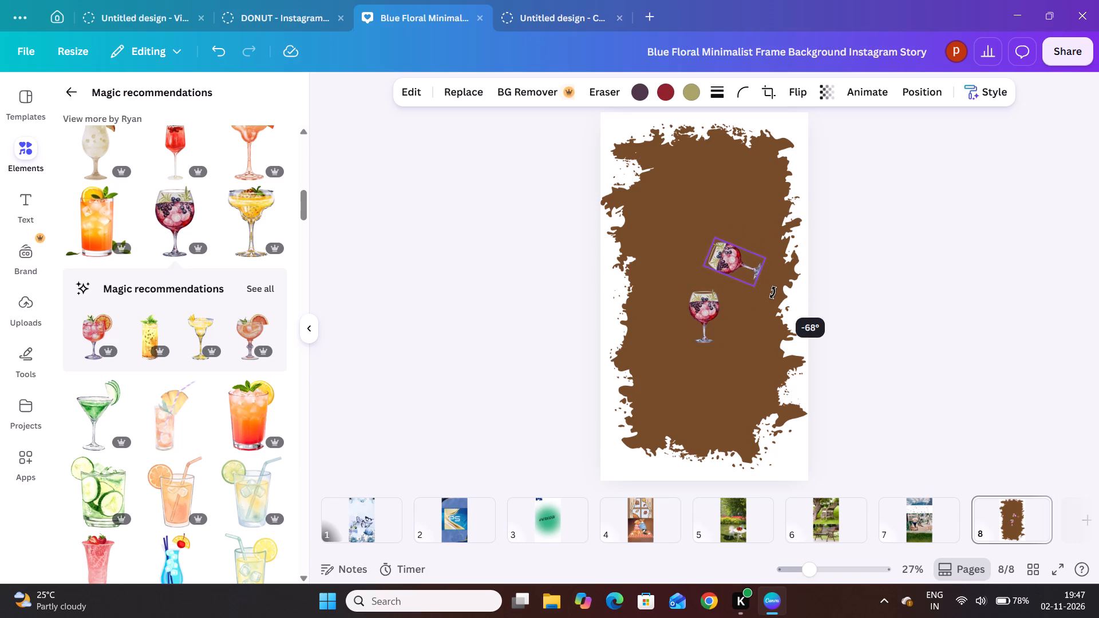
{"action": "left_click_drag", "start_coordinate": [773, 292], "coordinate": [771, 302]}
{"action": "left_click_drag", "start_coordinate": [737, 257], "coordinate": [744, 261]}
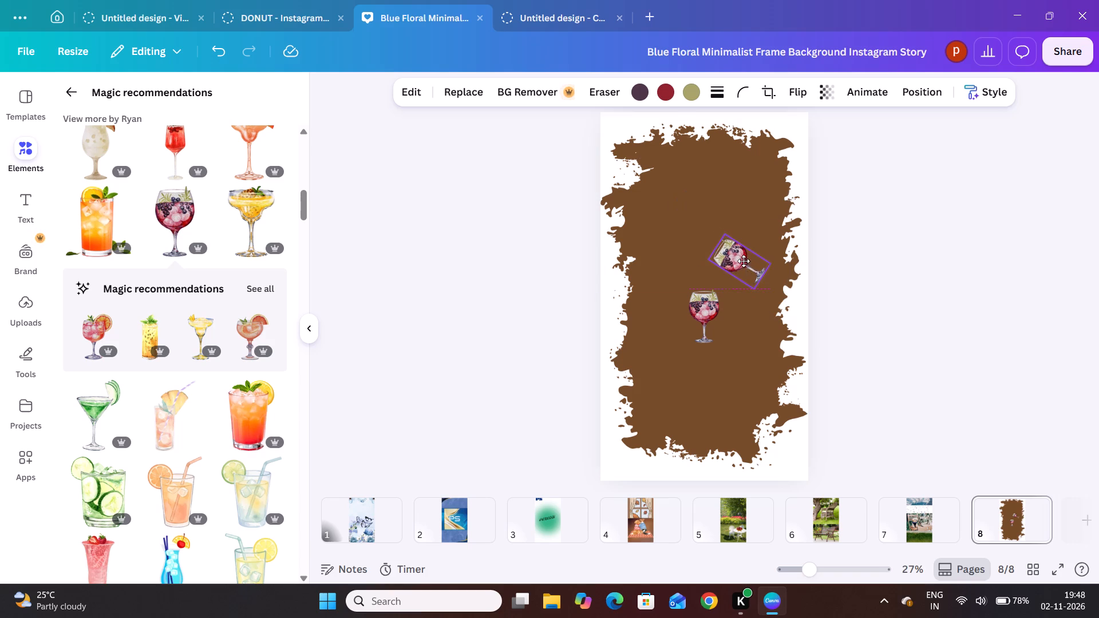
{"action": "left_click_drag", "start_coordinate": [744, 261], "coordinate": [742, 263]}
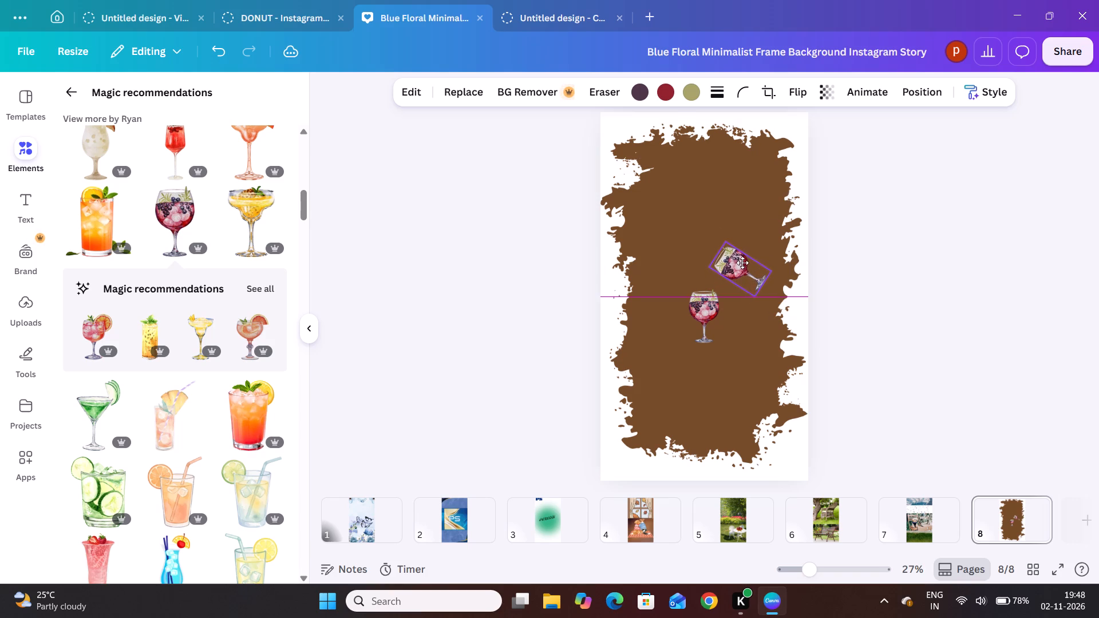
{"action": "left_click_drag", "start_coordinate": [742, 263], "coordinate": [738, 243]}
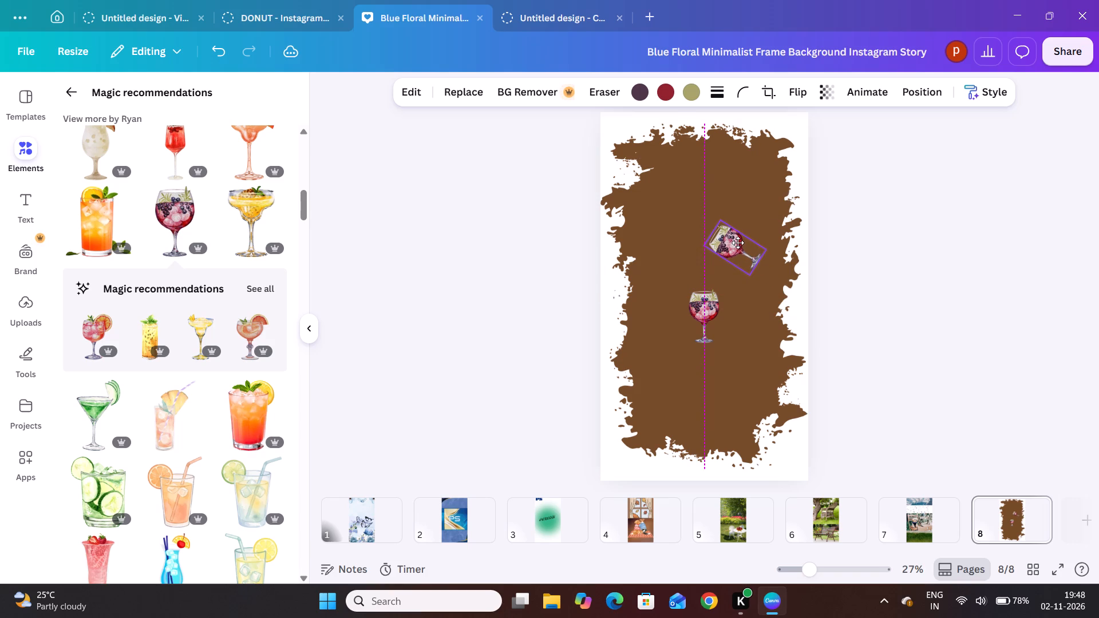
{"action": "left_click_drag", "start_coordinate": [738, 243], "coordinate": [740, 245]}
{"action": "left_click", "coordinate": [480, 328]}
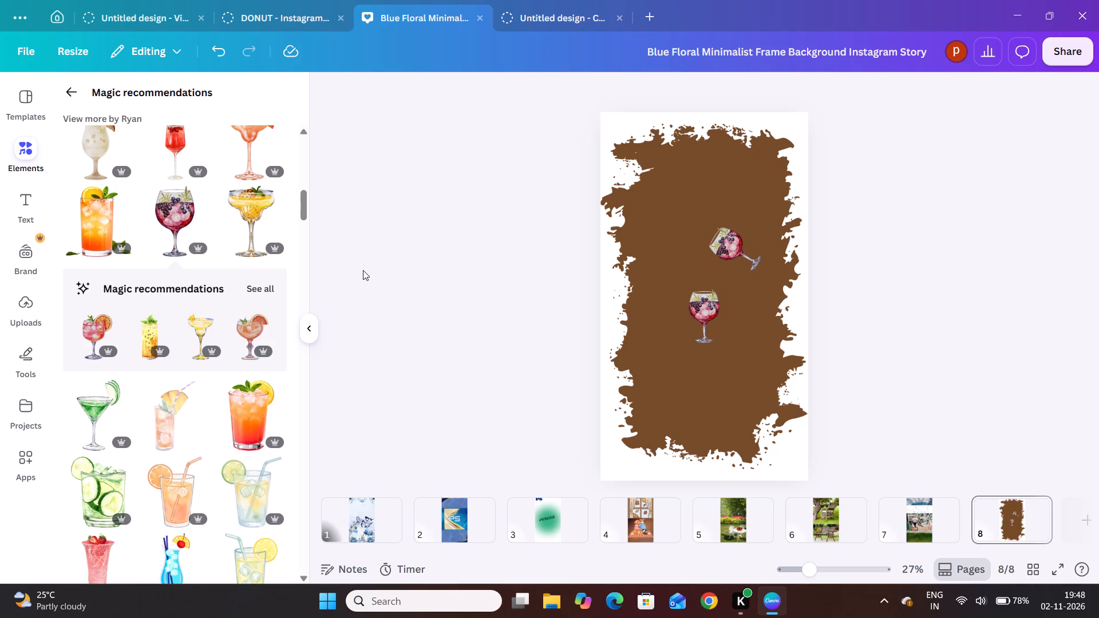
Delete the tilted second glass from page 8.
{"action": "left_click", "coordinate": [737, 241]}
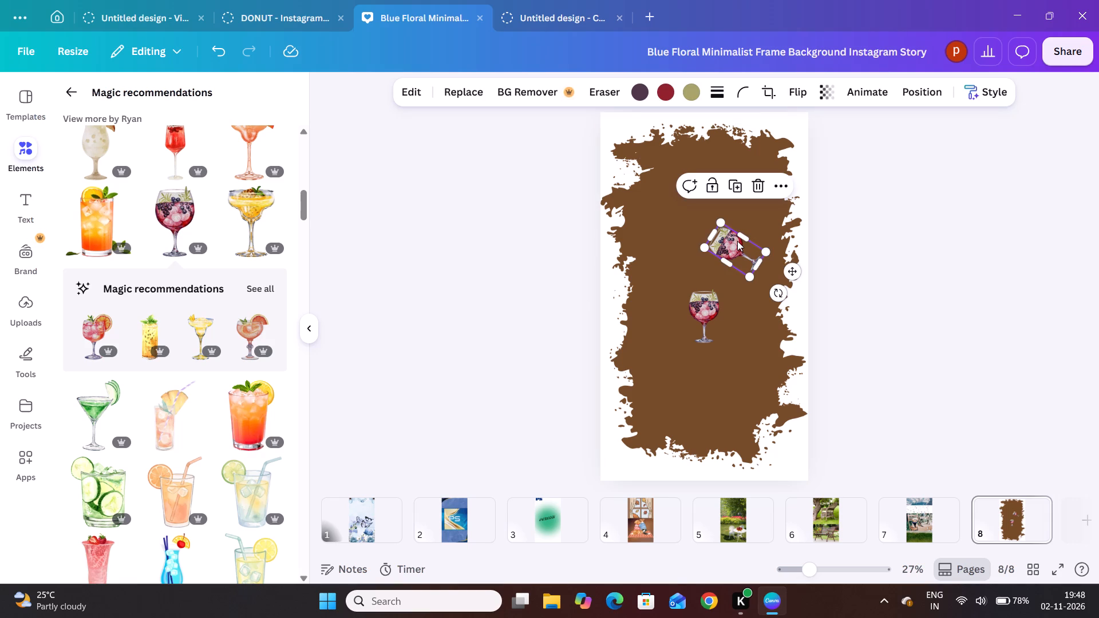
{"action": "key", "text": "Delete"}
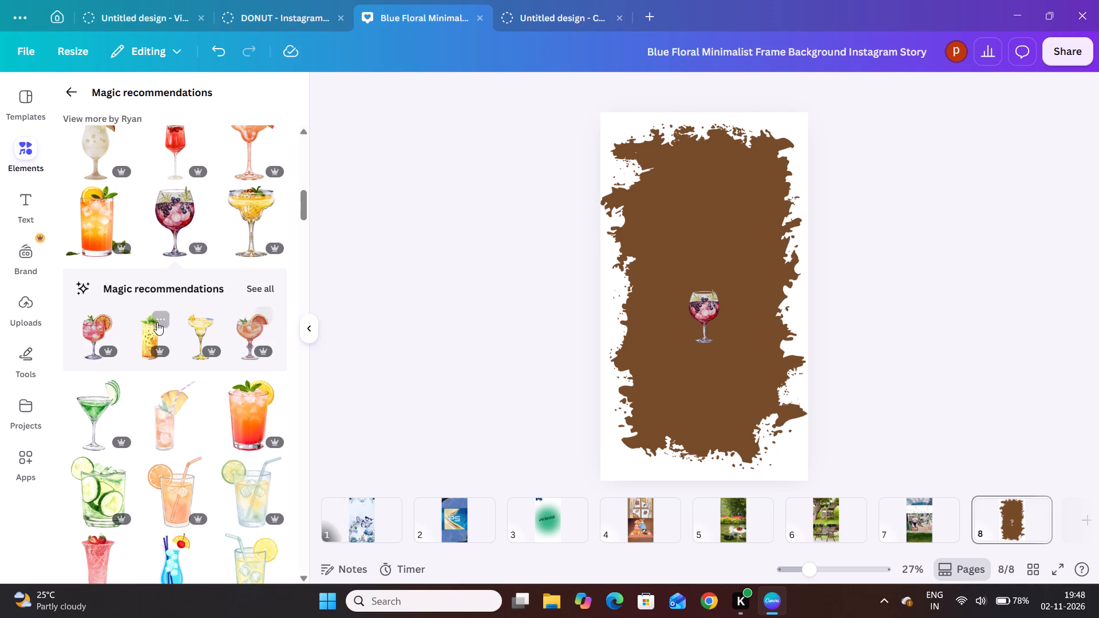
Browse the recommended drink graphics for another drink, and return to the "soft drinks" search results.
{"action": "scroll", "coordinate": [157, 322], "scroll_direction": "up", "scroll_amount": 3}
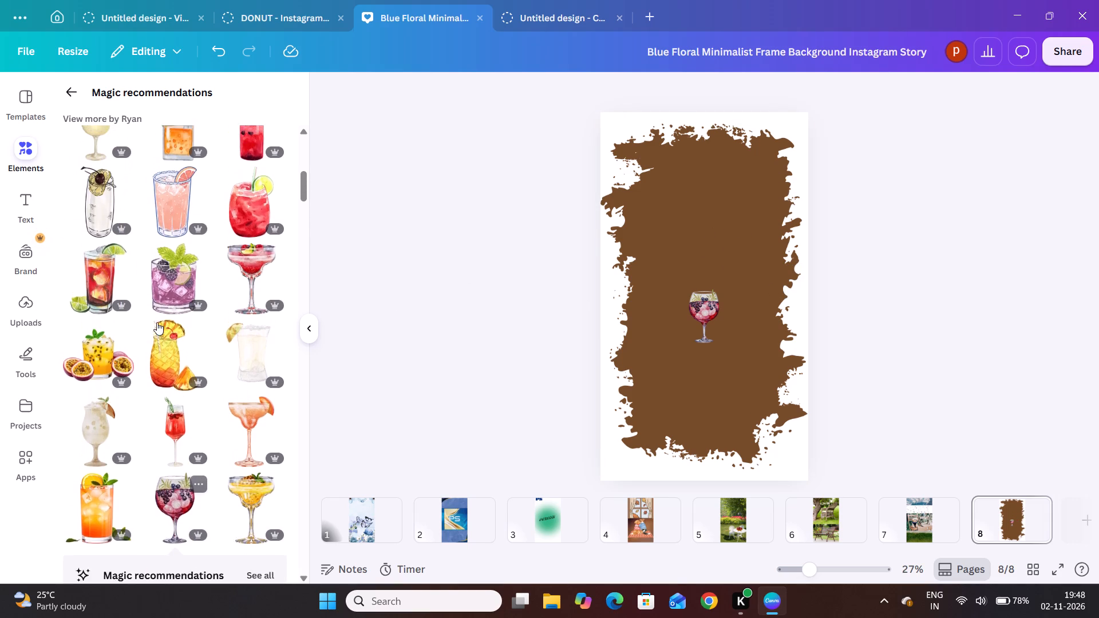
{"action": "scroll", "coordinate": [157, 322], "scroll_direction": "up", "scroll_amount": 4}
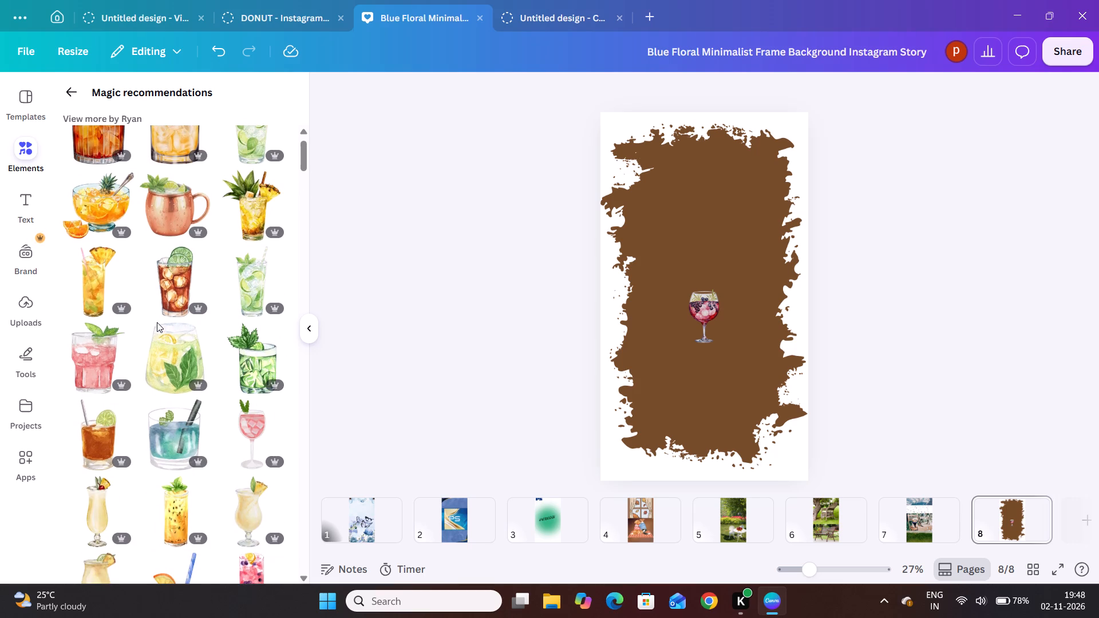
{"action": "scroll", "coordinate": [157, 322], "scroll_direction": "down", "scroll_amount": 3}
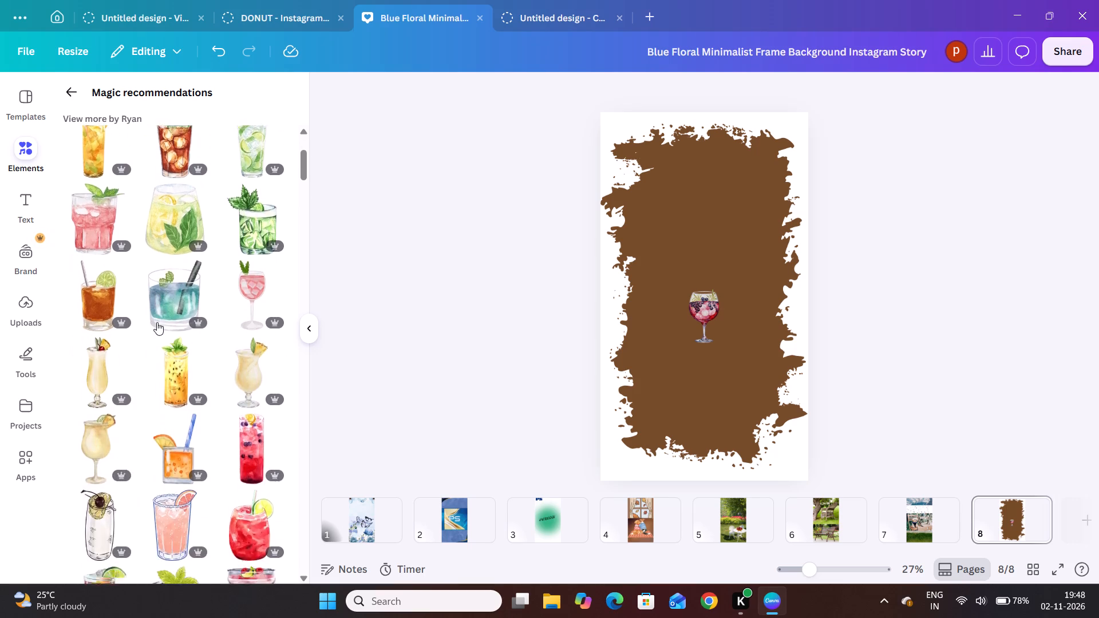
{"action": "scroll", "coordinate": [157, 322], "scroll_direction": "down", "scroll_amount": 2}
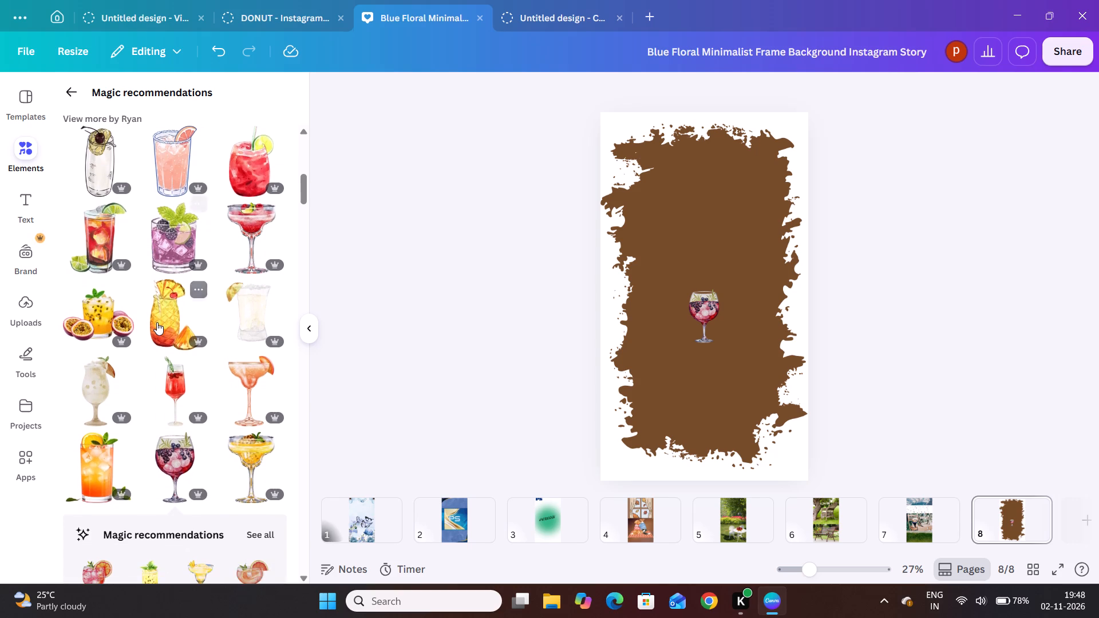
{"action": "scroll", "coordinate": [157, 322], "scroll_direction": "down", "scroll_amount": 1}
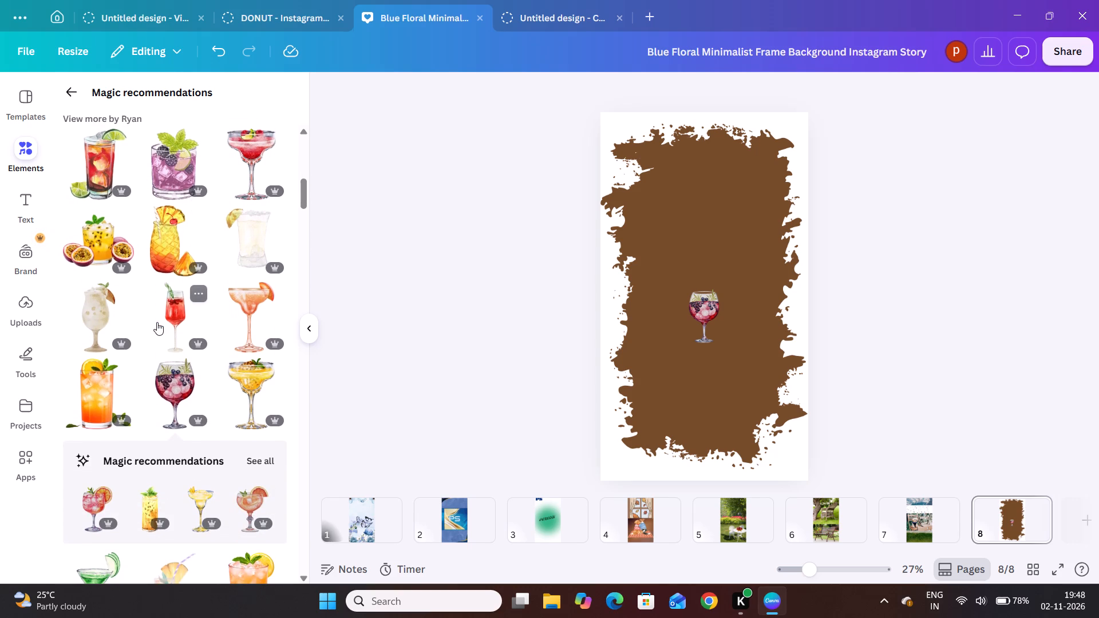
{"action": "scroll", "coordinate": [157, 322], "scroll_direction": "down", "scroll_amount": 1}
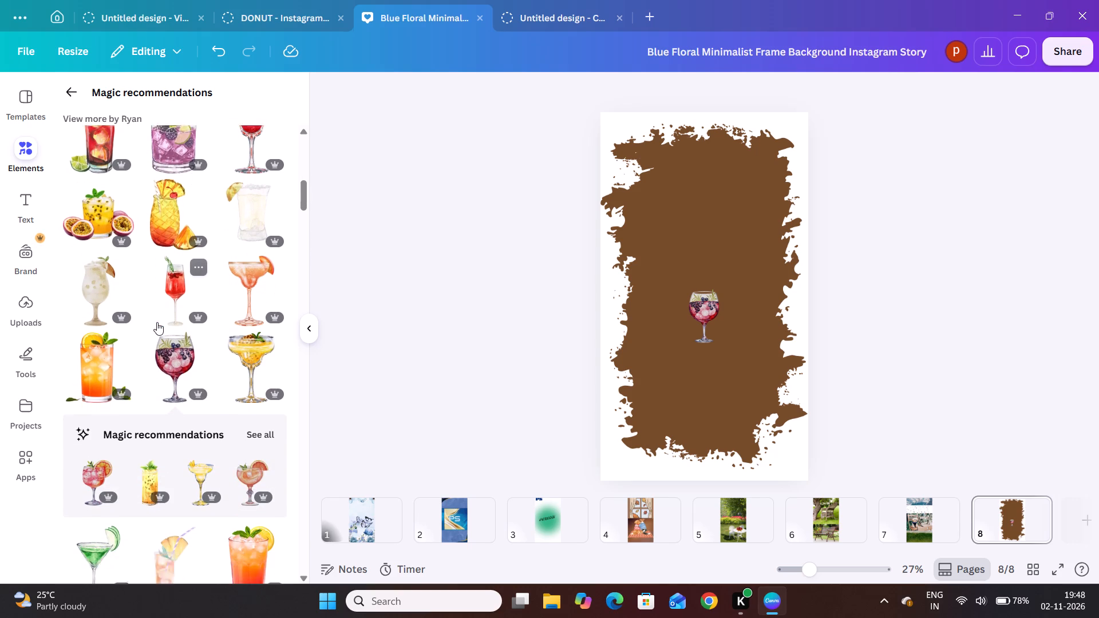
{"action": "scroll", "coordinate": [157, 322], "scroll_direction": "down", "scroll_amount": 4}
{"action": "scroll", "coordinate": [157, 322], "scroll_direction": "right", "scroll_amount": 1}
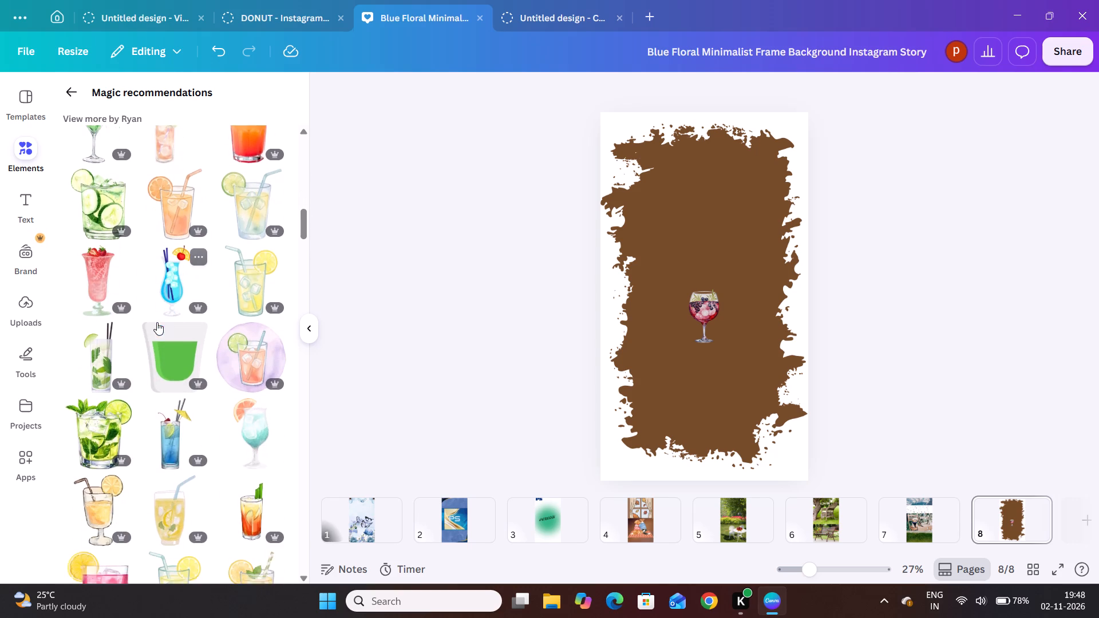
{"action": "scroll", "coordinate": [157, 322], "scroll_direction": "right", "scroll_amount": 1}
{"action": "scroll", "coordinate": [157, 322], "scroll_direction": "down", "scroll_amount": 1}
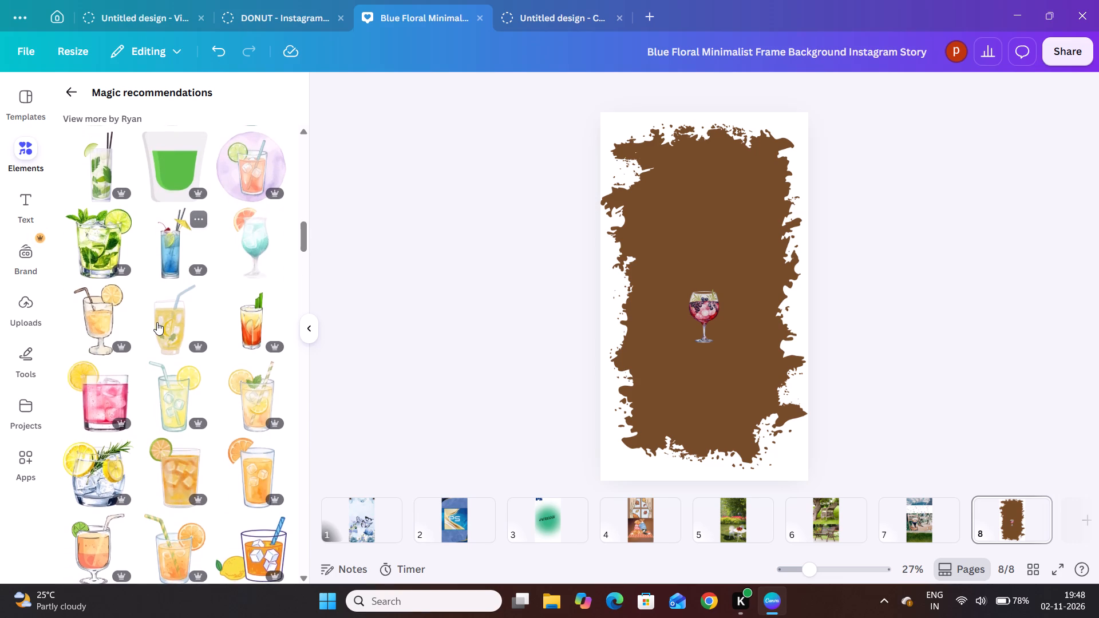
{"action": "scroll", "coordinate": [157, 322], "scroll_direction": "up", "scroll_amount": 5}
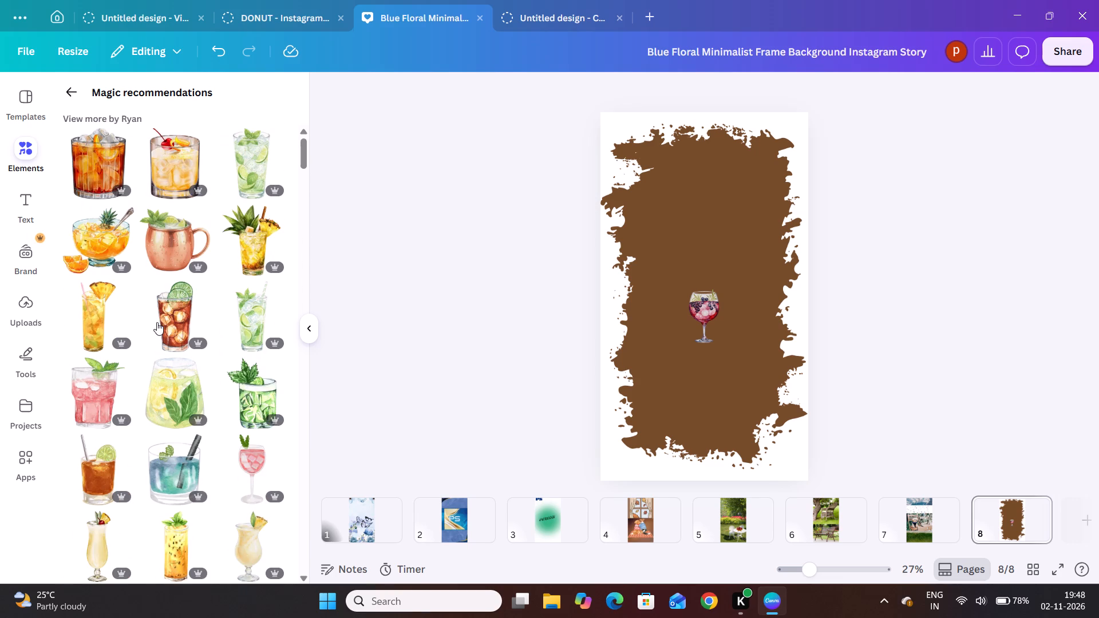
{"action": "scroll", "coordinate": [157, 322], "scroll_direction": "up", "scroll_amount": 1}
{"action": "left_click", "coordinate": [69, 93]}
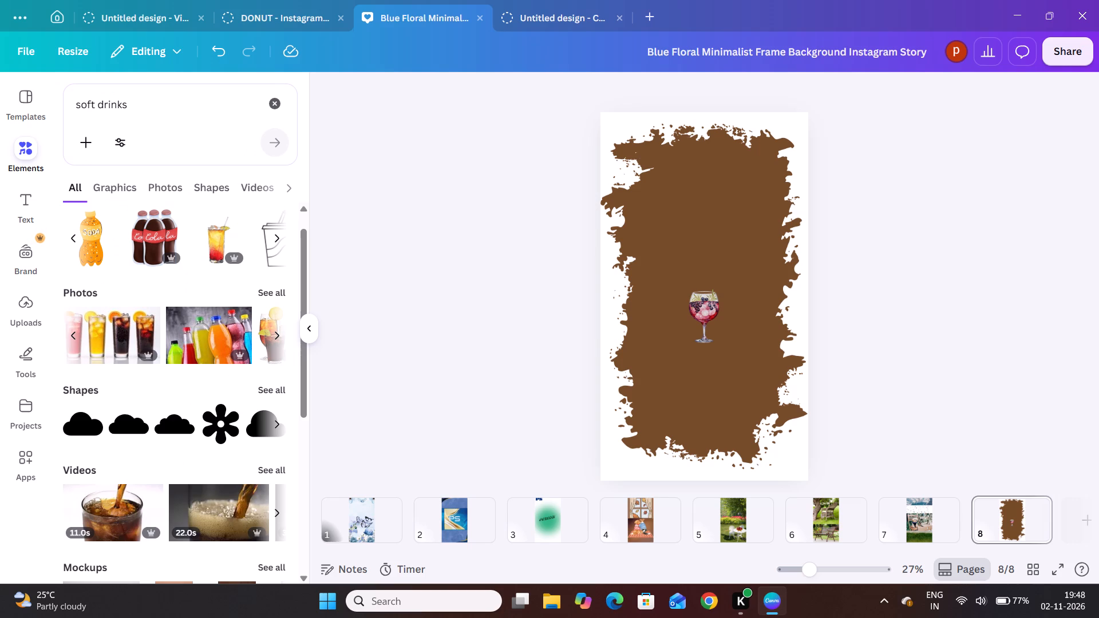
Extend the elements search to "soft drinks in red and pink colour" and run it.
{"action": "left_click", "coordinate": [130, 100]}
{"action": "key", "text": "space"}
{"action": "type", "text": "in"}
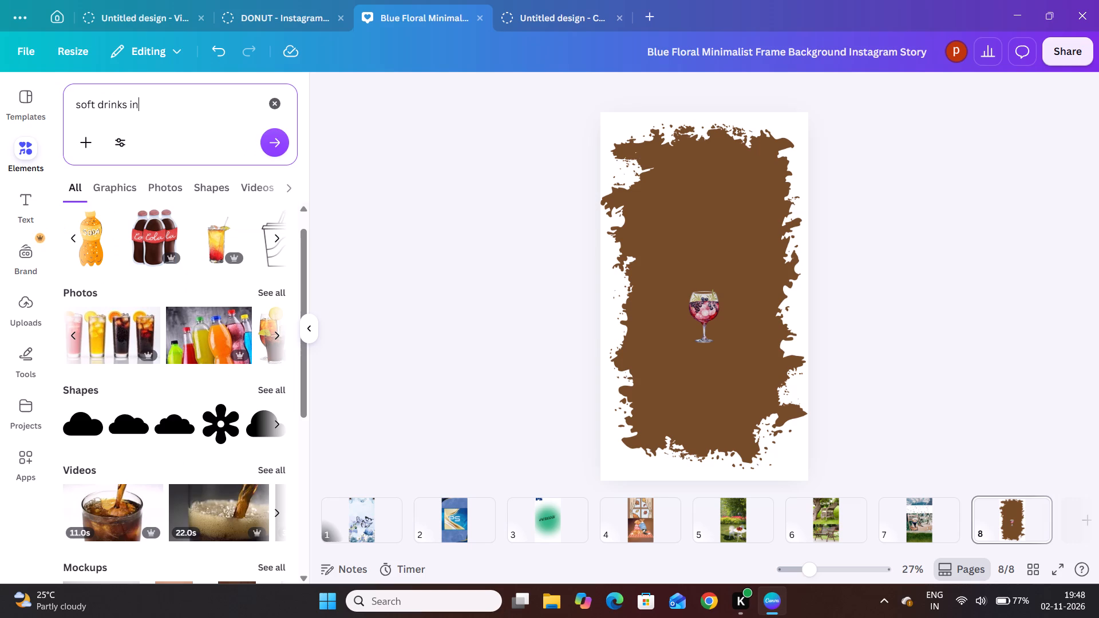
{"action": "key", "text": "space"}
{"action": "type", "text": "red"}
{"action": "key", "text": "space"}
{"action": "type", "text": "and pink colour"}
{"action": "key", "text": "Return"}
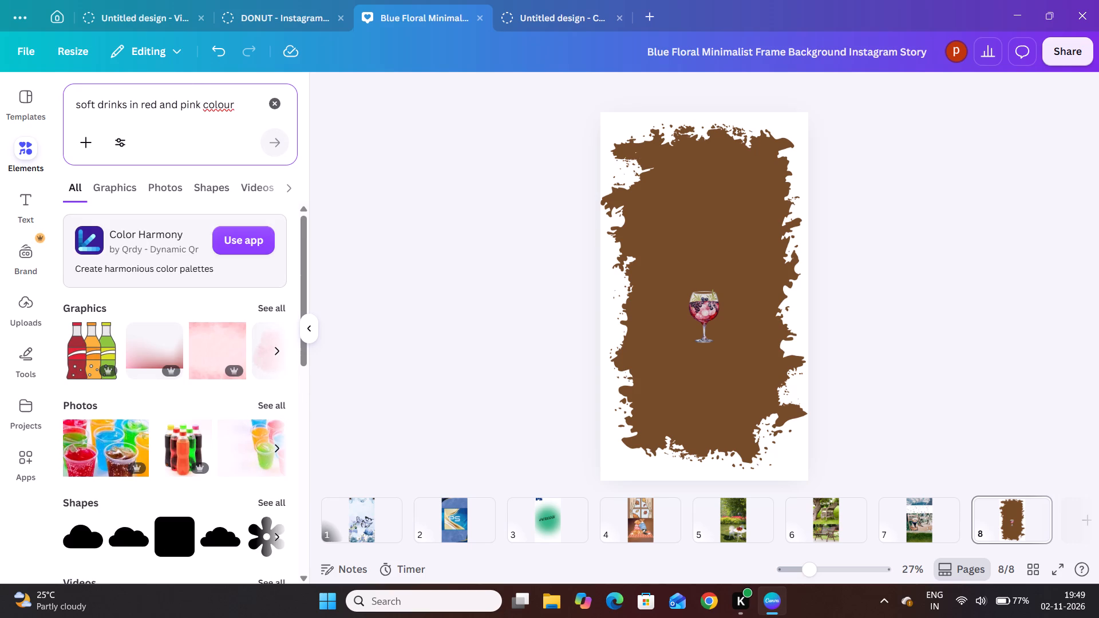
Add the raspberry from the full graphics results to page 8 and shrink it near the brown shape's right edge, below the glass.
{"action": "scroll", "coordinate": [183, 381], "scroll_direction": "down", "scroll_amount": 2}
{"action": "scroll", "coordinate": [183, 381], "scroll_direction": "up", "scroll_amount": 1}
{"action": "scroll", "coordinate": [183, 381], "scroll_direction": "right", "scroll_amount": 1}
{"action": "scroll", "coordinate": [183, 381], "scroll_direction": "down", "scroll_amount": 1}
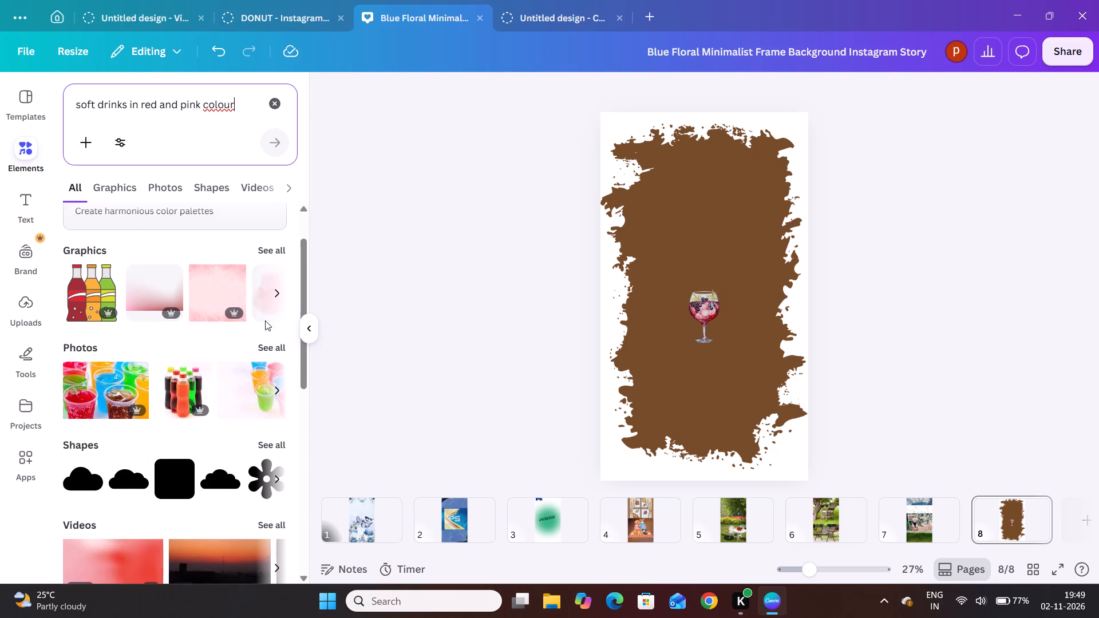
{"action": "left_click", "coordinate": [285, 248]}
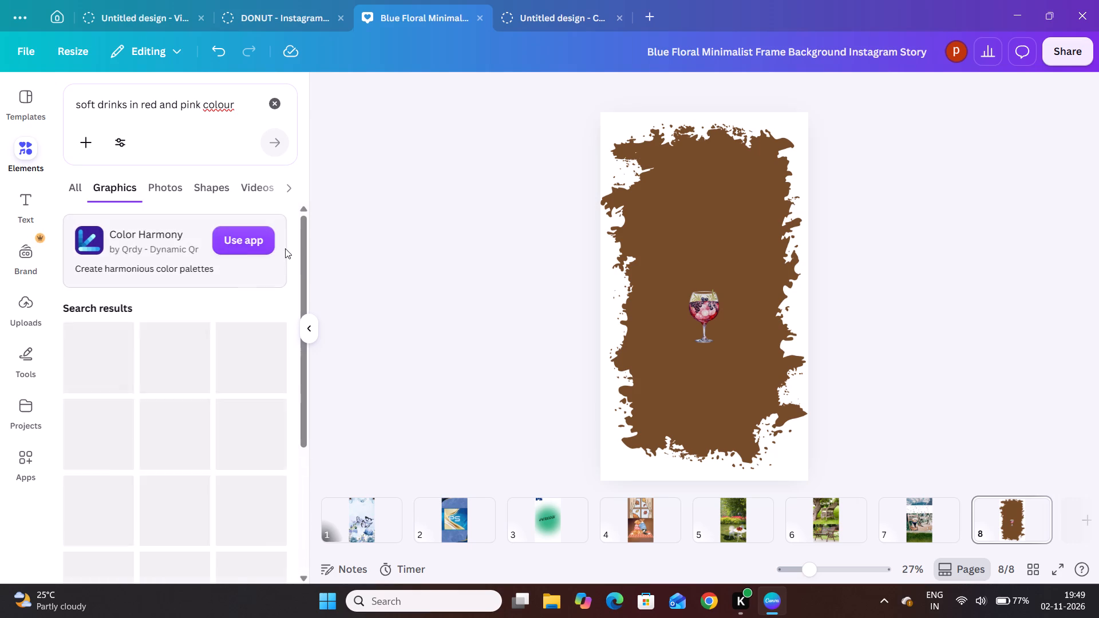
{"action": "scroll", "coordinate": [145, 413], "scroll_direction": "down", "scroll_amount": 1}
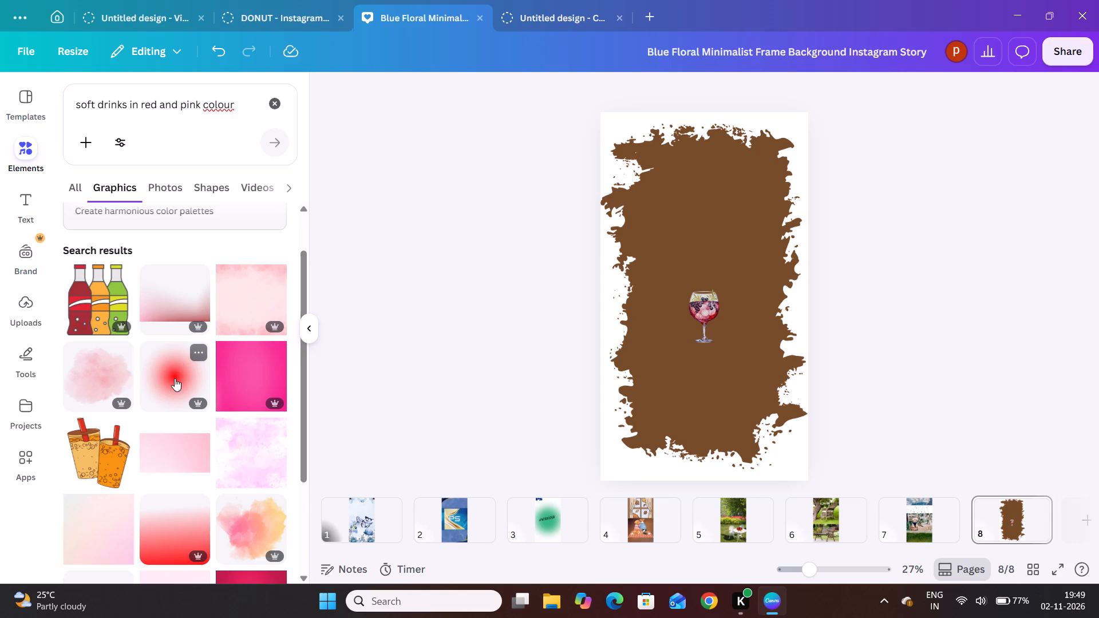
{"action": "scroll", "coordinate": [177, 393], "scroll_direction": "down", "scroll_amount": 4}
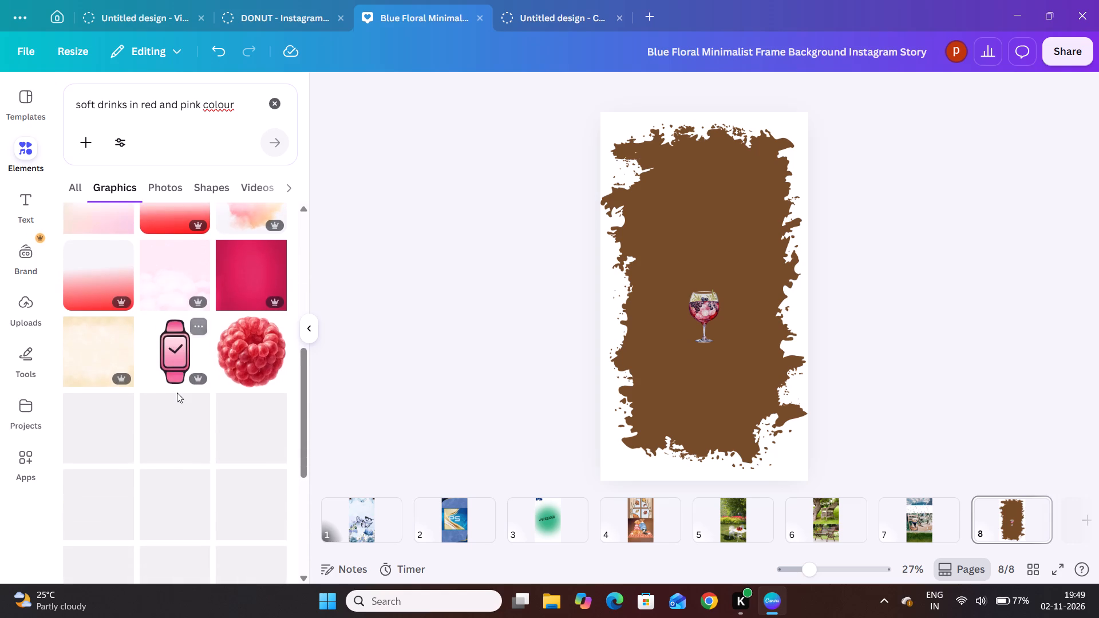
{"action": "scroll", "coordinate": [177, 393], "scroll_direction": "down", "scroll_amount": 1}
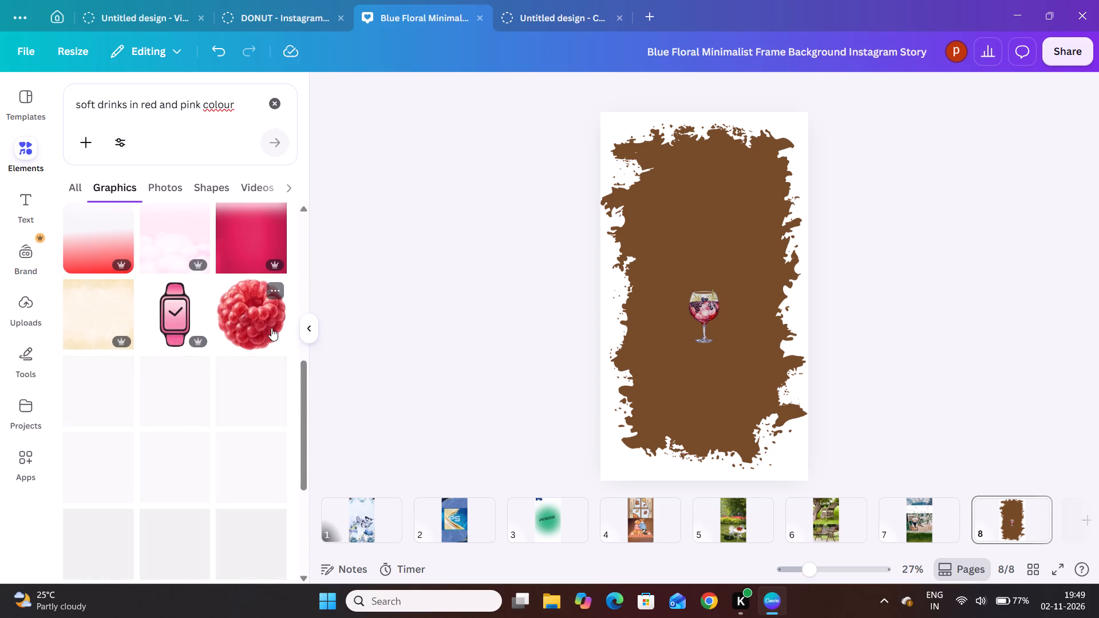
{"action": "left_click", "coordinate": [266, 320]}
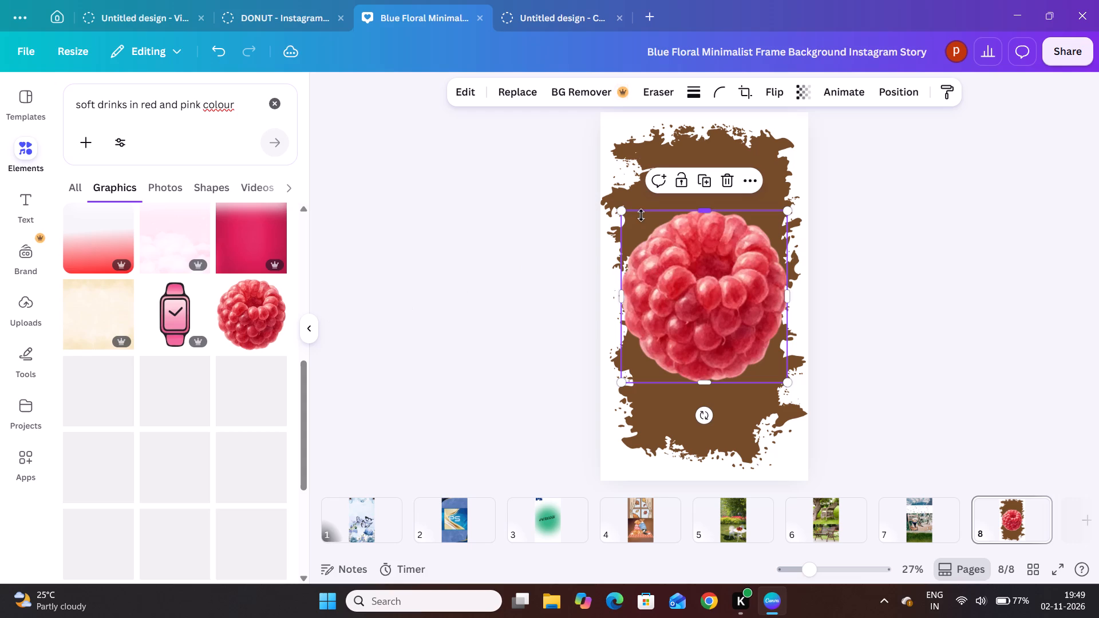
{"action": "left_click_drag", "start_coordinate": [620, 208], "coordinate": [721, 319]}
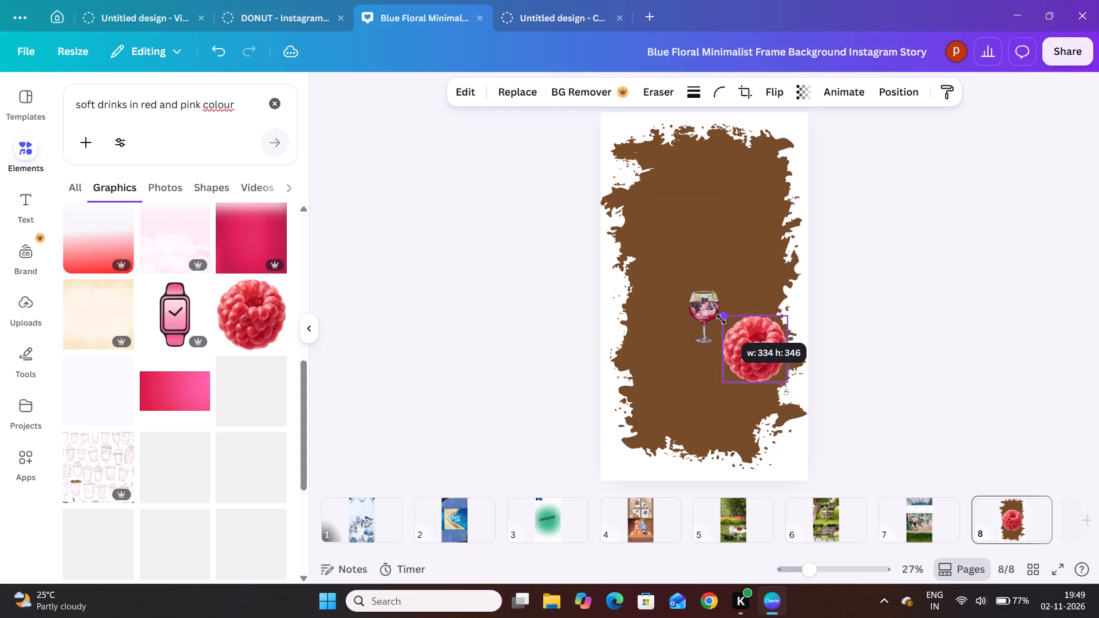
{"action": "left_click_drag", "start_coordinate": [721, 319], "coordinate": [746, 339]}
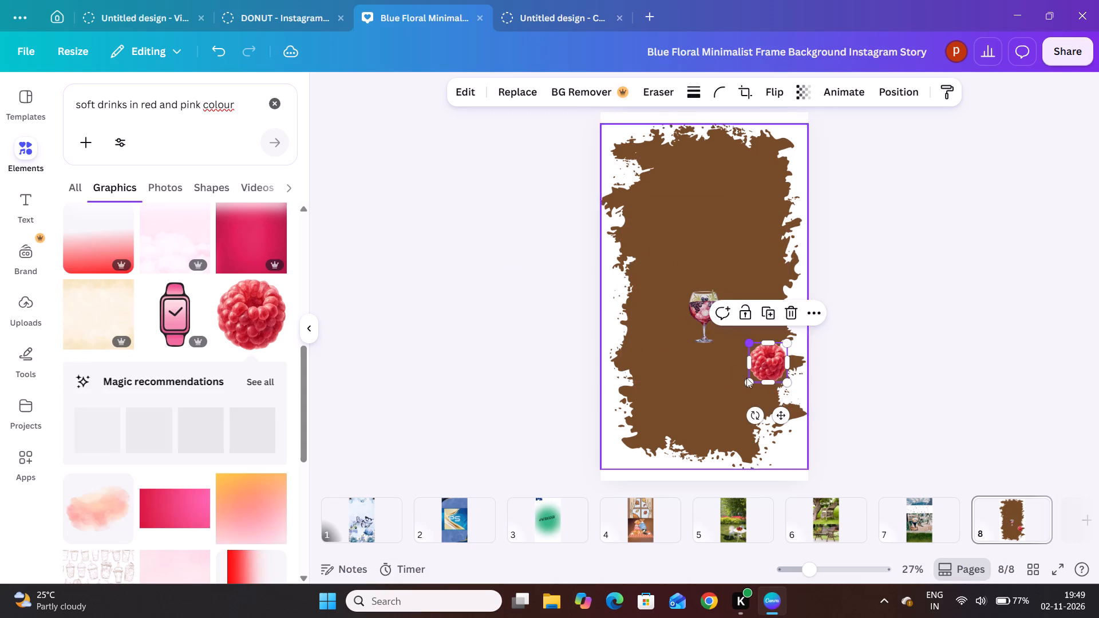
{"action": "left_click", "coordinate": [690, 367]}
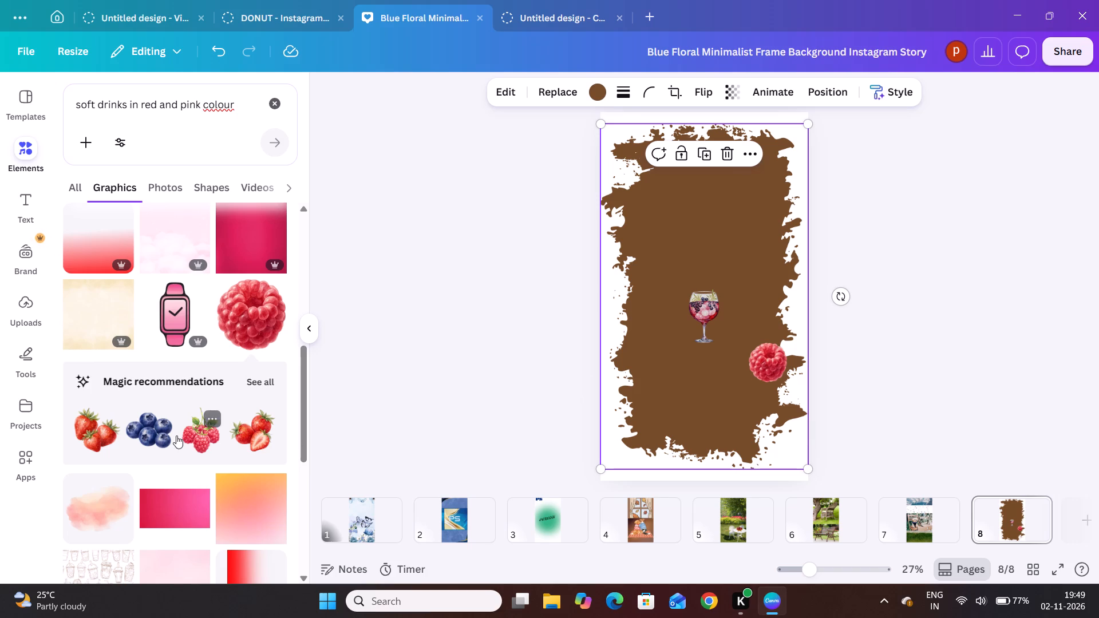
Add the recommended blueberry cluster, shrink it, and place it at the lower left of the brown background.
{"action": "left_click", "coordinate": [151, 434]}
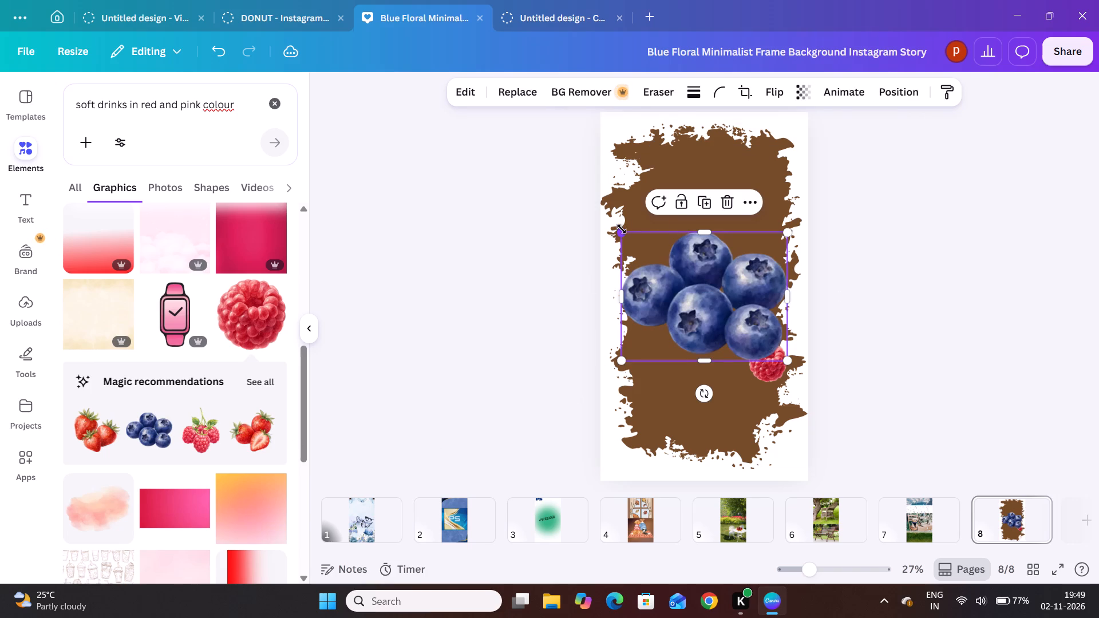
{"action": "left_click_drag", "start_coordinate": [622, 228], "coordinate": [722, 310]}
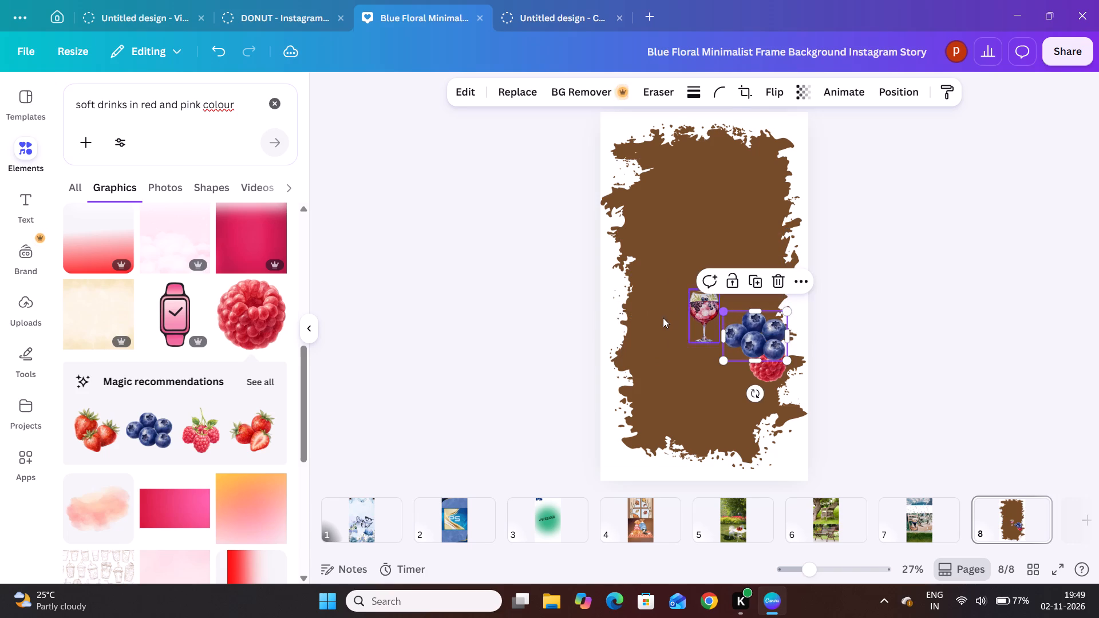
{"action": "left_click_drag", "start_coordinate": [750, 328], "coordinate": [657, 403]}
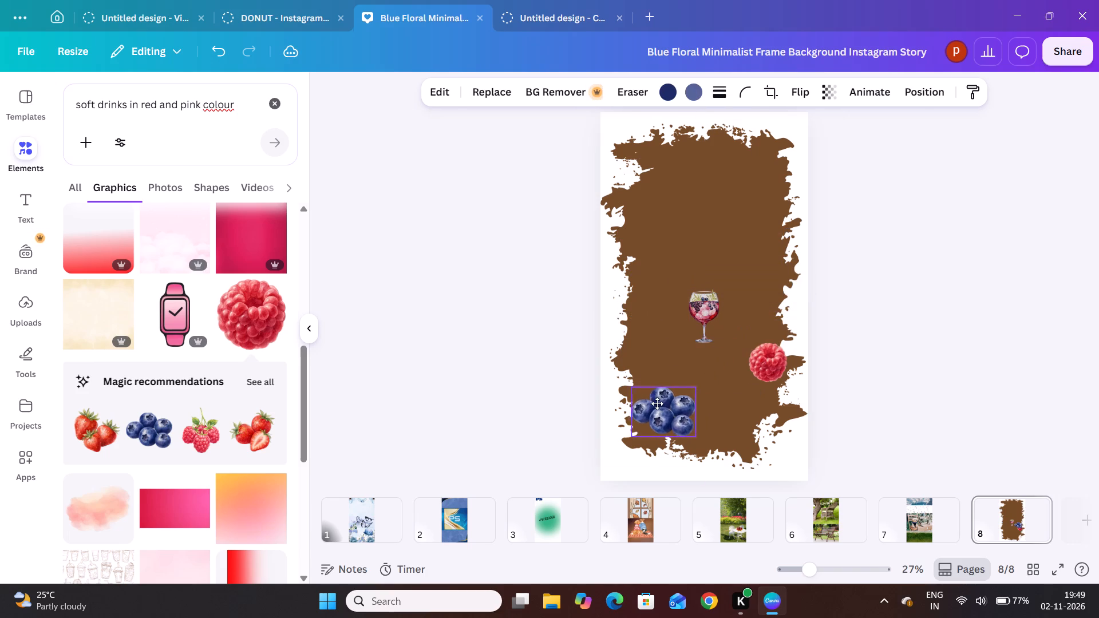
{"action": "left_click_drag", "start_coordinate": [657, 403], "coordinate": [665, 402]}
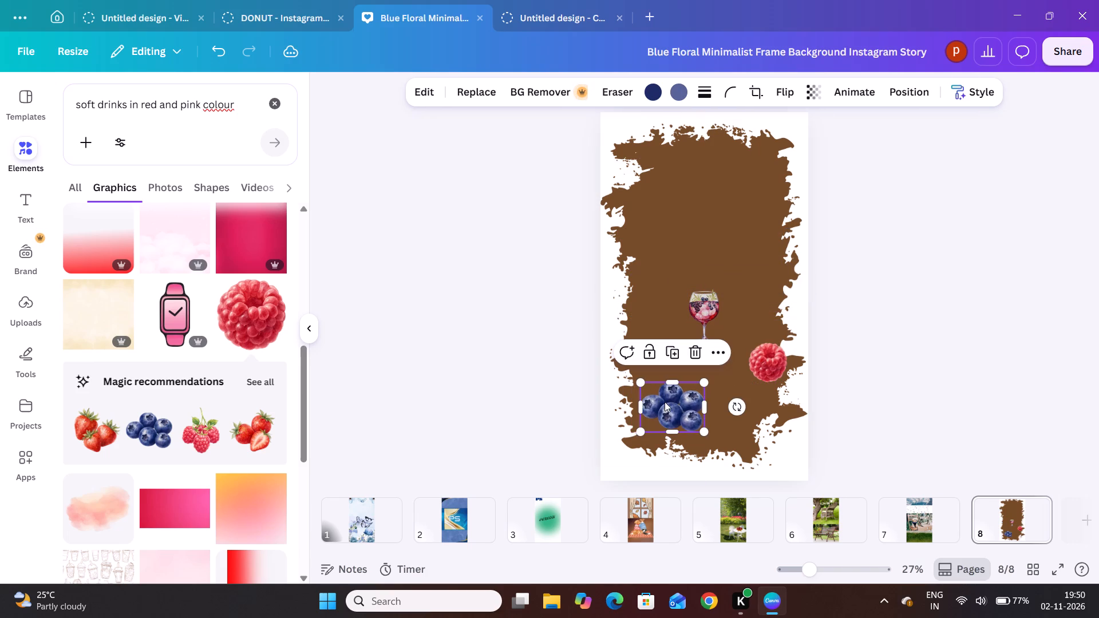
Add the recommended strawberry group with a halved berry, shrink it, and place it at the upper left of the brown background.
{"action": "left_click", "coordinate": [247, 434]}
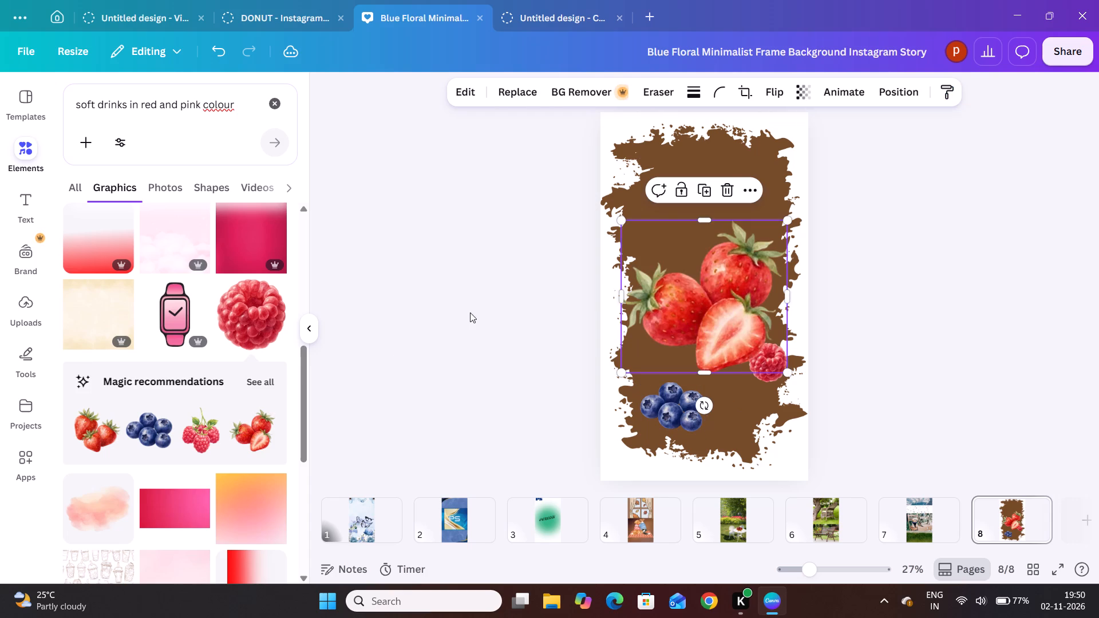
{"action": "left_click_drag", "start_coordinate": [623, 218], "coordinate": [696, 284]}
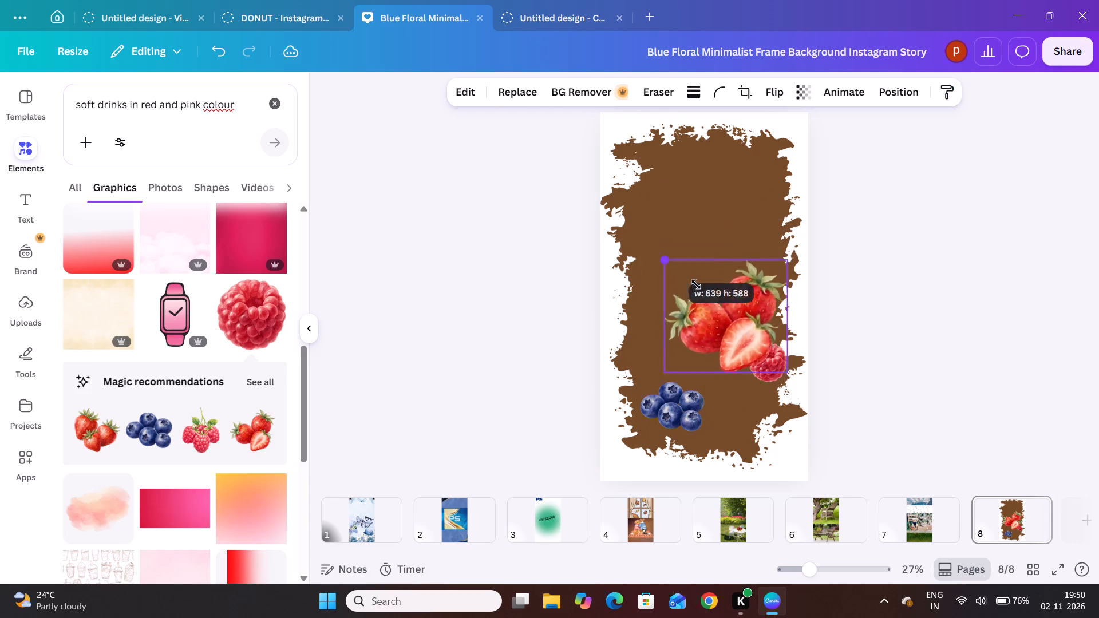
{"action": "left_click_drag", "start_coordinate": [696, 284], "coordinate": [711, 292]}
{"action": "left_click_drag", "start_coordinate": [749, 336], "coordinate": [652, 230]}
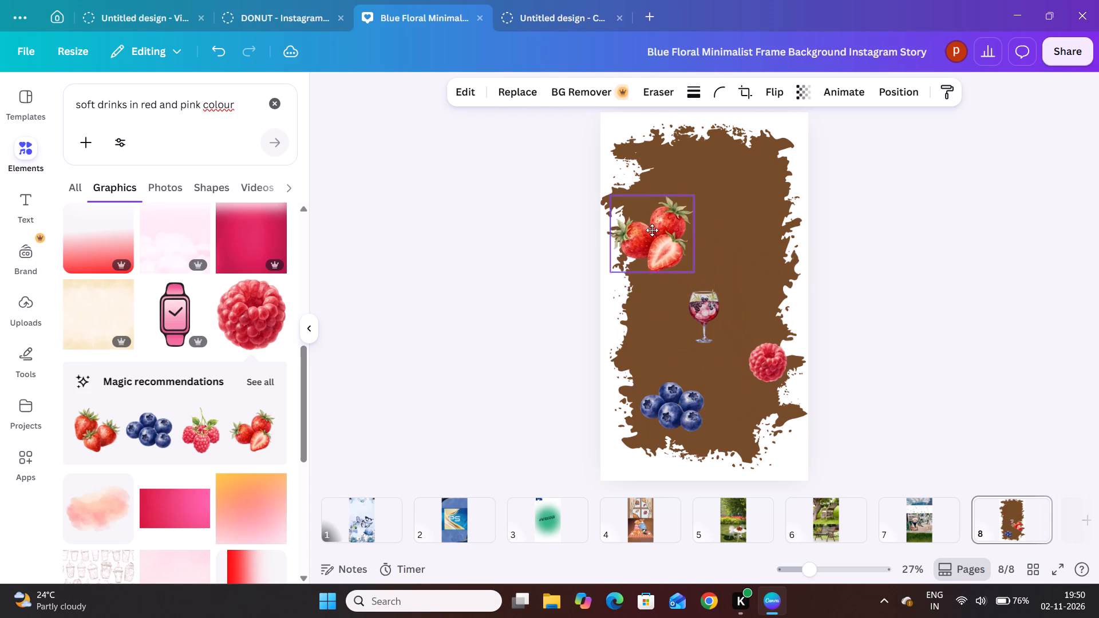
{"action": "left_click_drag", "start_coordinate": [652, 230], "coordinate": [659, 223]}
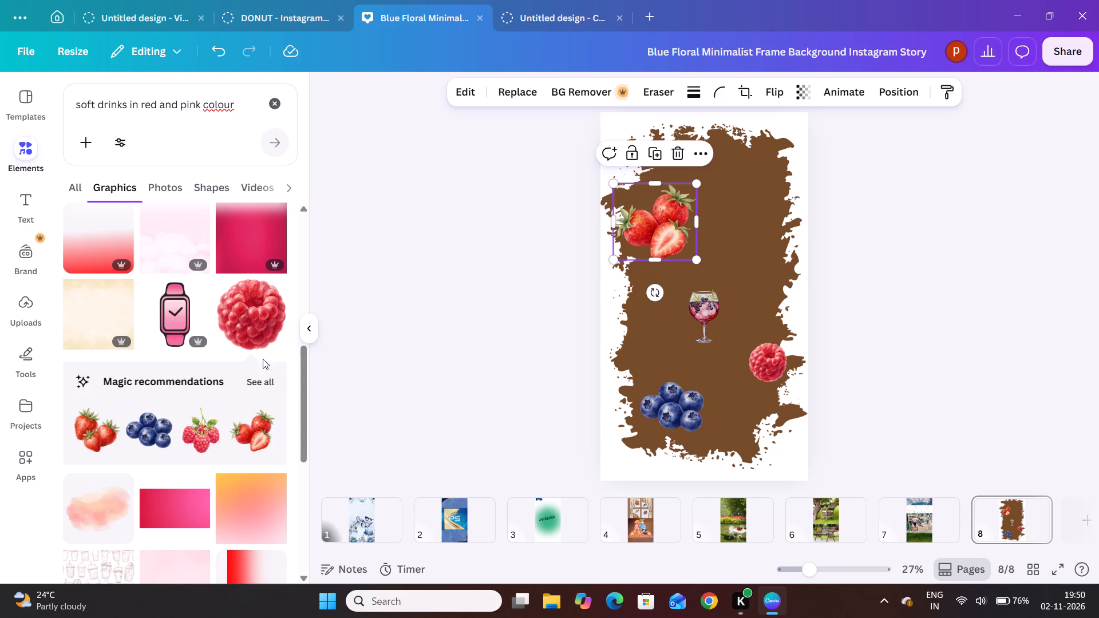
Open the full set of magic recommendations and browse the fruit graphics for another berry illustration to use on page 8.
{"action": "left_click", "coordinate": [261, 379]}
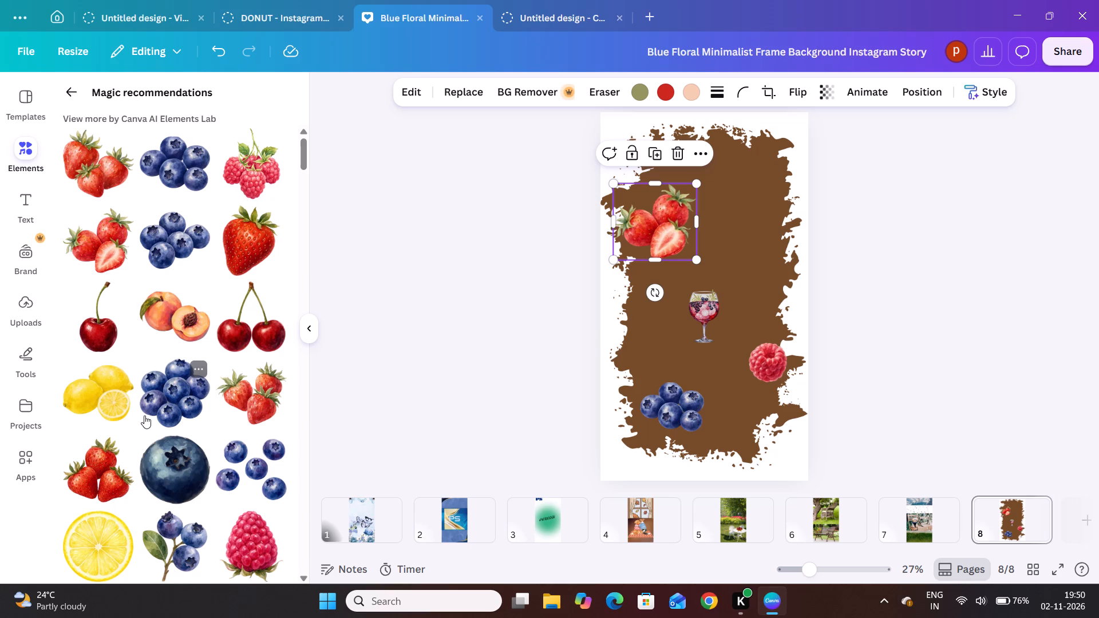
{"action": "scroll", "coordinate": [144, 415], "scroll_direction": "down", "scroll_amount": 3}
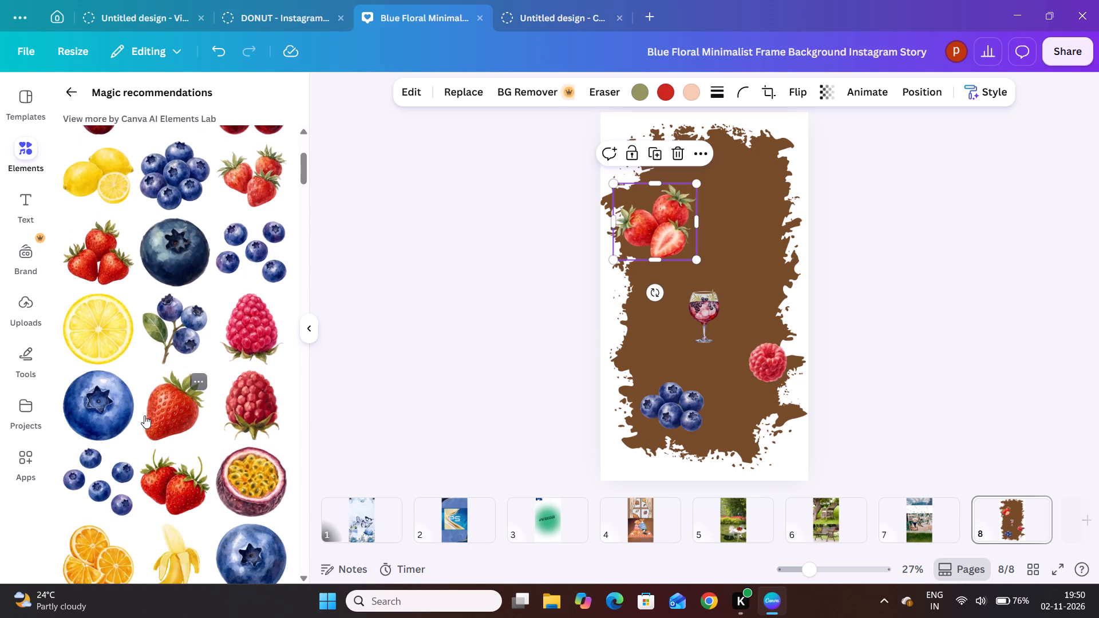
{"action": "scroll", "coordinate": [144, 415], "scroll_direction": "down", "scroll_amount": 1}
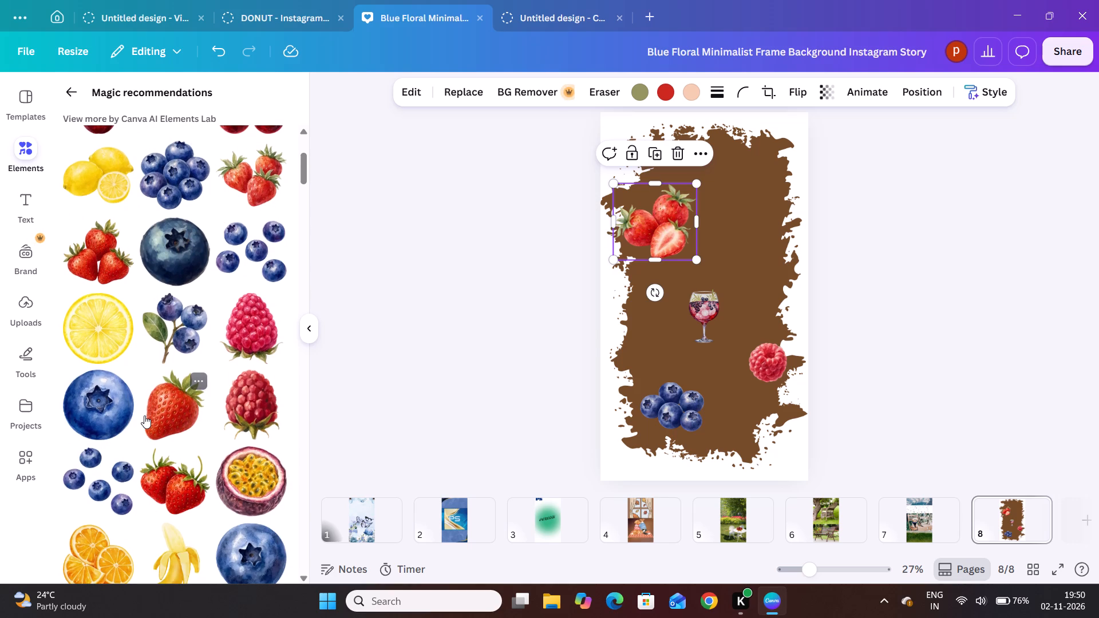
{"action": "scroll", "coordinate": [144, 415], "scroll_direction": "right", "scroll_amount": 1}
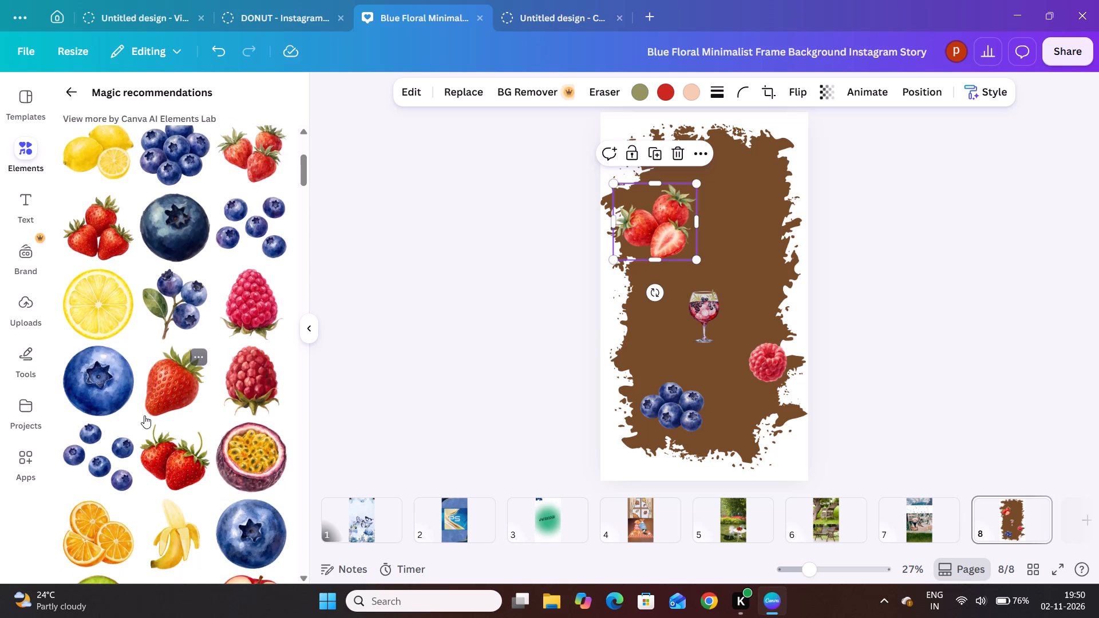
{"action": "scroll", "coordinate": [144, 415], "scroll_direction": "down", "scroll_amount": 3}
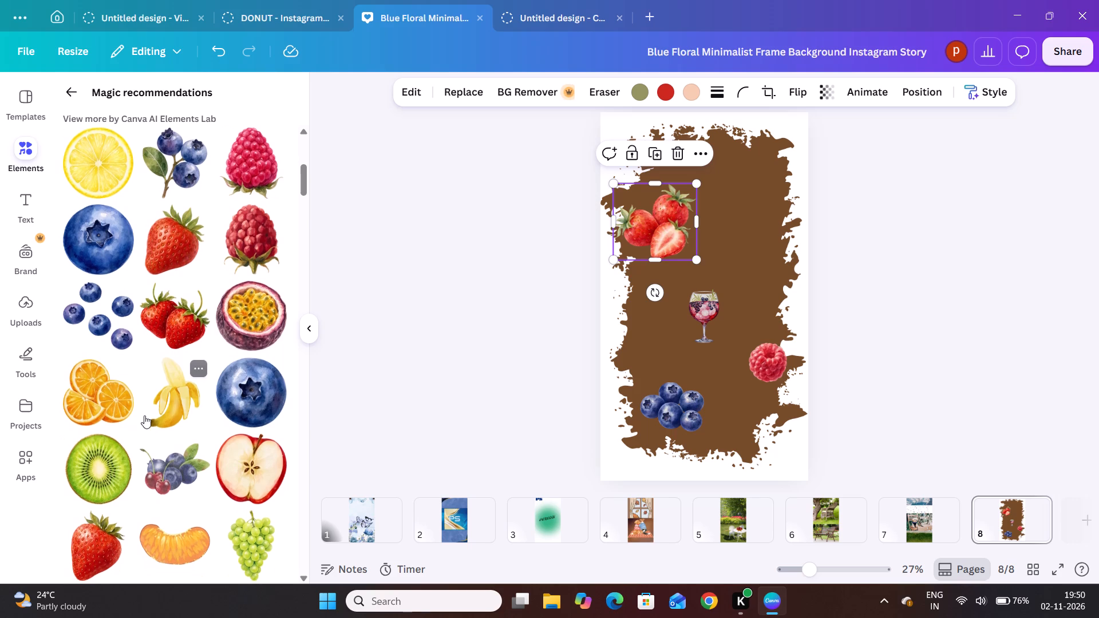
{"action": "scroll", "coordinate": [144, 415], "scroll_direction": "down", "scroll_amount": 2}
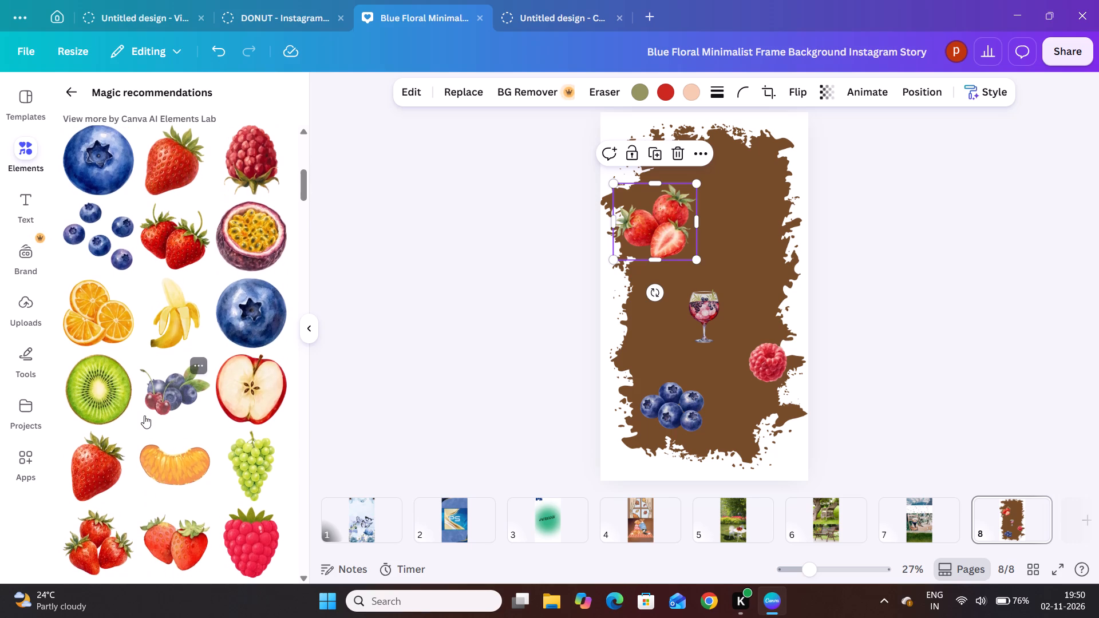
{"action": "scroll", "coordinate": [144, 415], "scroll_direction": "down", "scroll_amount": 1}
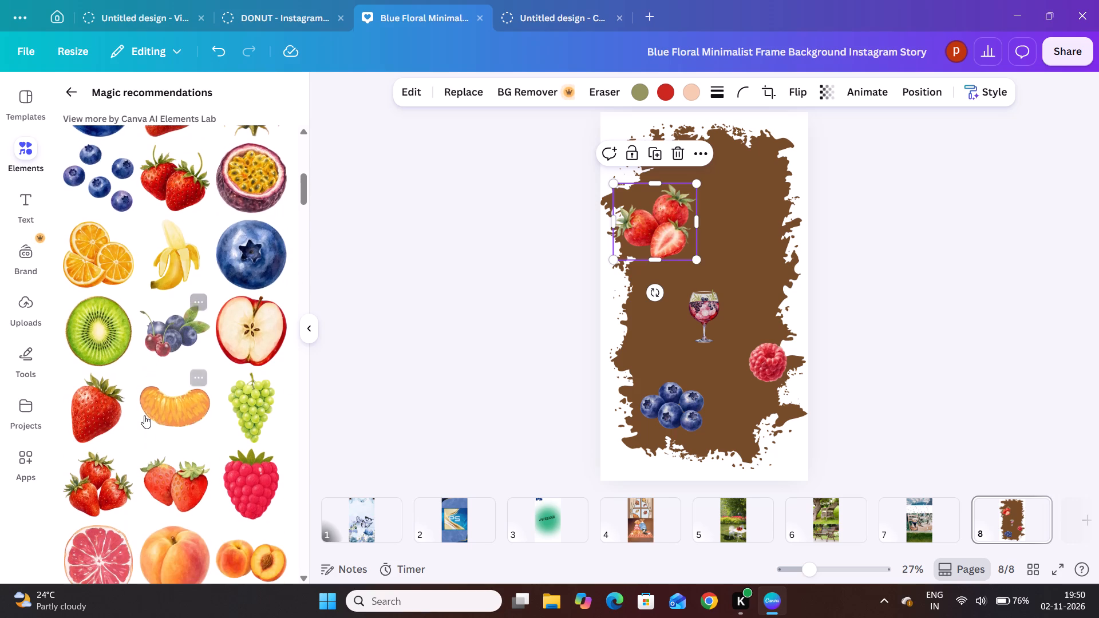
{"action": "scroll", "coordinate": [144, 415], "scroll_direction": "down", "scroll_amount": 2}
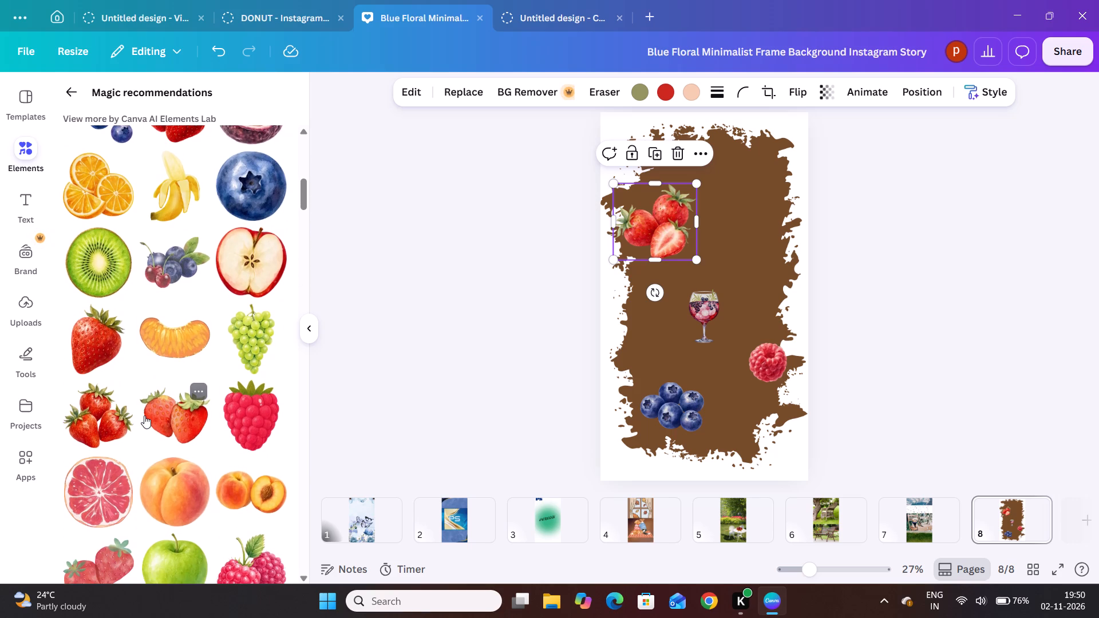
{"action": "scroll", "coordinate": [144, 415], "scroll_direction": "down", "scroll_amount": 3}
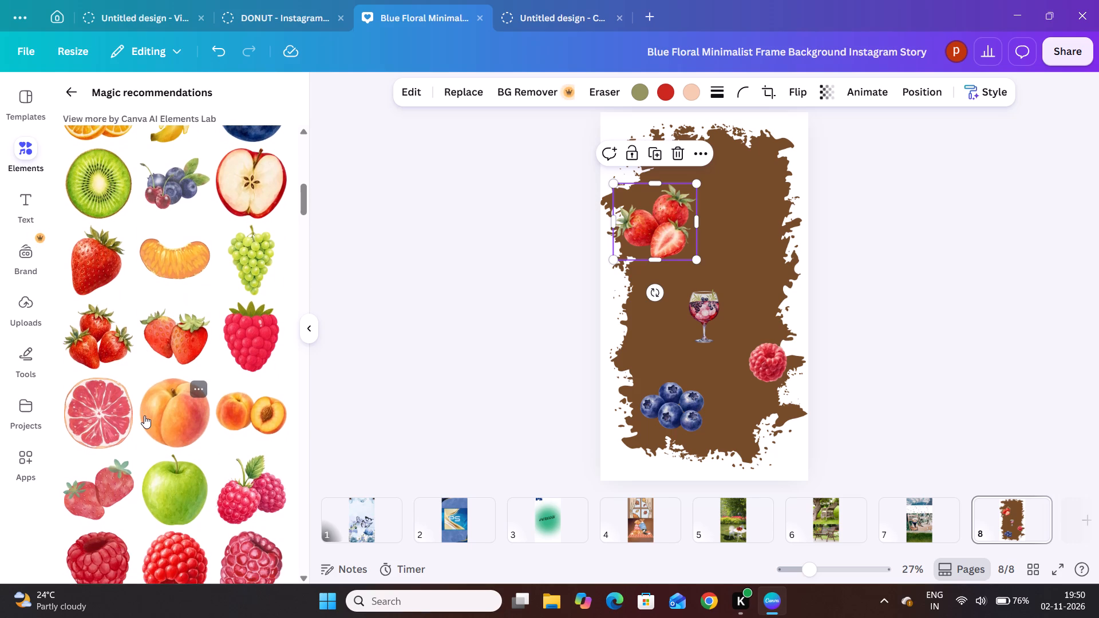
{"action": "scroll", "coordinate": [144, 415], "scroll_direction": "right", "scroll_amount": 1}
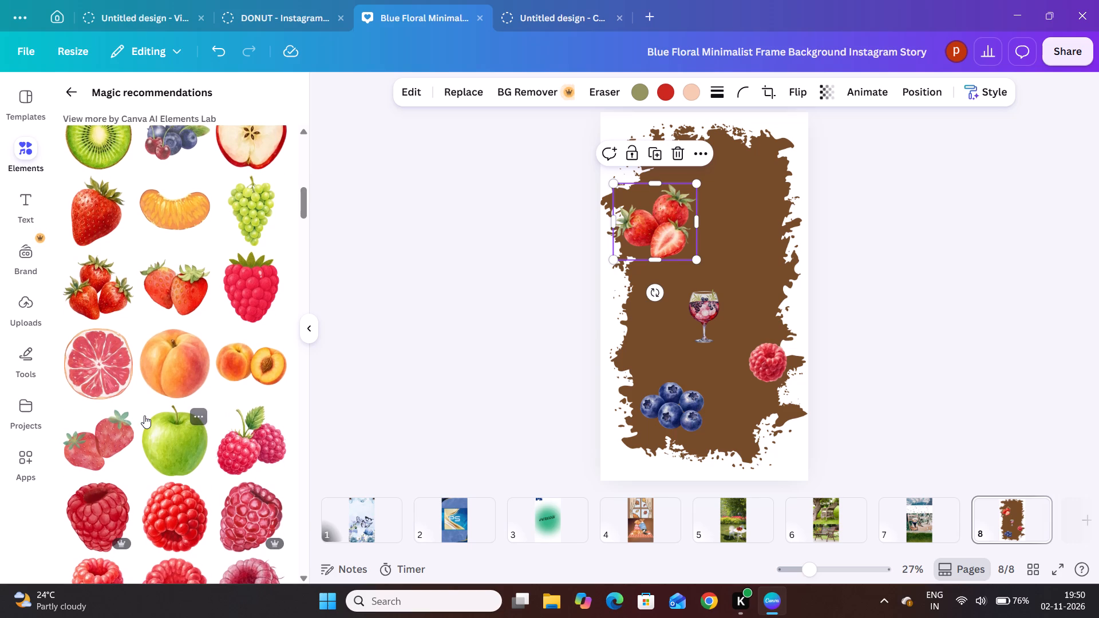
{"action": "scroll", "coordinate": [144, 415], "scroll_direction": "right", "scroll_amount": 2}
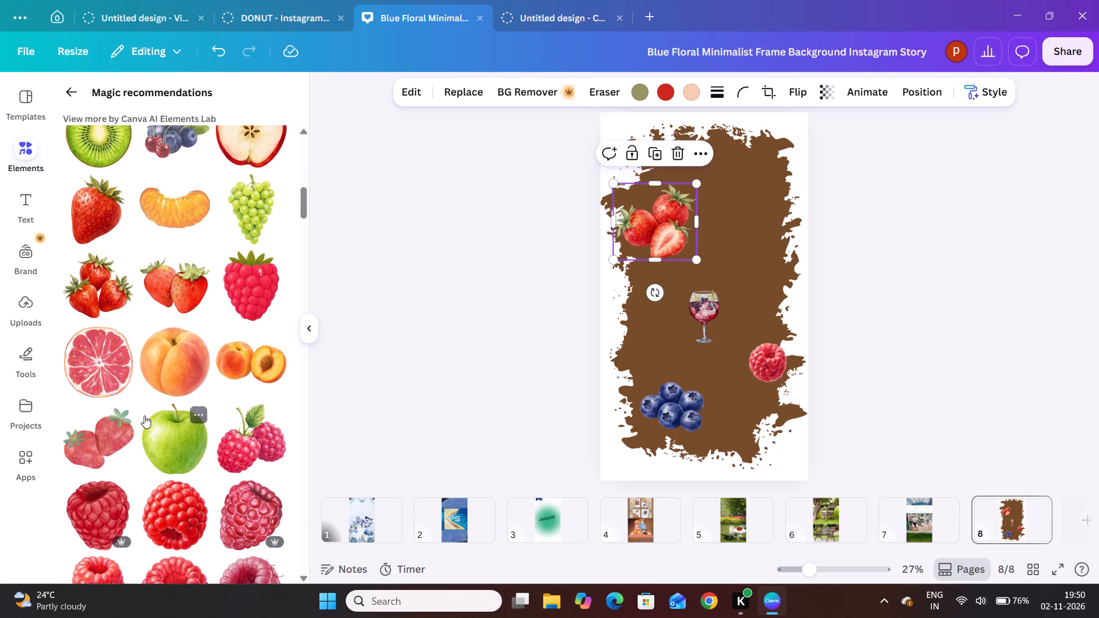
{"action": "scroll", "coordinate": [144, 415], "scroll_direction": "right", "scroll_amount": 2}
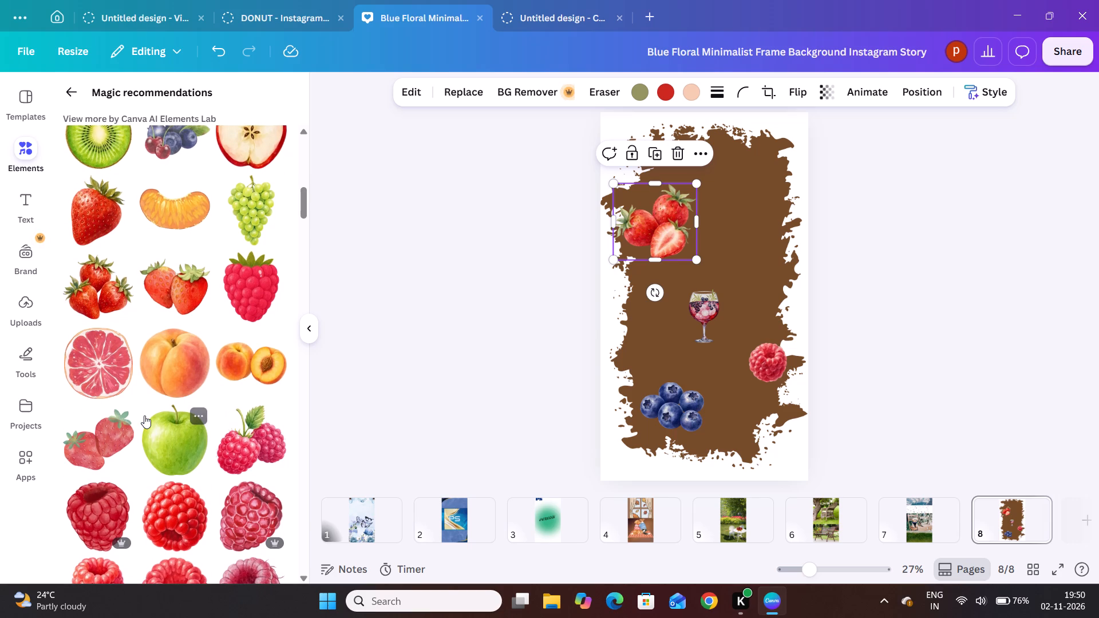
{"action": "scroll", "coordinate": [144, 415], "scroll_direction": "right", "scroll_amount": 5}
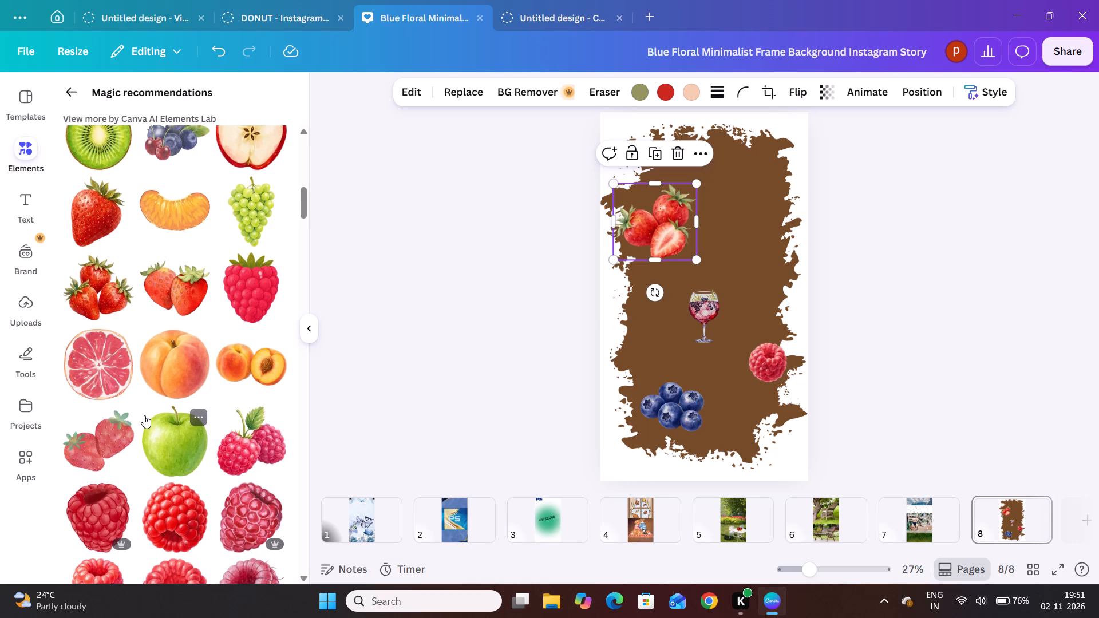
{"action": "scroll", "coordinate": [144, 415], "scroll_direction": "right", "scroll_amount": 1}
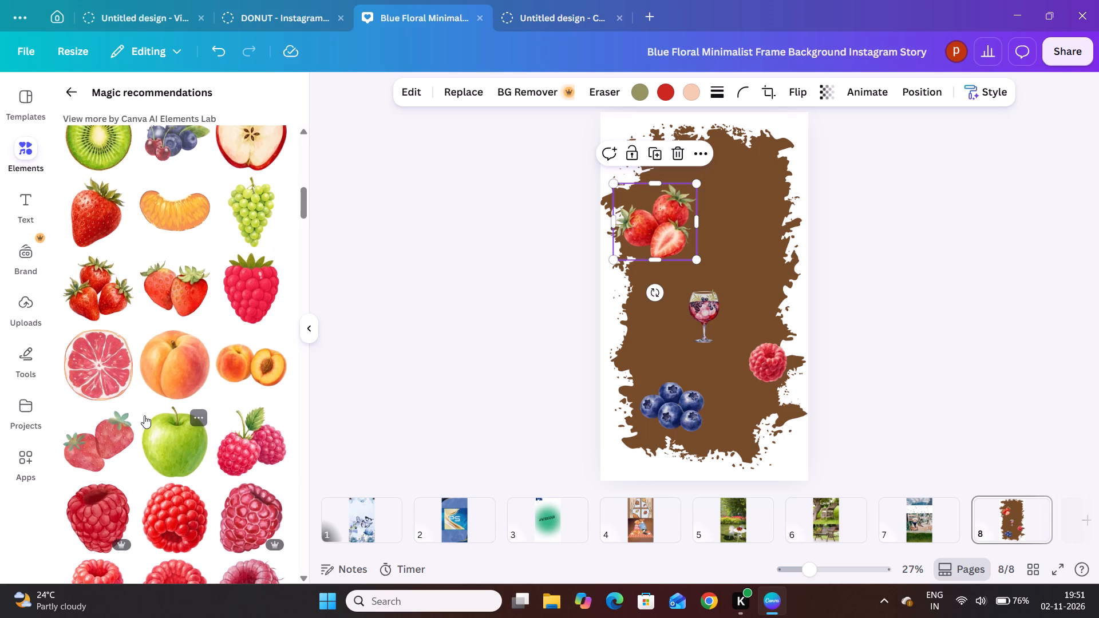
{"action": "scroll", "coordinate": [144, 415], "scroll_direction": "right", "scroll_amount": 4}
{"action": "scroll", "coordinate": [148, 417], "scroll_direction": "down", "scroll_amount": 1}
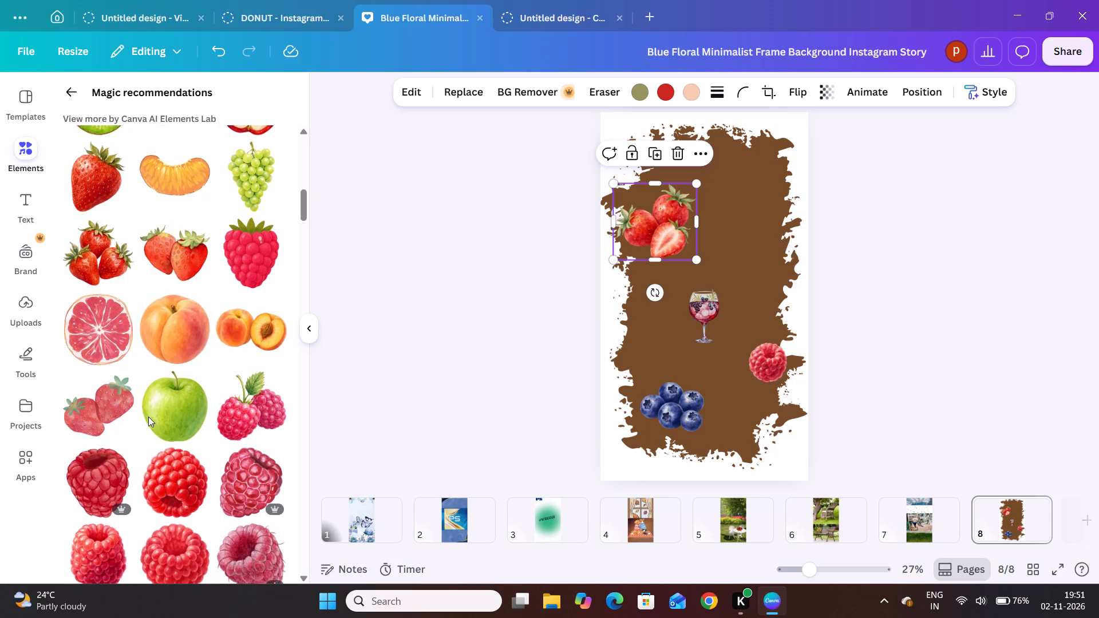
{"action": "scroll", "coordinate": [148, 417], "scroll_direction": "down", "scroll_amount": 1}
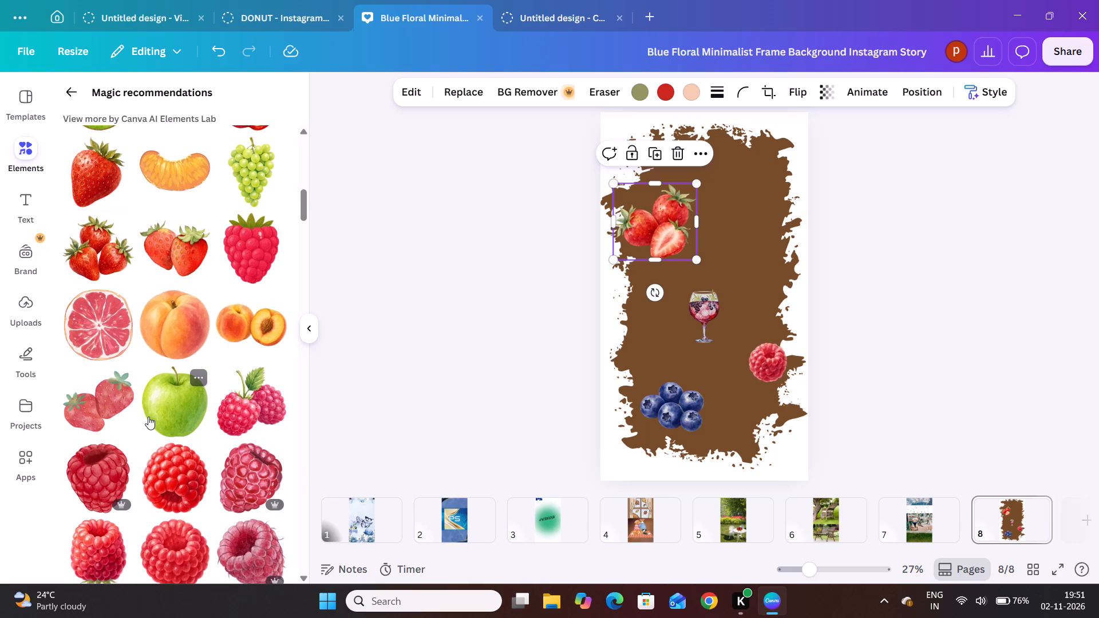
{"action": "scroll", "coordinate": [148, 417], "scroll_direction": "down", "scroll_amount": 1}
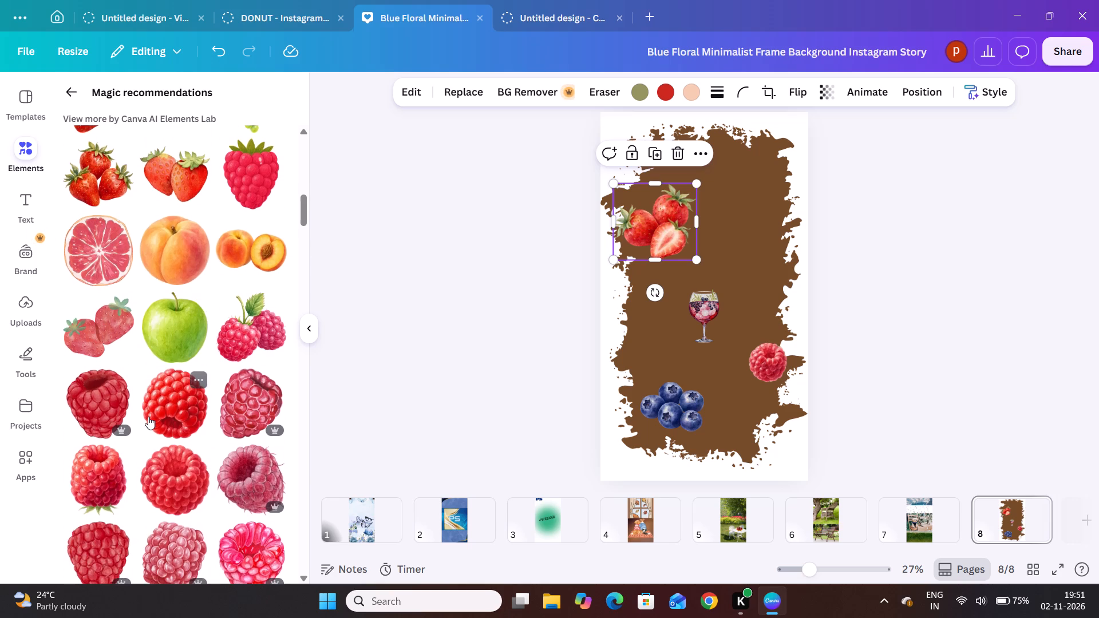
{"action": "scroll", "coordinate": [148, 417], "scroll_direction": "down", "scroll_amount": 2}
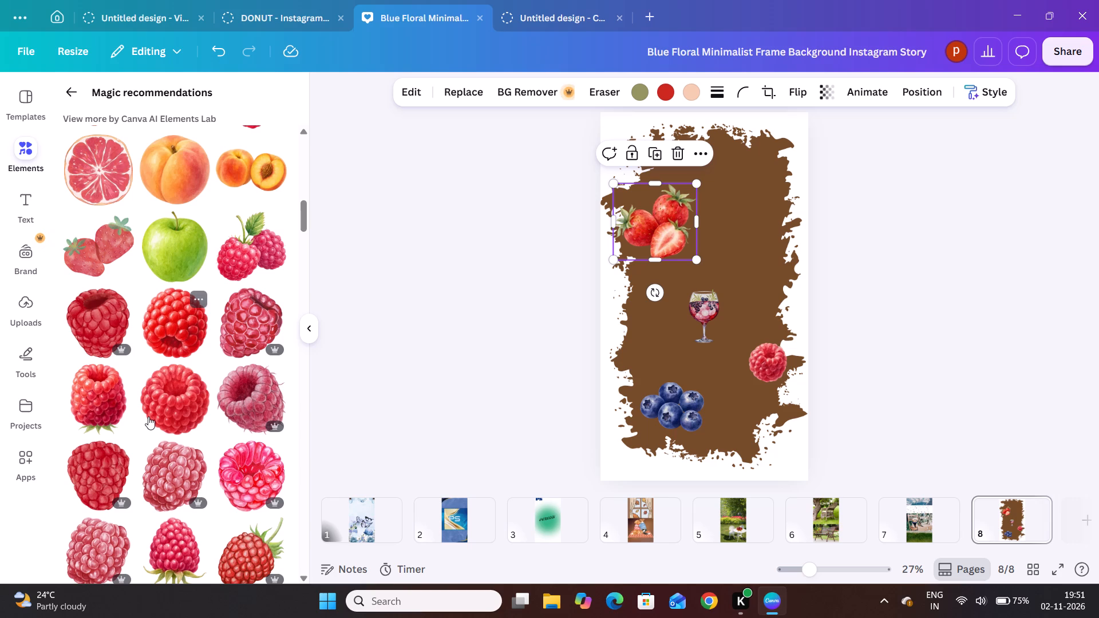
{"action": "scroll", "coordinate": [148, 417], "scroll_direction": "down", "scroll_amount": 1}
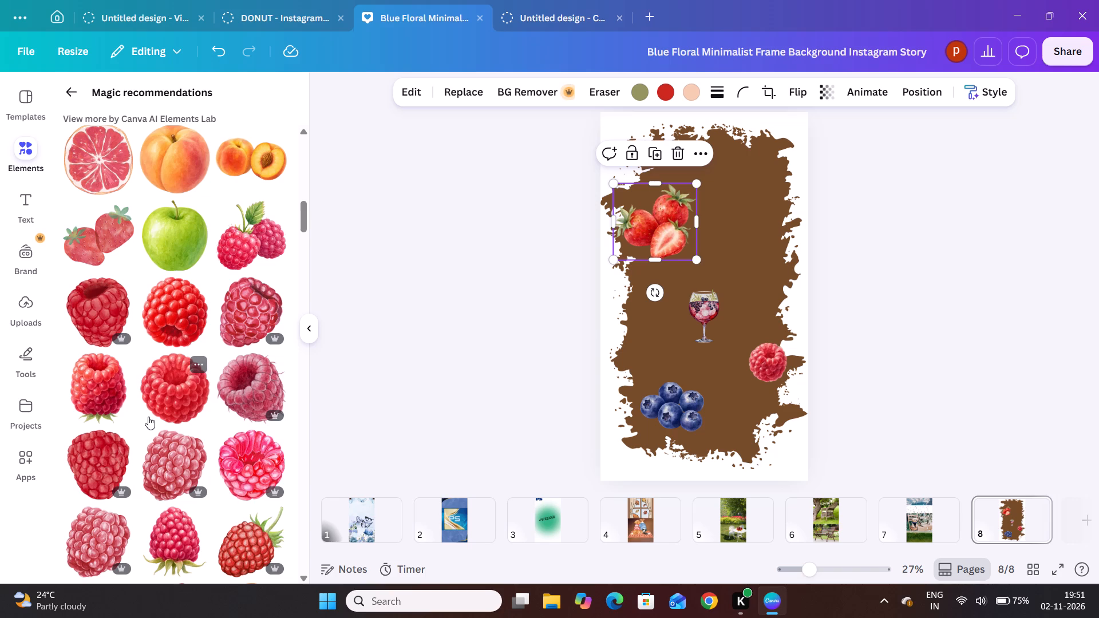
{"action": "scroll", "coordinate": [153, 427], "scroll_direction": "down", "scroll_amount": 1}
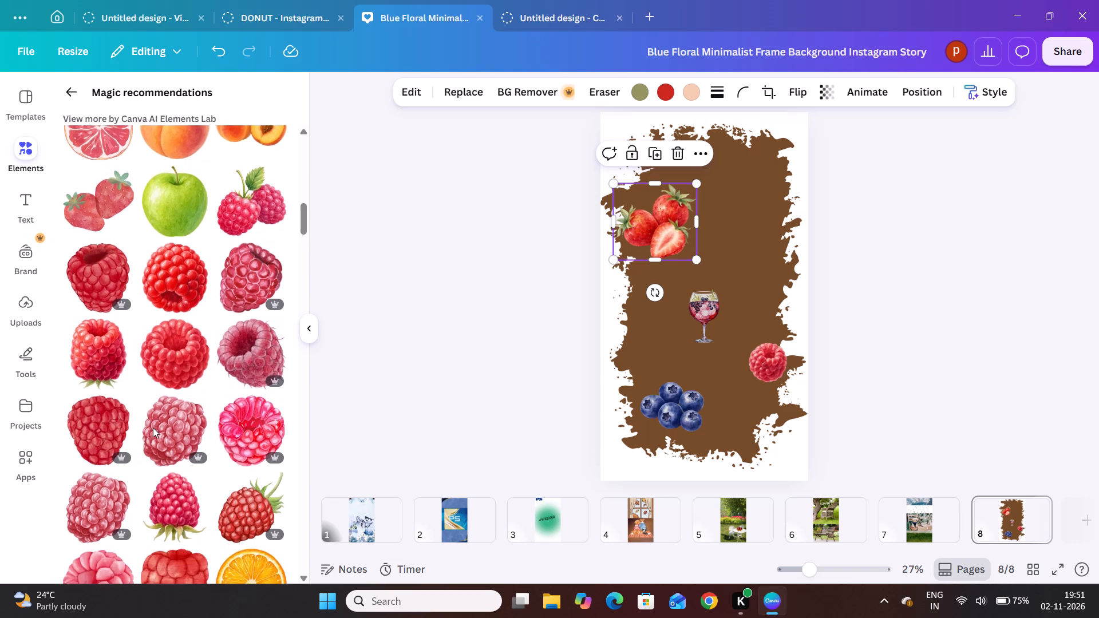
{"action": "scroll", "coordinate": [153, 427], "scroll_direction": "down", "scroll_amount": 2}
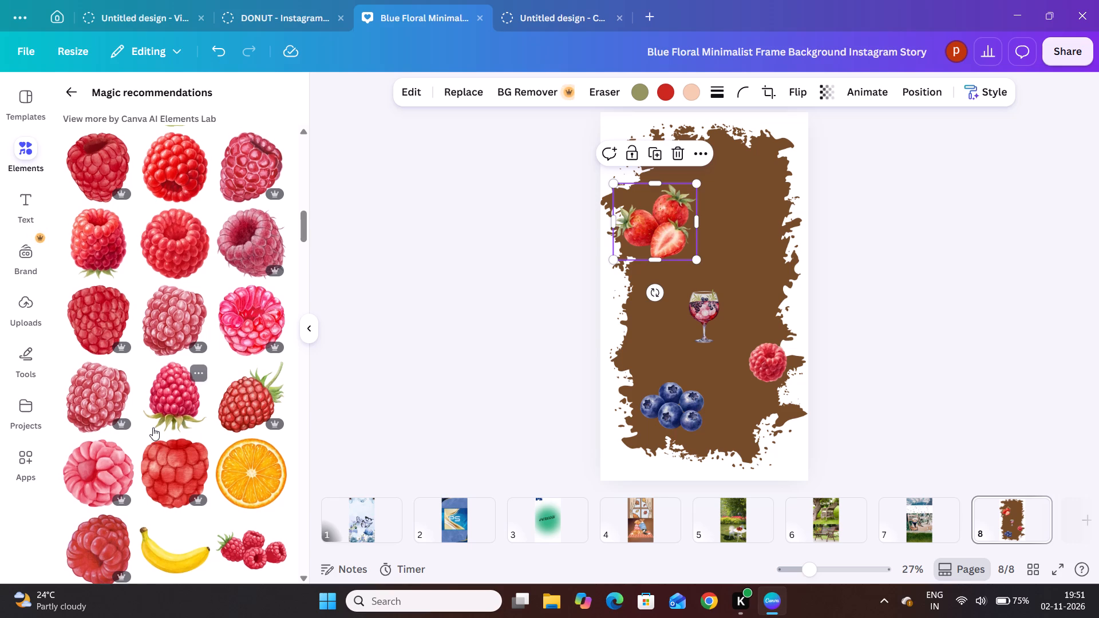
{"action": "scroll", "coordinate": [164, 443], "scroll_direction": "down", "scroll_amount": 2}
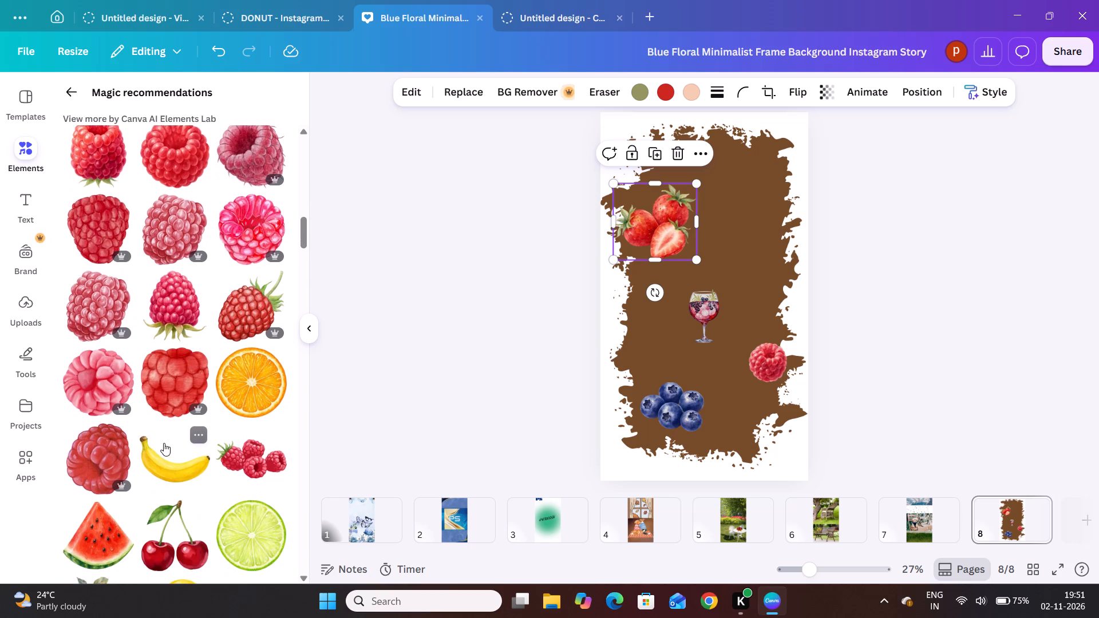
{"action": "scroll", "coordinate": [164, 443], "scroll_direction": "down", "scroll_amount": 2}
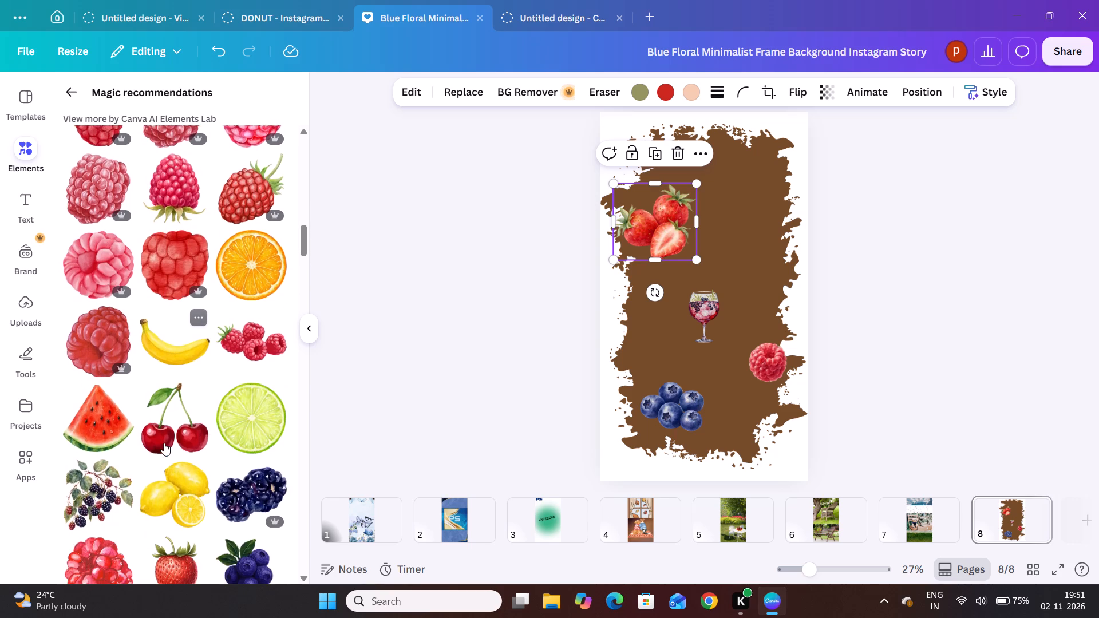
{"action": "scroll", "coordinate": [164, 443], "scroll_direction": "down", "scroll_amount": 3}
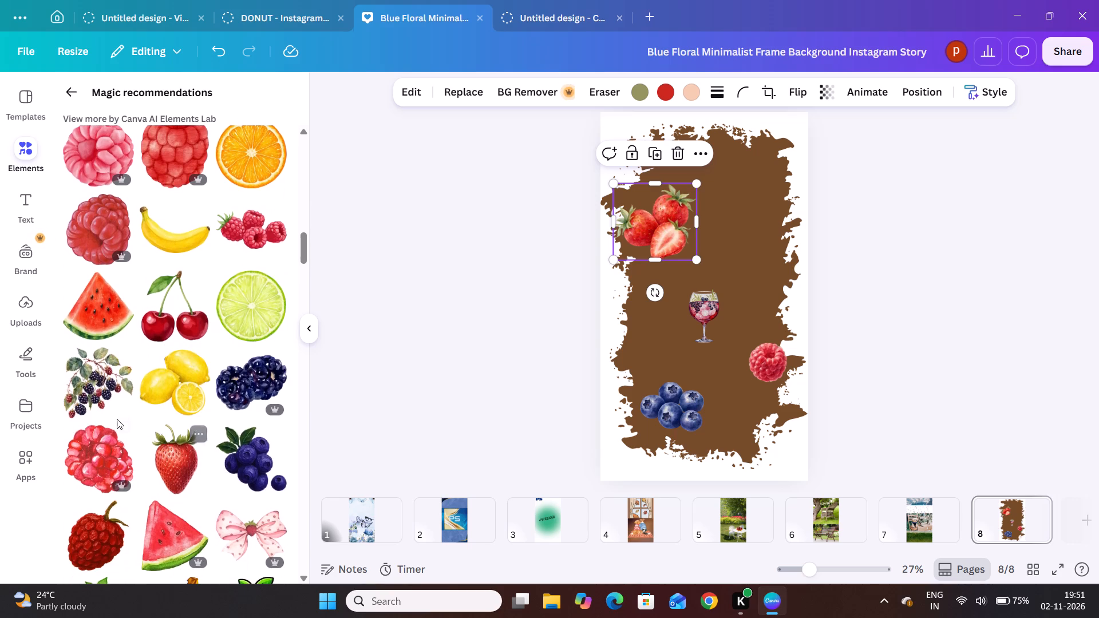
Add the leafy blackberry branch graphic to page 8 and shrink it to roughly half its inserted size.
{"action": "left_click", "coordinate": [95, 390]}
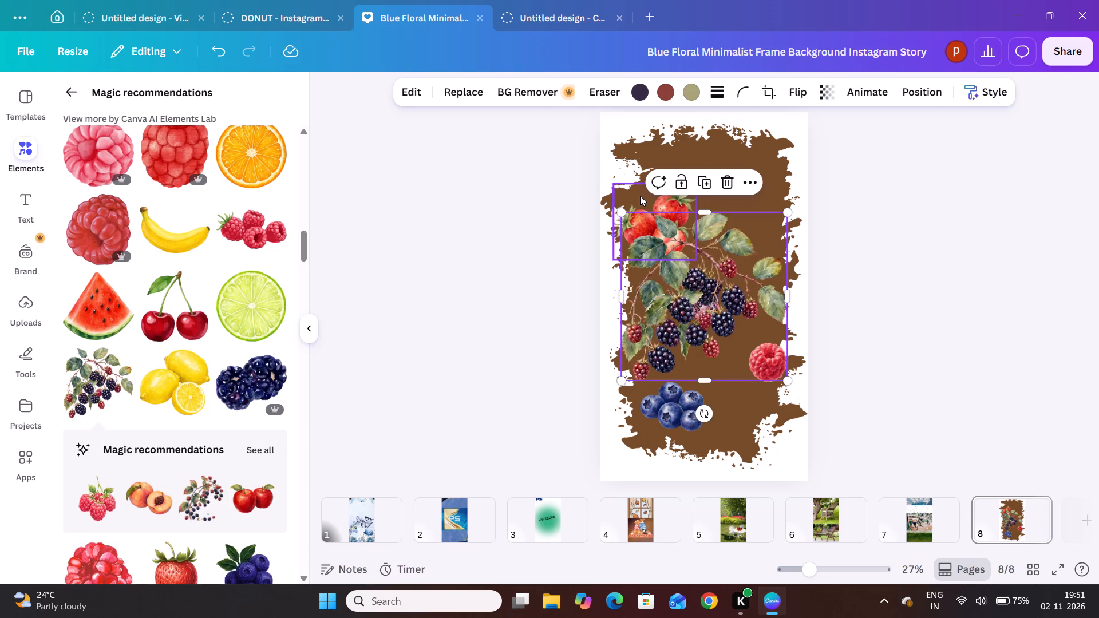
{"action": "left_click_drag", "start_coordinate": [621, 213], "coordinate": [772, 290]}
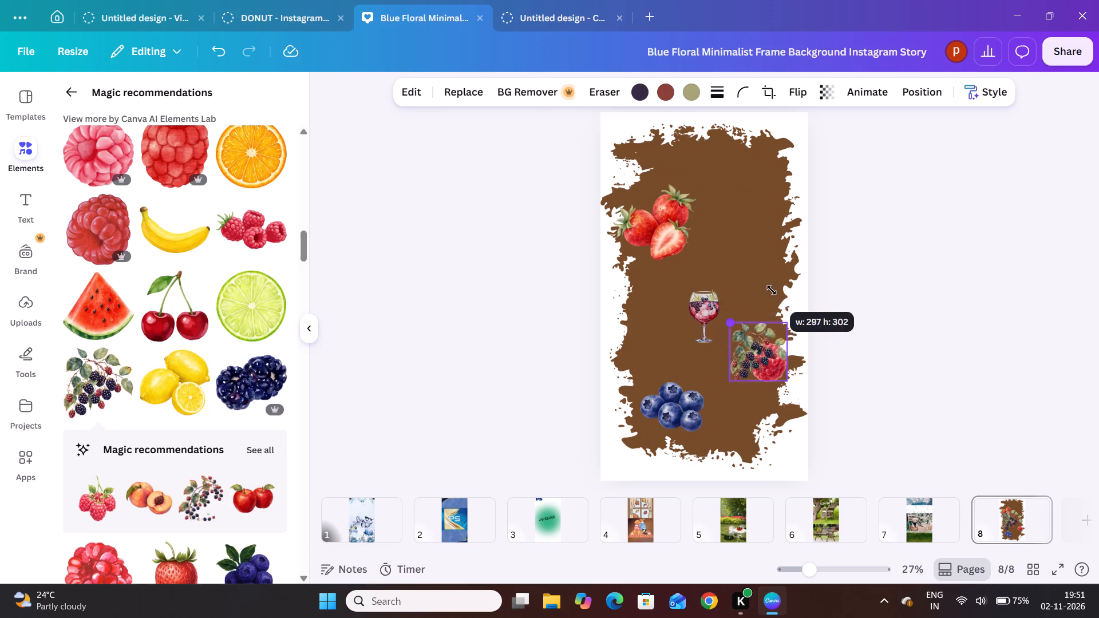
{"action": "left_click_drag", "start_coordinate": [772, 290], "coordinate": [719, 266]}
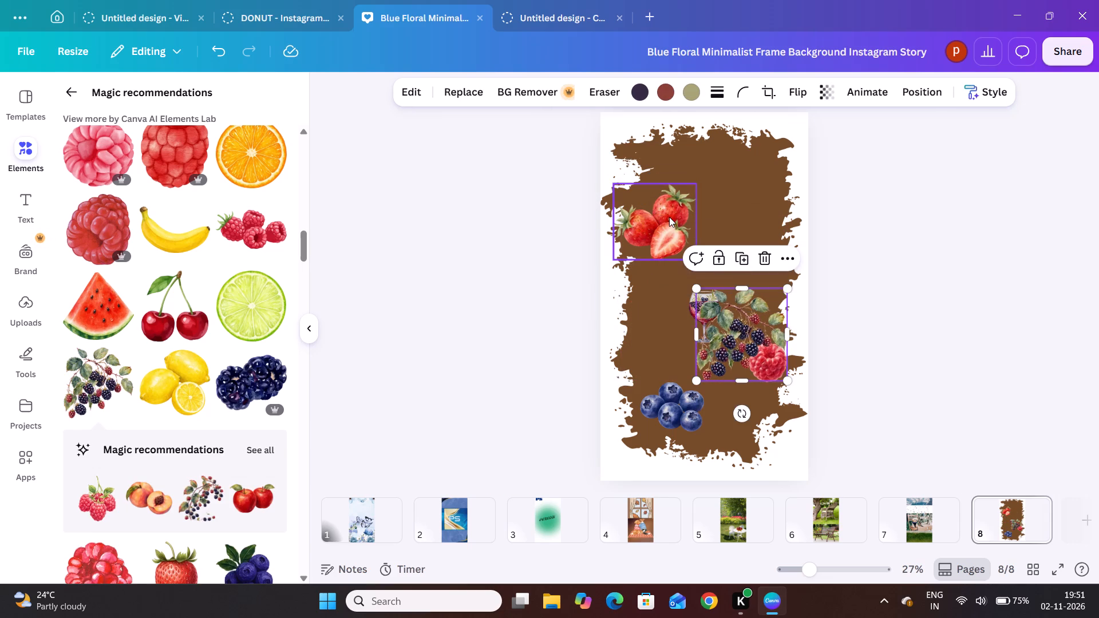
Move the strawberry group to the upper right of the brown background and shrink it.
{"action": "left_click_drag", "start_coordinate": [668, 217], "coordinate": [765, 184]}
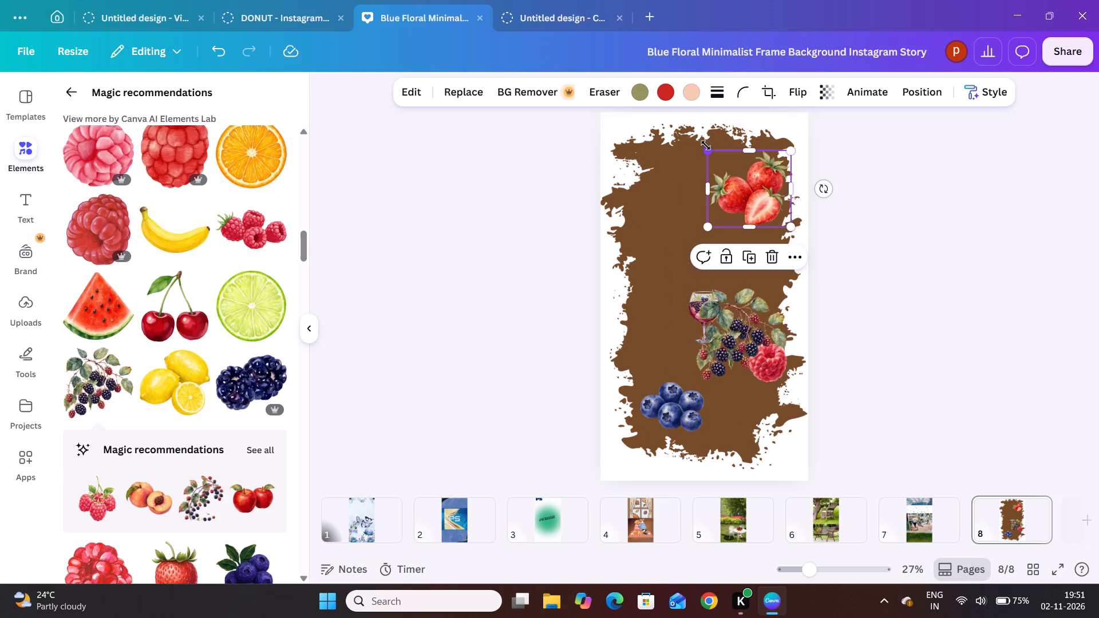
{"action": "left_click_drag", "start_coordinate": [708, 149], "coordinate": [742, 167]}
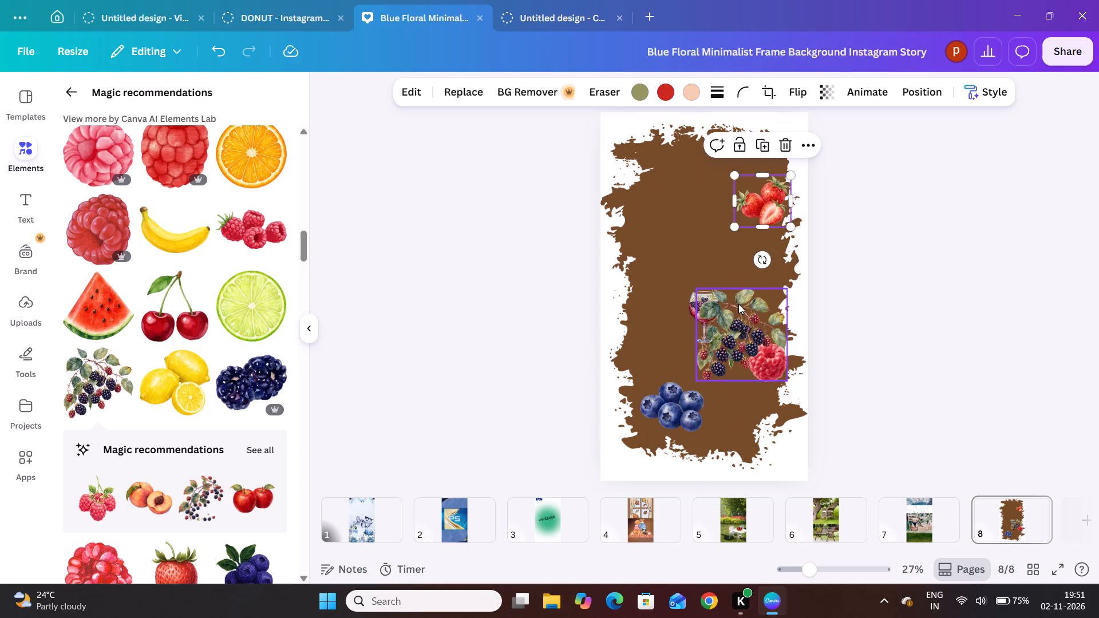
Move the blackberry branch off the glass and raspberry to the upper left of the brown background.
{"action": "left_click_drag", "start_coordinate": [738, 304], "coordinate": [679, 202]}
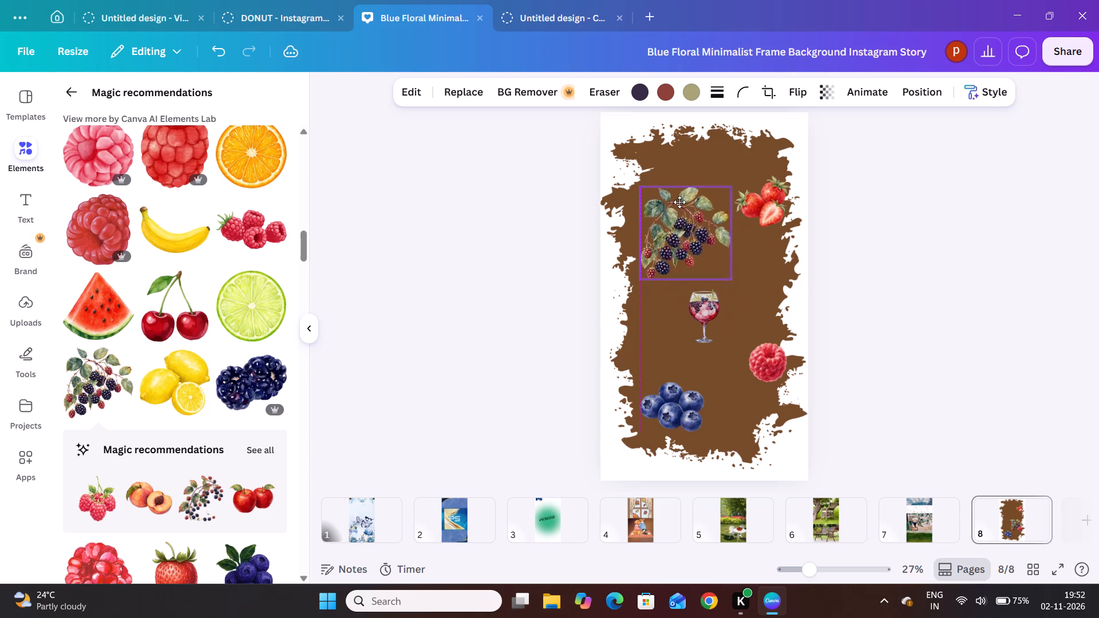
{"action": "left_click_drag", "start_coordinate": [679, 202], "coordinate": [671, 183]}
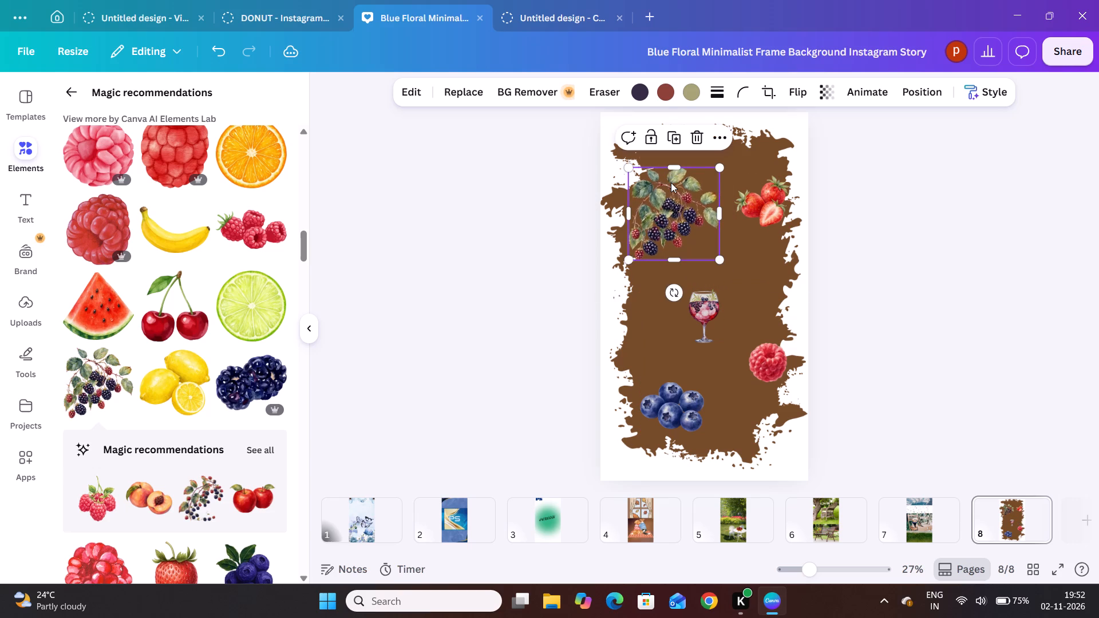
{"action": "left_click", "coordinate": [671, 183]}
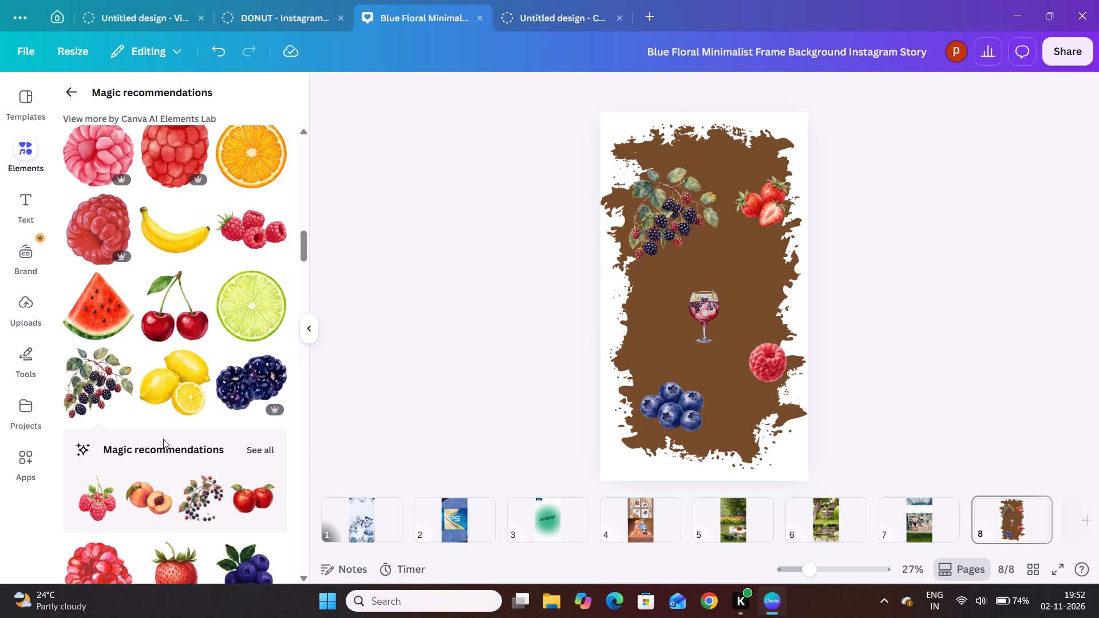
Browse further through the magic recommendations for another berry or fruit graphic to use on page 8.
{"action": "scroll", "coordinate": [186, 446], "scroll_direction": "down", "scroll_amount": 1}
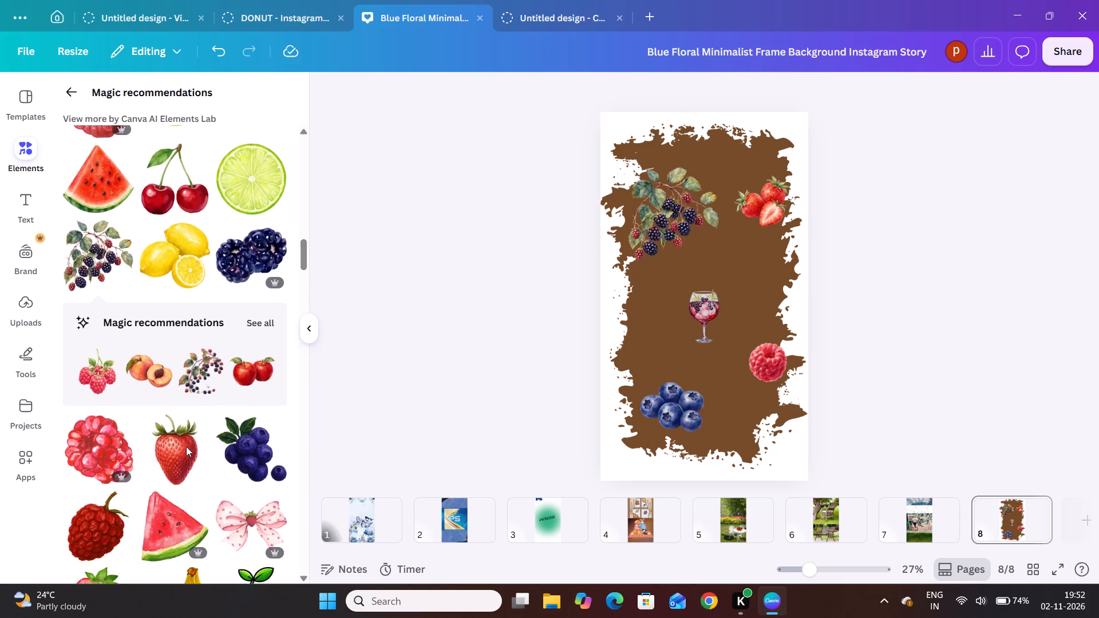
{"action": "scroll", "coordinate": [186, 446], "scroll_direction": "down", "scroll_amount": 5}
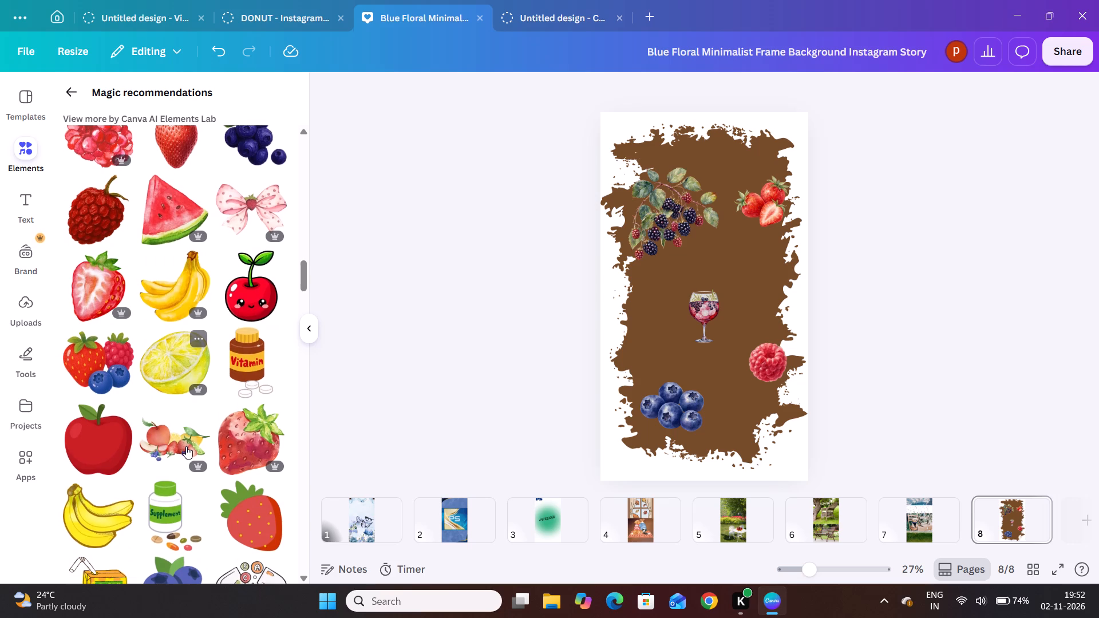
{"action": "scroll", "coordinate": [186, 446], "scroll_direction": "down", "scroll_amount": 3}
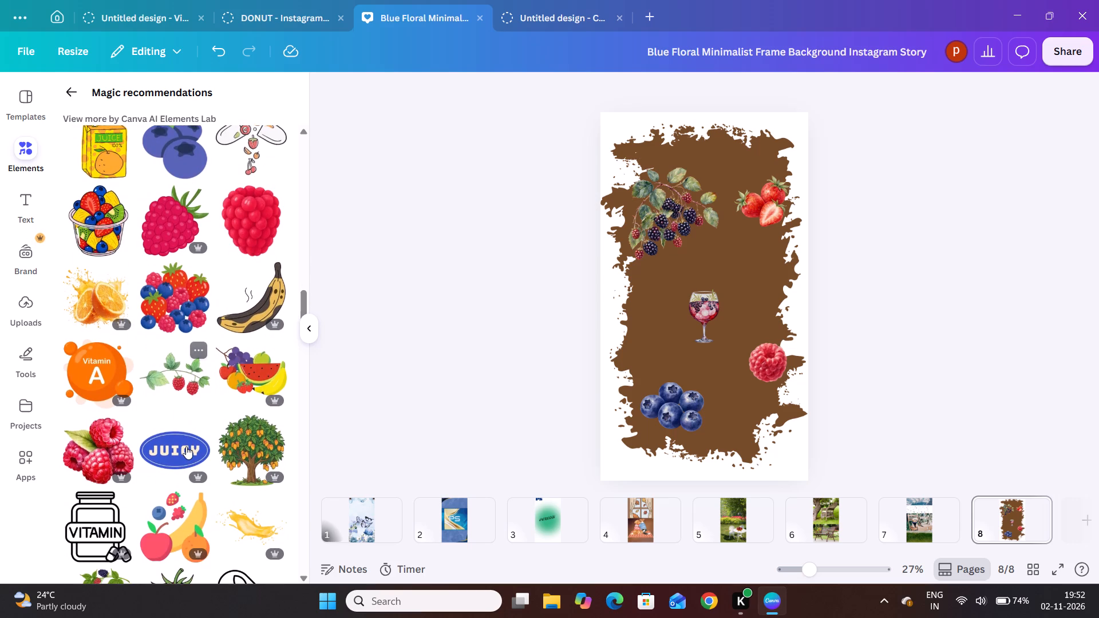
{"action": "scroll", "coordinate": [186, 446], "scroll_direction": "down", "scroll_amount": 2}
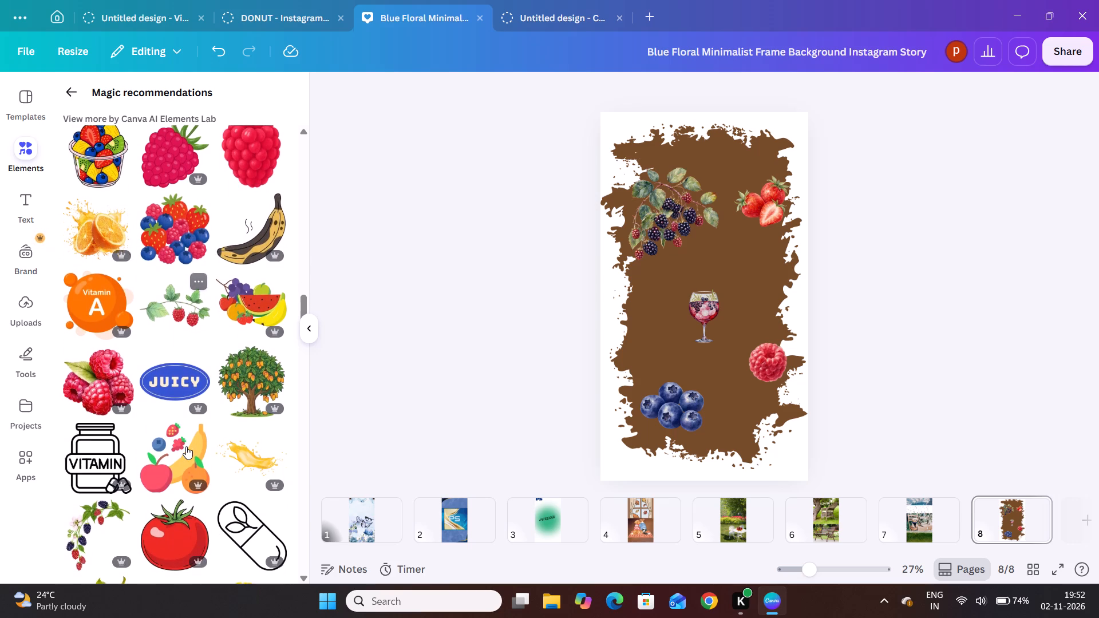
{"action": "scroll", "coordinate": [186, 446], "scroll_direction": "down", "scroll_amount": 1}
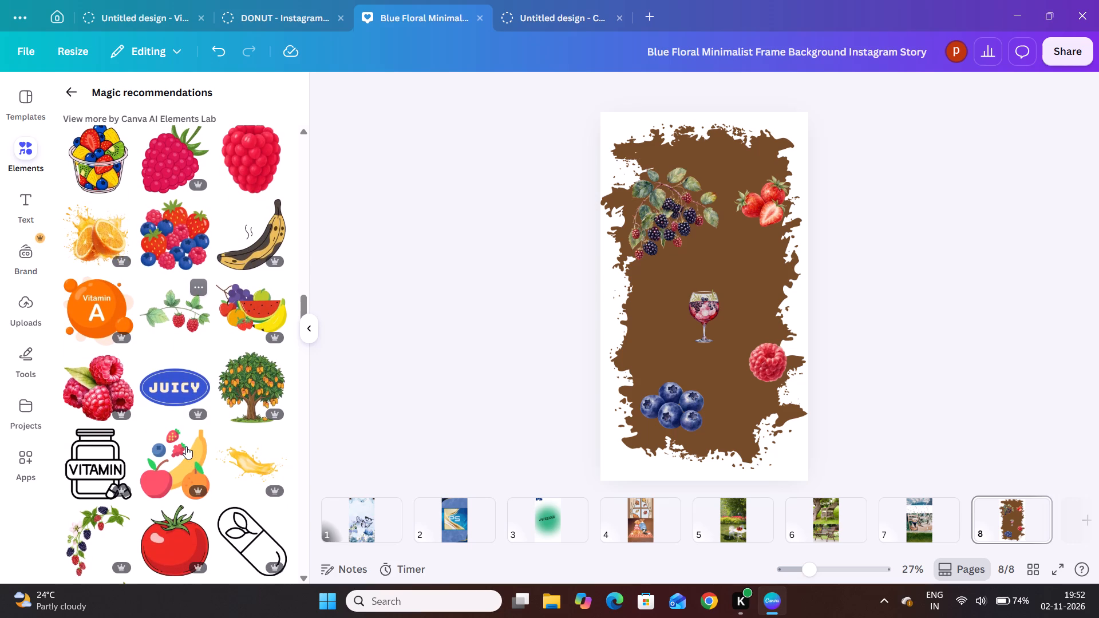
{"action": "scroll", "coordinate": [186, 446], "scroll_direction": "down", "scroll_amount": 1}
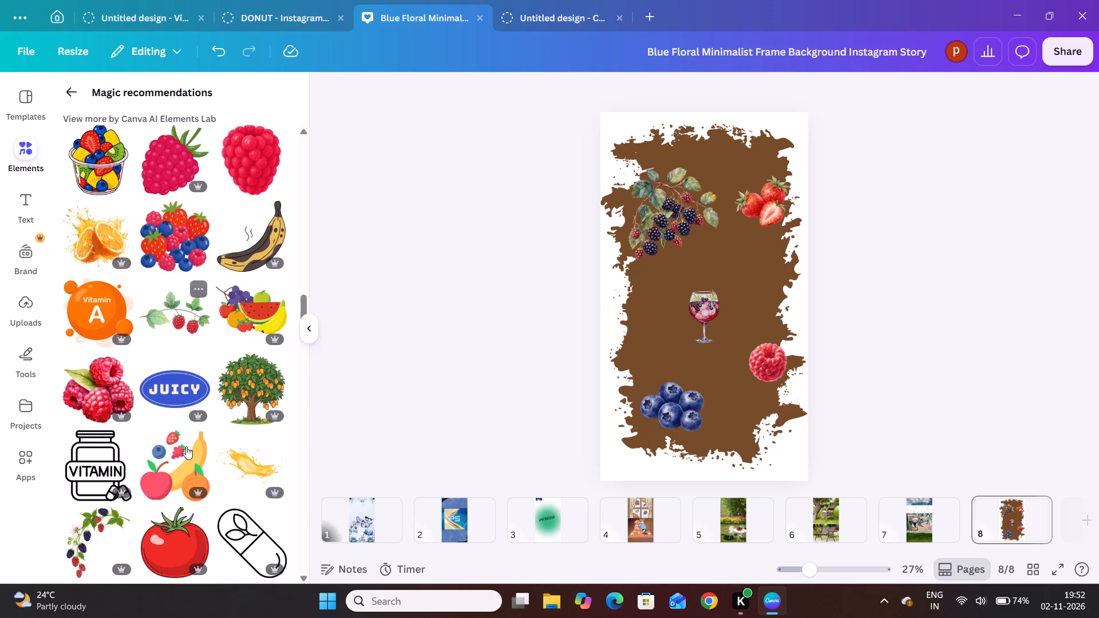
{"action": "scroll", "coordinate": [186, 446], "scroll_direction": "down", "scroll_amount": 1}
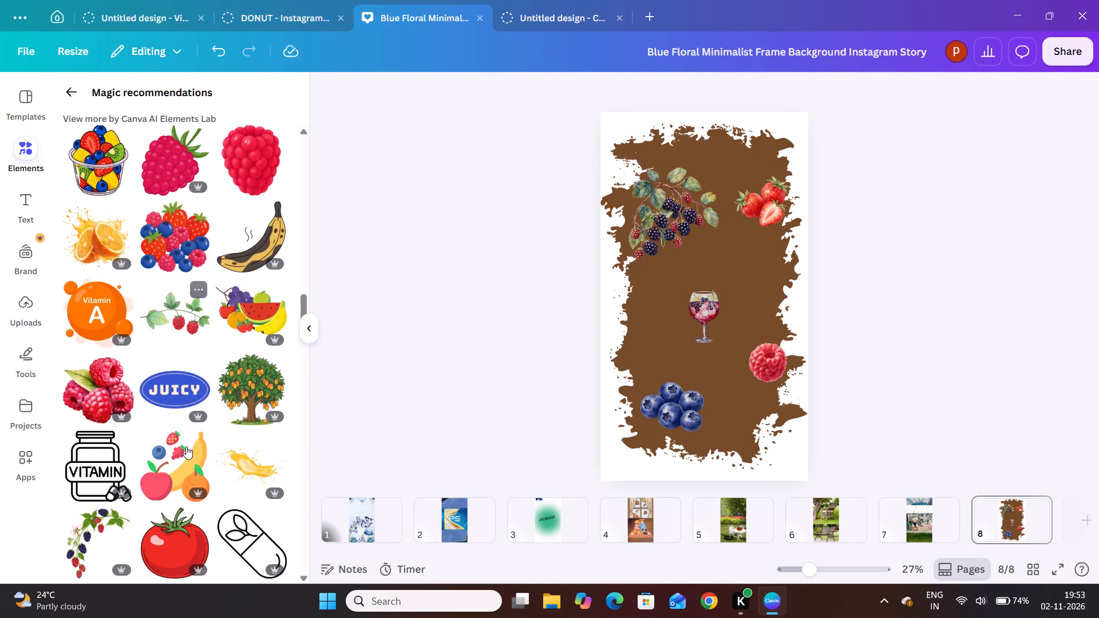
{"action": "scroll", "coordinate": [186, 446], "scroll_direction": "down", "scroll_amount": 3}
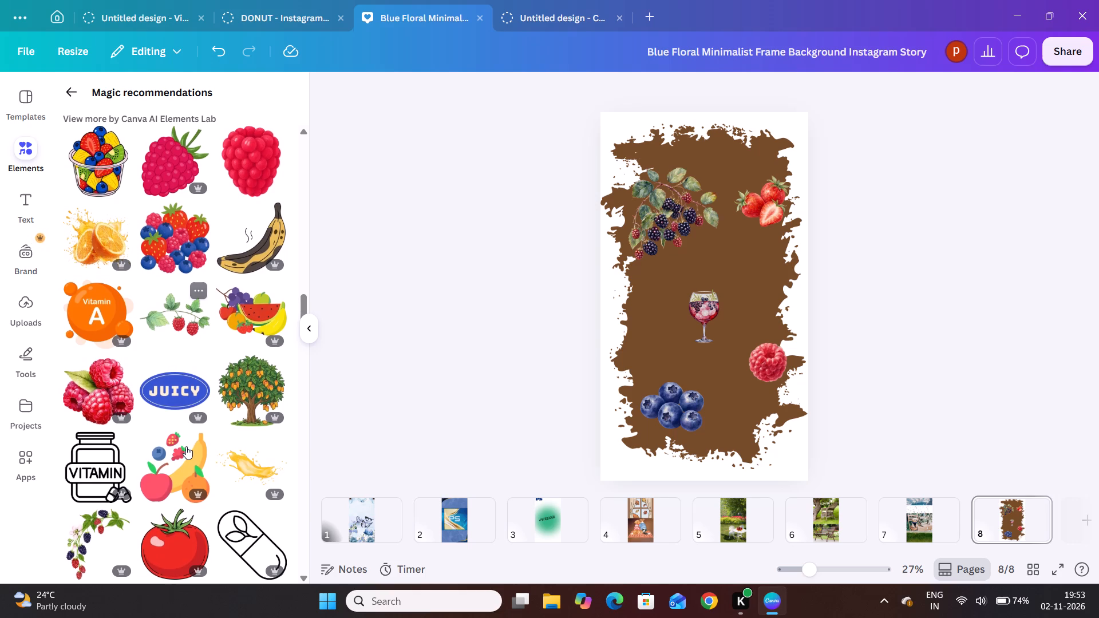
{"action": "scroll", "coordinate": [186, 446], "scroll_direction": "down", "scroll_amount": 1}
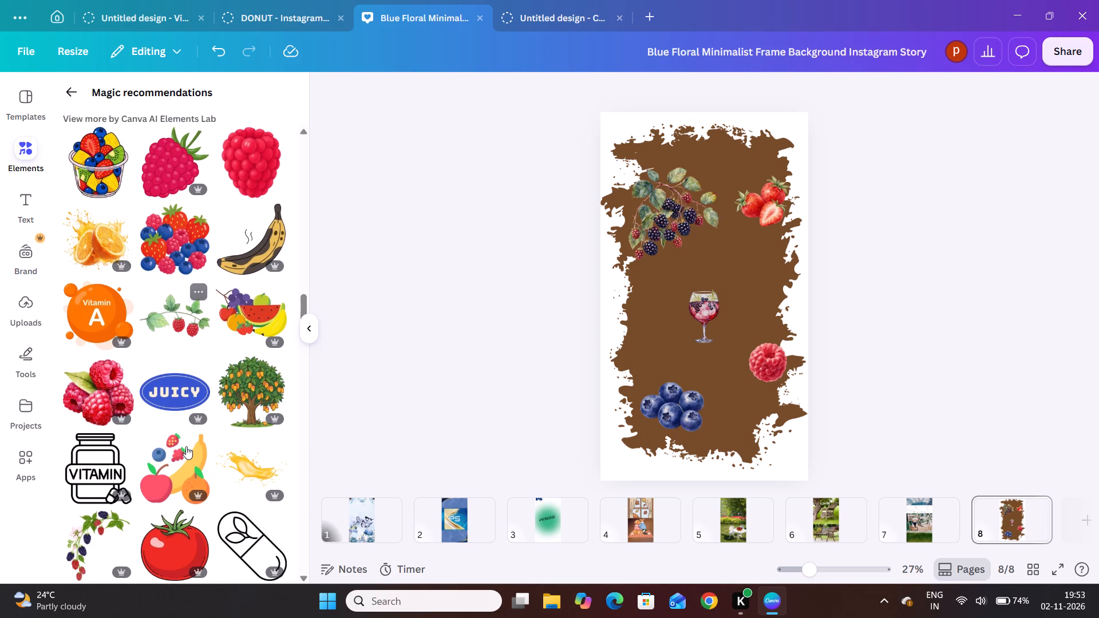
{"action": "scroll", "coordinate": [186, 446], "scroll_direction": "down", "scroll_amount": 3}
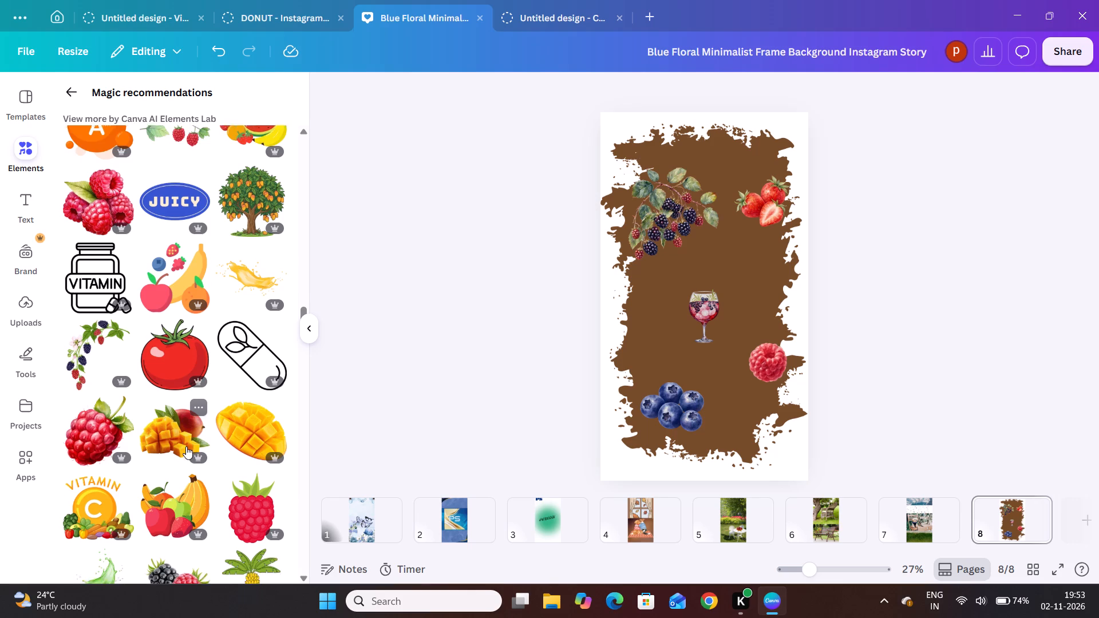
{"action": "scroll", "coordinate": [186, 446], "scroll_direction": "down", "scroll_amount": 3}
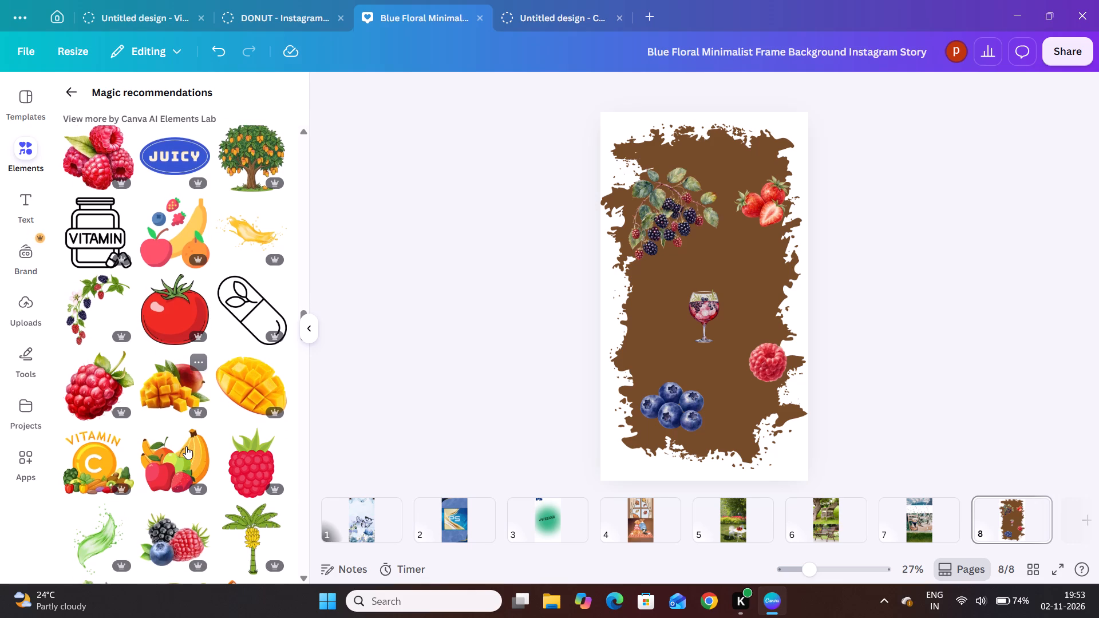
{"action": "scroll", "coordinate": [186, 446], "scroll_direction": "down", "scroll_amount": 4}
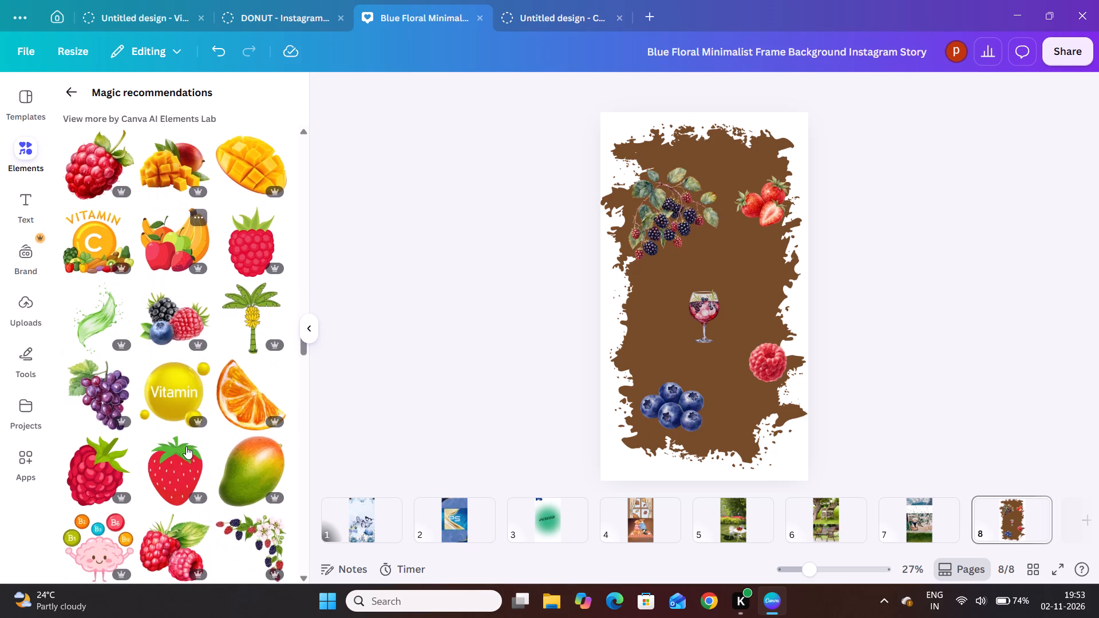
{"action": "scroll", "coordinate": [186, 446], "scroll_direction": "down", "scroll_amount": 1}
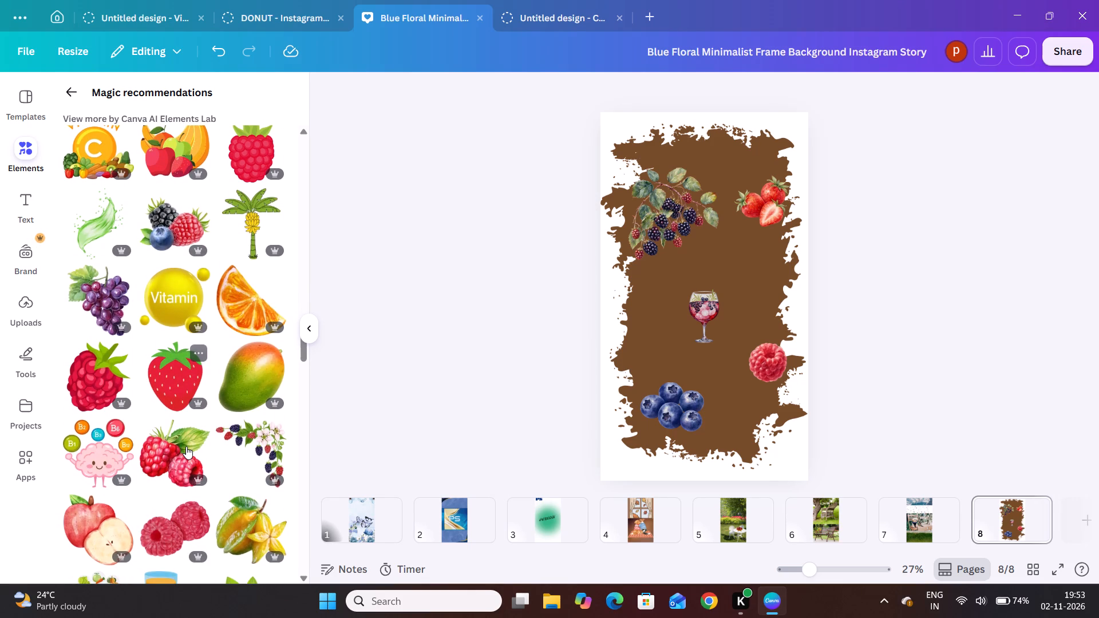
{"action": "scroll", "coordinate": [186, 446], "scroll_direction": "down", "scroll_amount": 3}
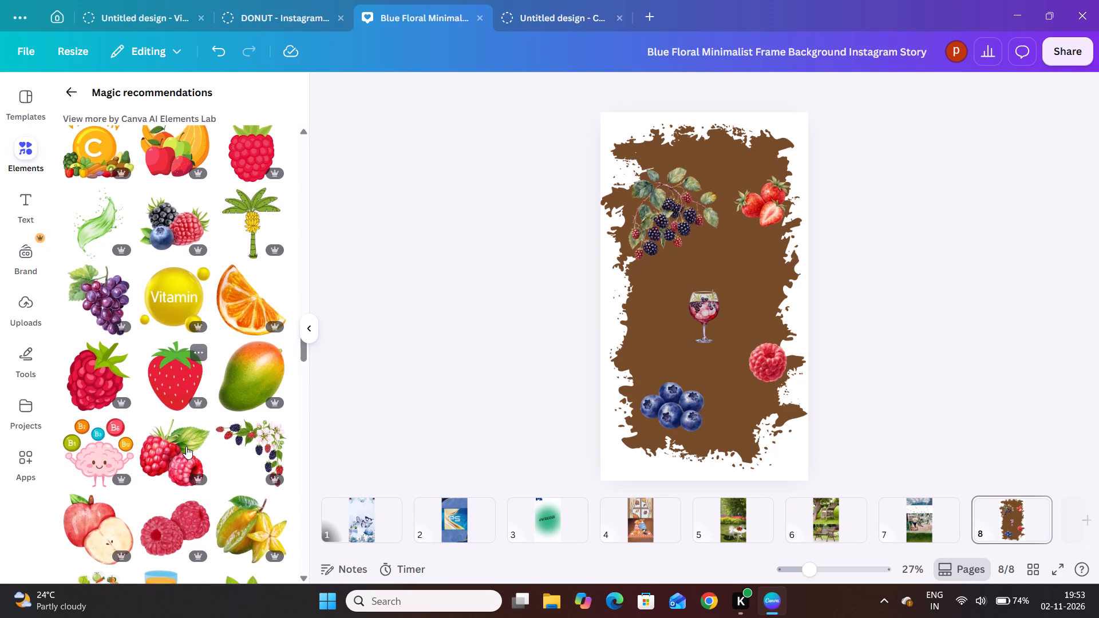
{"action": "scroll", "coordinate": [186, 446], "scroll_direction": "down", "scroll_amount": 2}
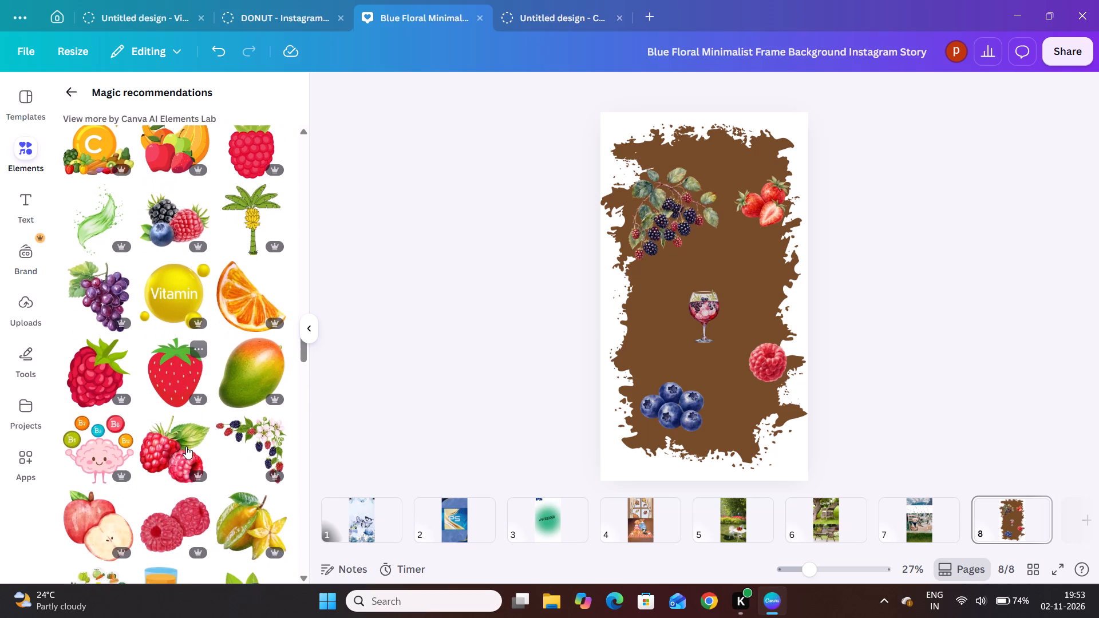
{"action": "scroll", "coordinate": [186, 446], "scroll_direction": "down", "scroll_amount": 1}
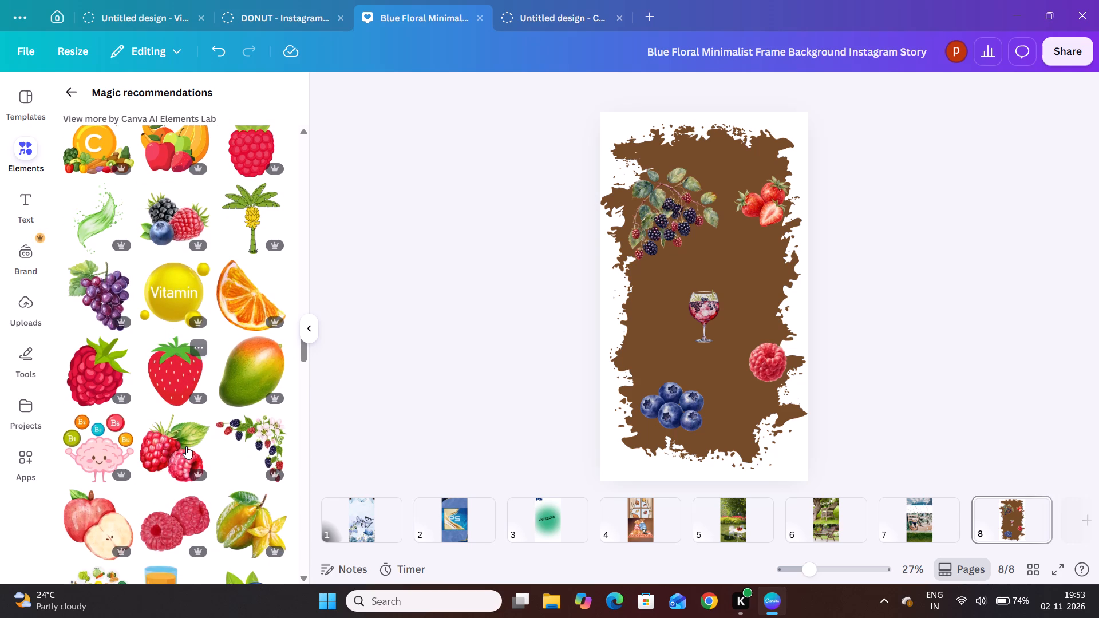
{"action": "scroll", "coordinate": [186, 446], "scroll_direction": "down", "scroll_amount": 3}
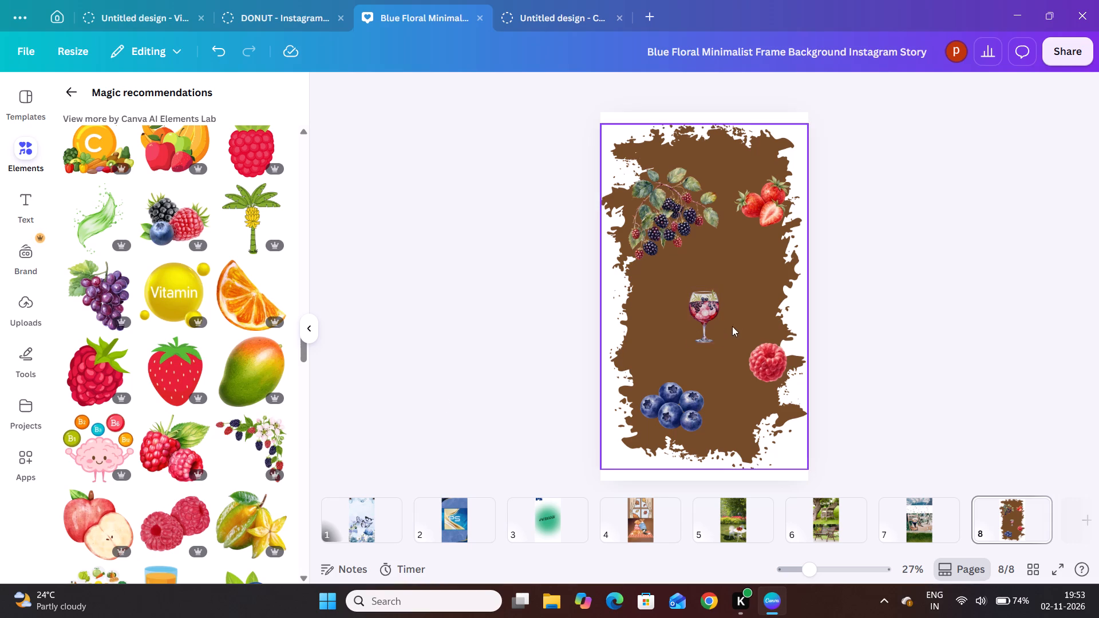
Move the single raspberry up beside the strawberry group at the upper right of the brown background.
{"action": "left_click_drag", "start_coordinate": [753, 355], "coordinate": [731, 237]}
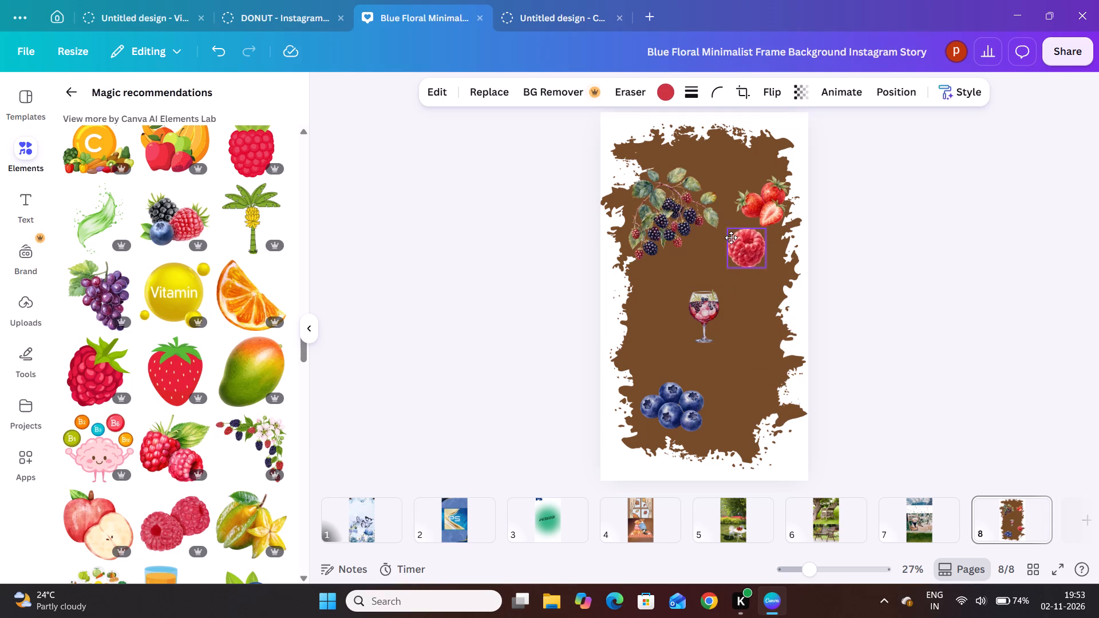
{"action": "left_click_drag", "start_coordinate": [731, 237], "coordinate": [732, 180]}
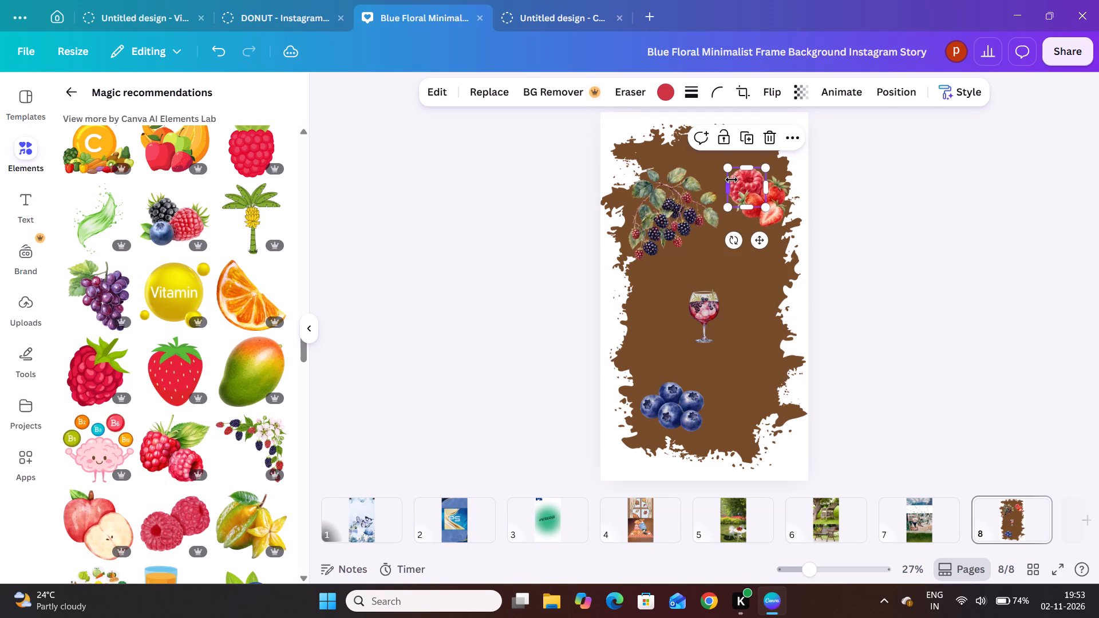
{"action": "left_click", "coordinate": [742, 182]}
{"action": "left_click", "coordinate": [744, 249]}
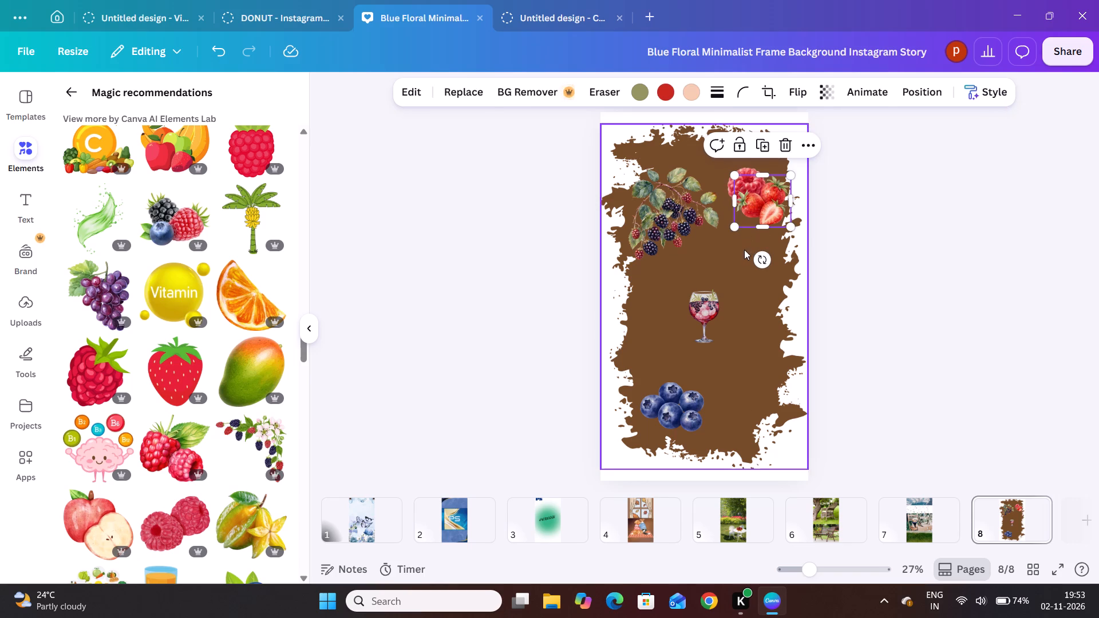
{"action": "left_click", "coordinate": [765, 299]}
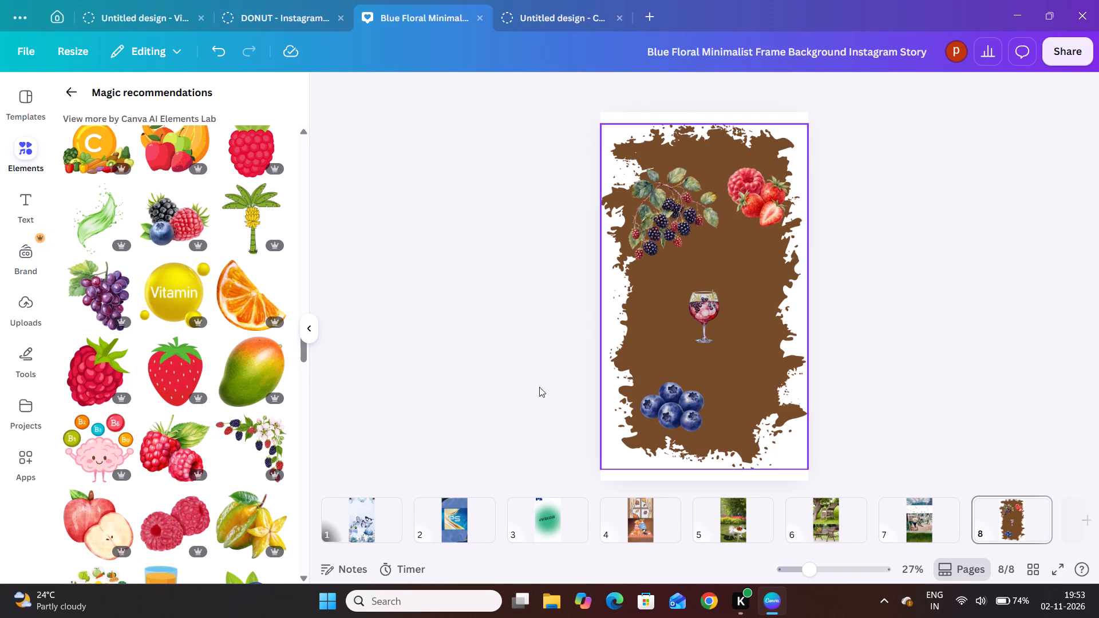
Add the white-flowered berry branch corner graphic to page 8 and shrink it to roughly half its inserted size.
{"action": "left_click", "coordinate": [253, 444]}
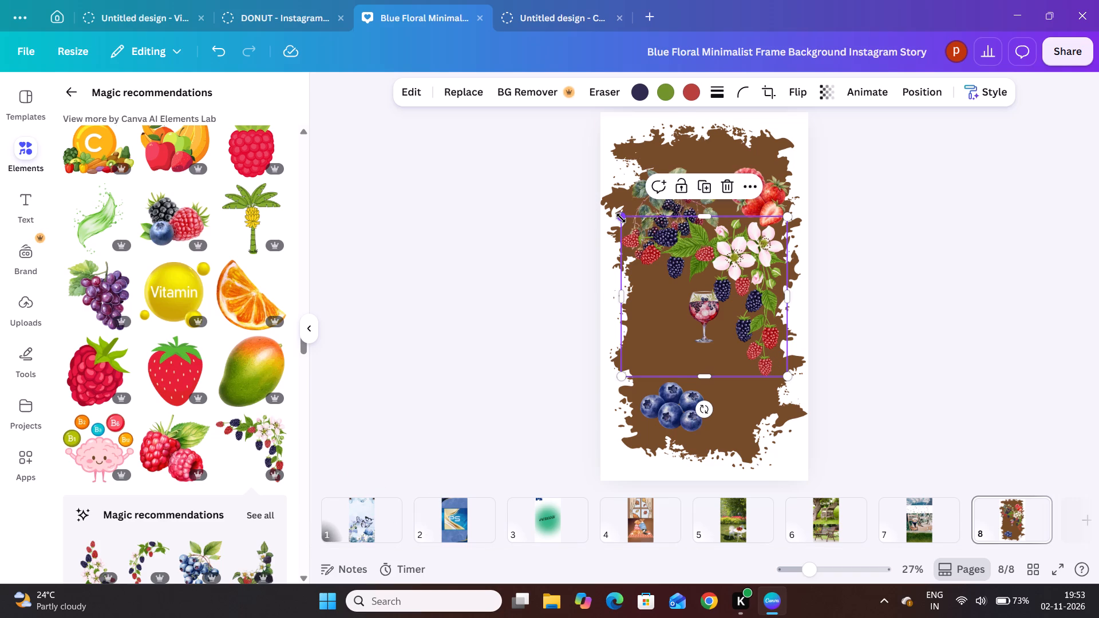
{"action": "left_click_drag", "start_coordinate": [621, 218], "coordinate": [718, 291]}
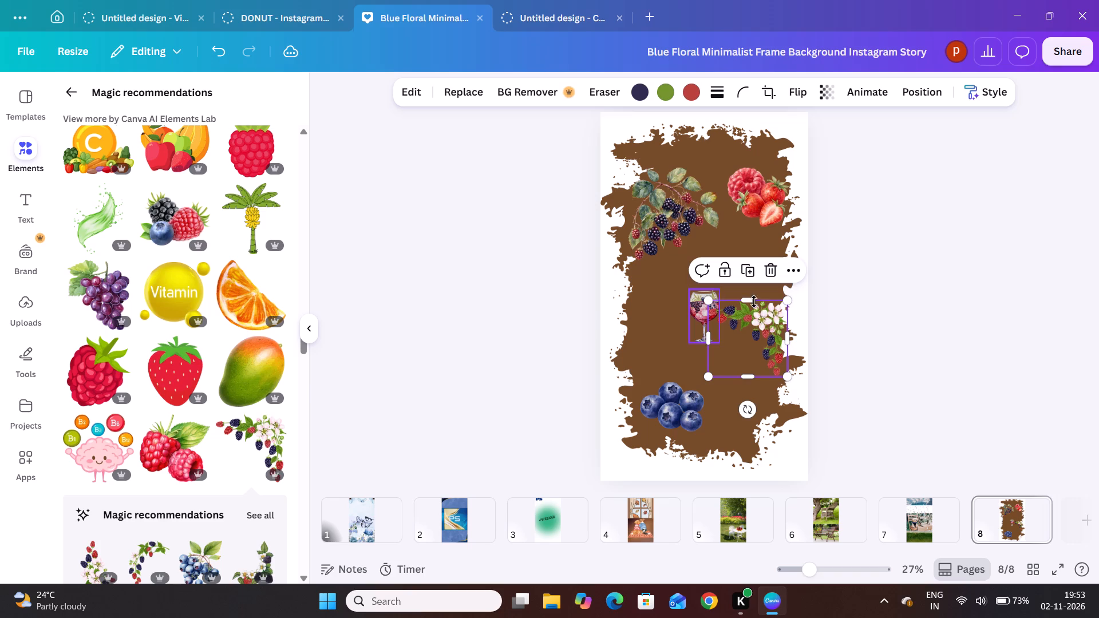
Move the flowering berry branch off the glass into the bottom-right corner of page 8.
{"action": "left_click_drag", "start_coordinate": [761, 333], "coordinate": [749, 382]}
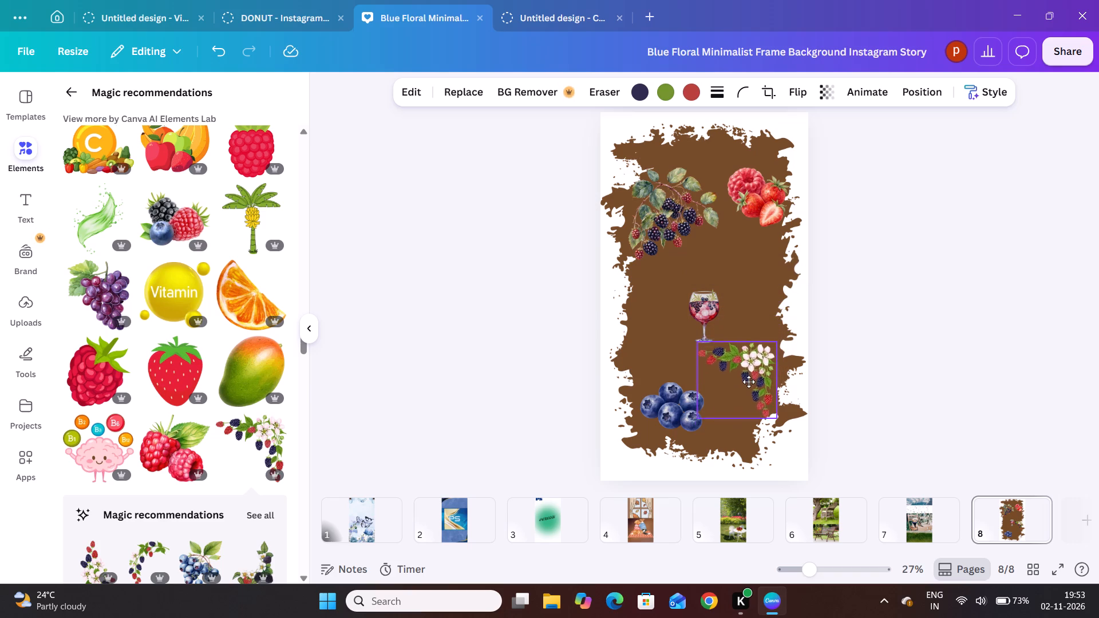
{"action": "left_click_drag", "start_coordinate": [749, 382], "coordinate": [756, 417]}
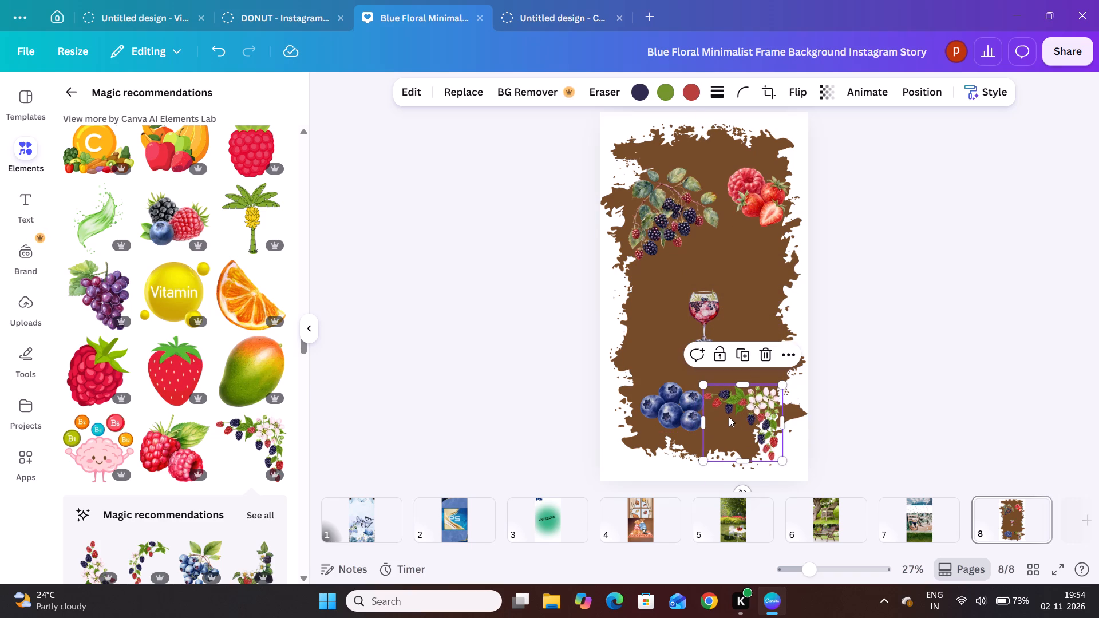
{"action": "left_click_drag", "start_coordinate": [729, 417], "coordinate": [761, 434]}
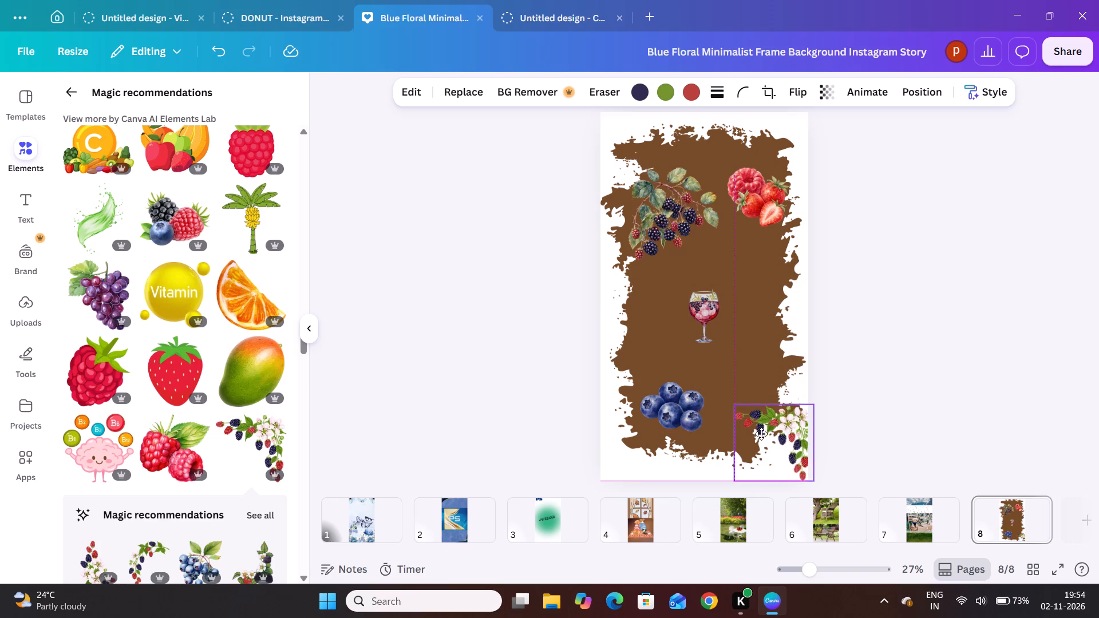
{"action": "left_click_drag", "start_coordinate": [761, 434], "coordinate": [762, 434]}
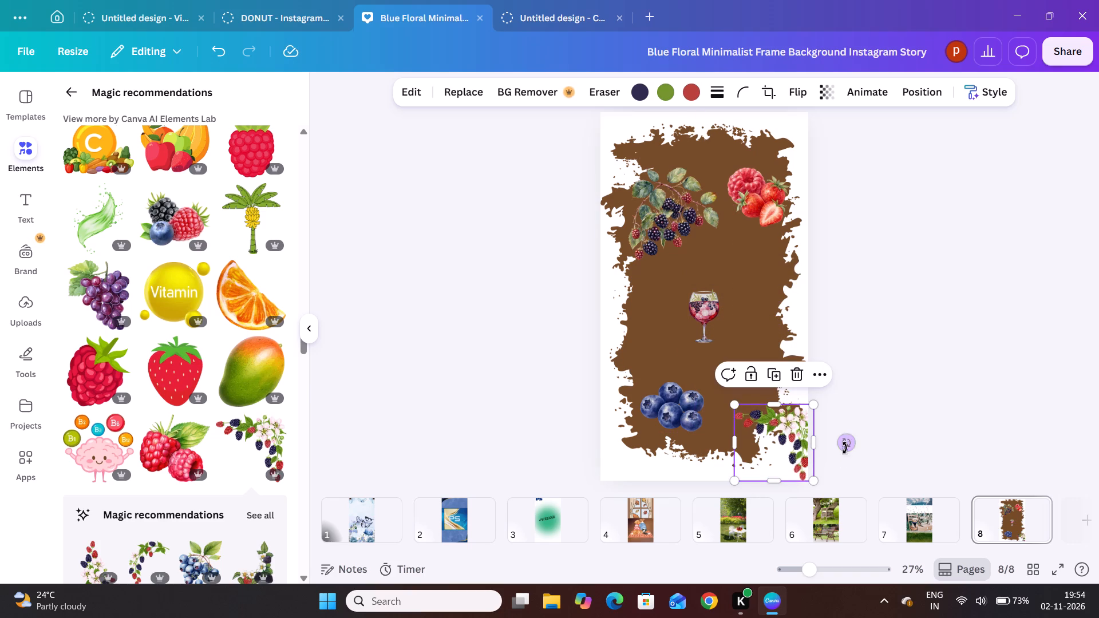
Rotate the flowering berry branch to 90° so that it frames the page's bottom-right corner.
{"action": "left_click_drag", "start_coordinate": [848, 442], "coordinate": [777, 468]}
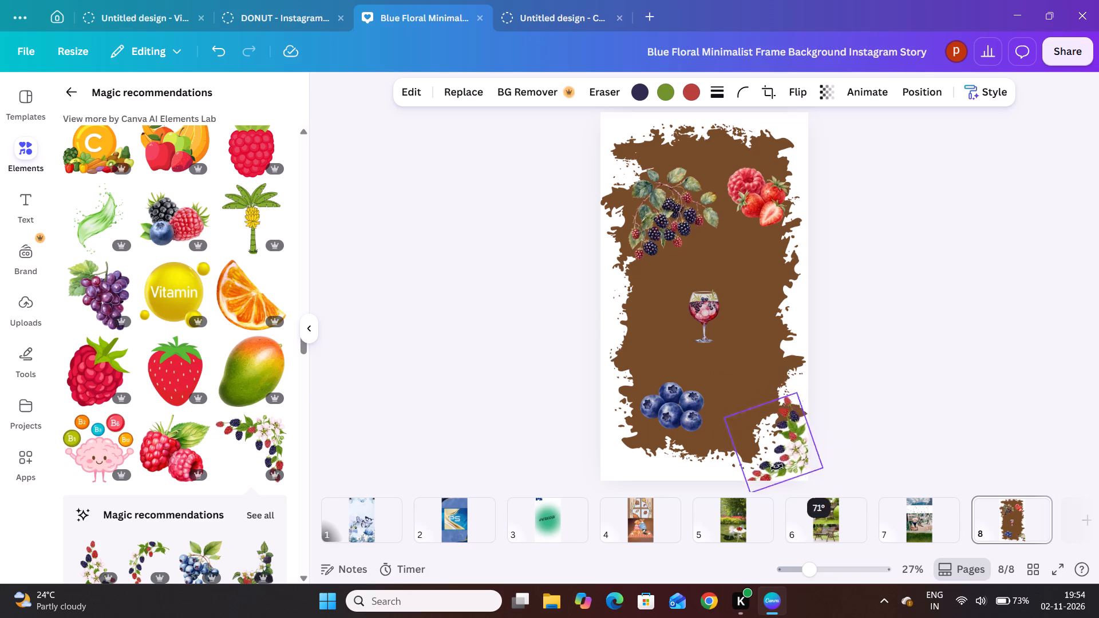
{"action": "left_click_drag", "start_coordinate": [777, 468], "coordinate": [776, 464]}
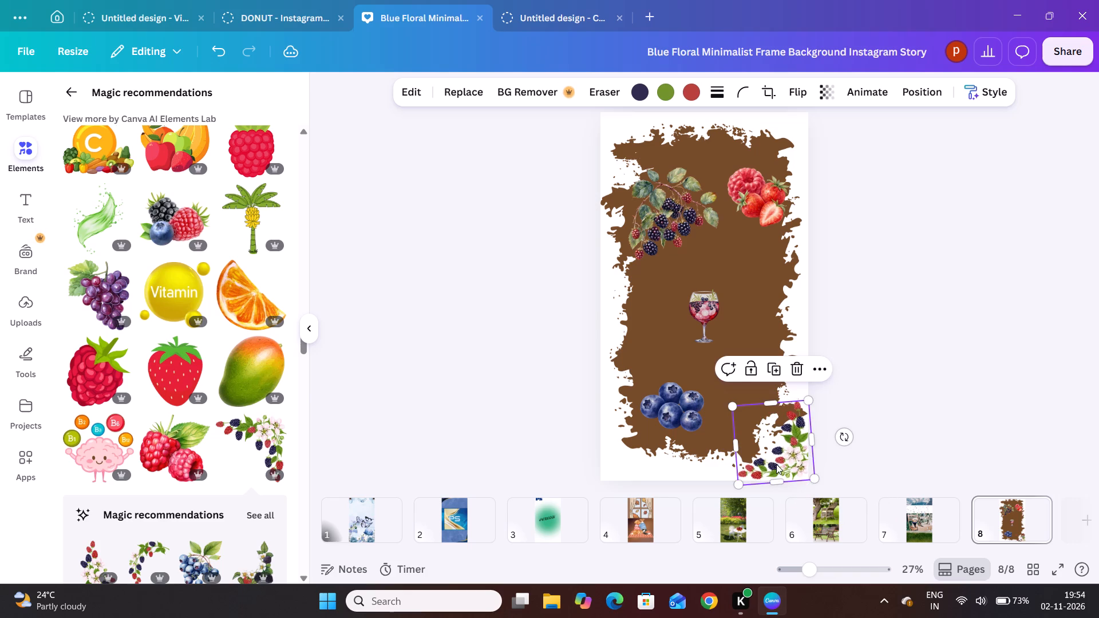
{"action": "left_click_drag", "start_coordinate": [843, 436], "coordinate": [837, 437]}
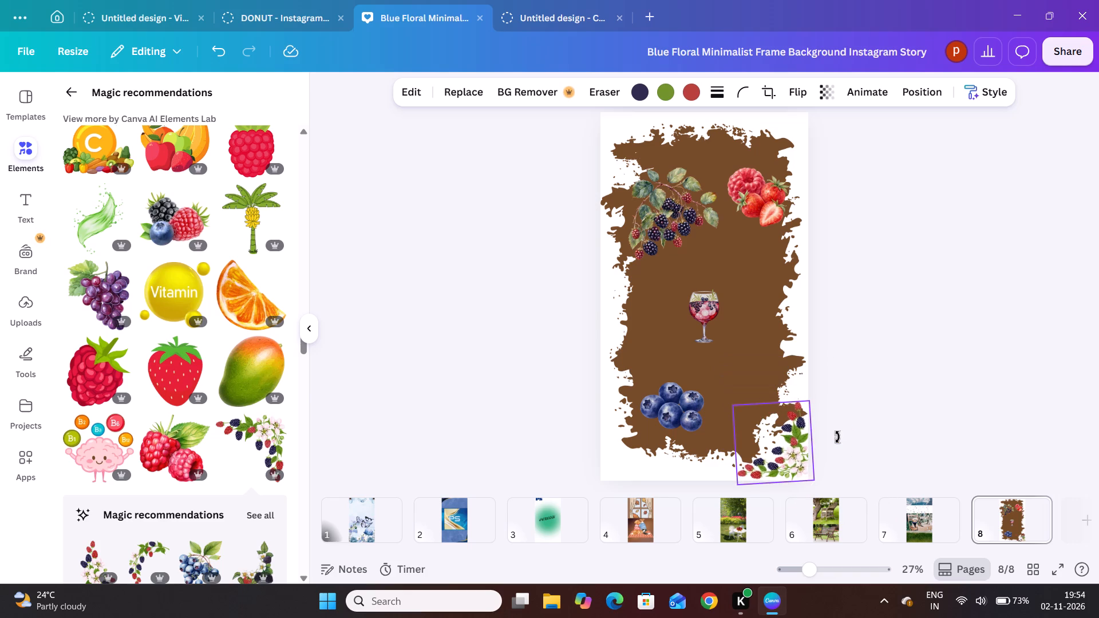
{"action": "left_click_drag", "start_coordinate": [837, 437], "coordinate": [833, 441]}
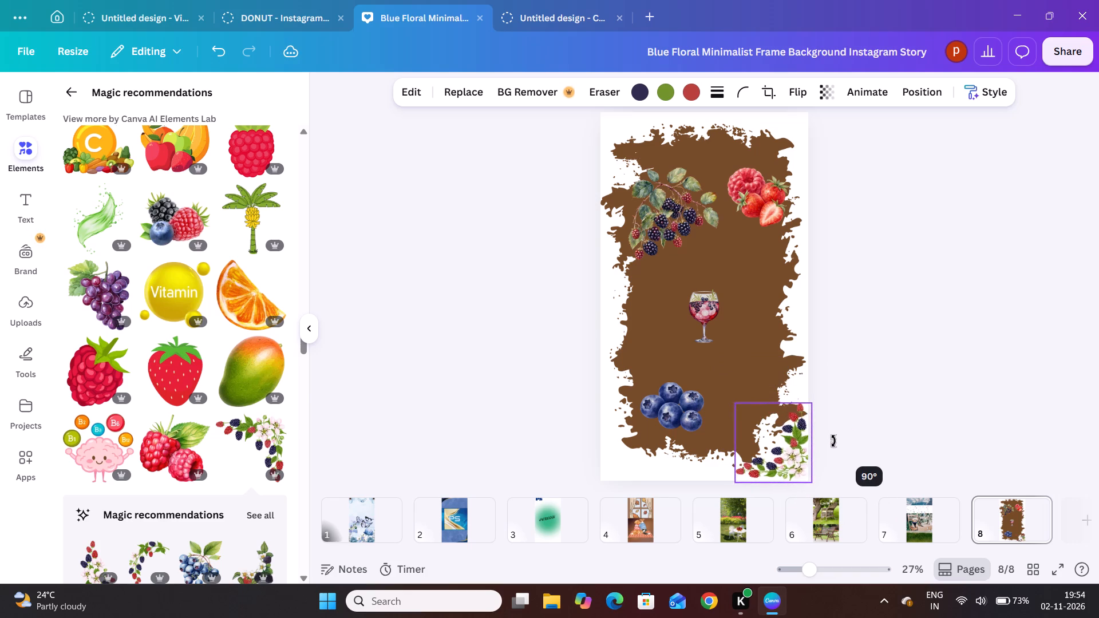
{"action": "left_click_drag", "start_coordinate": [833, 441], "coordinate": [835, 440]}
{"action": "left_click", "coordinate": [911, 393]}
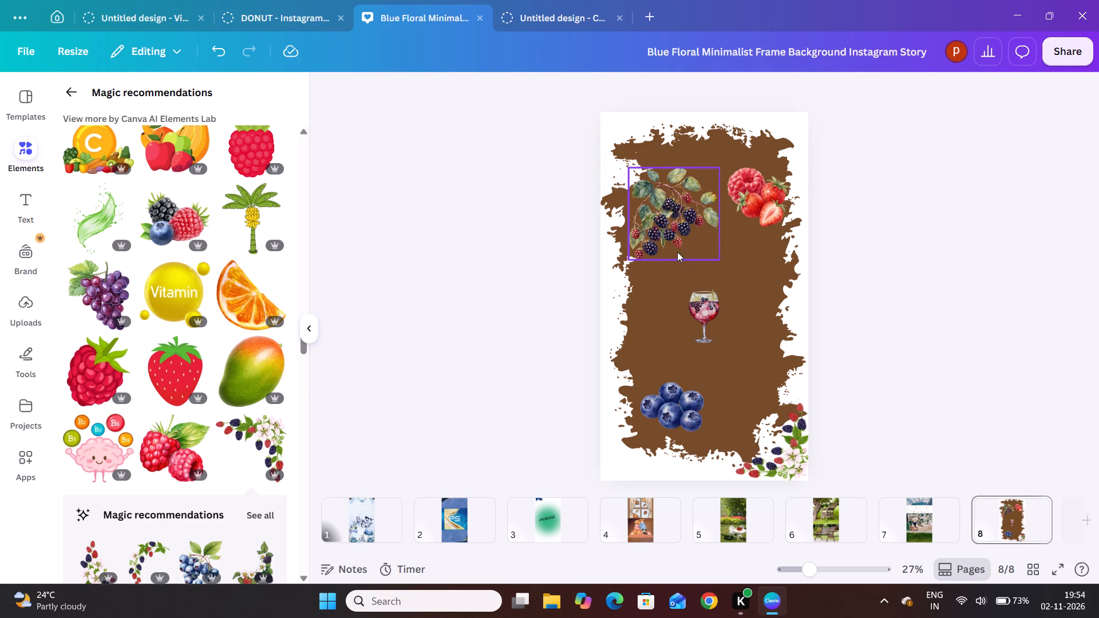
Nudge the blackberry branch and the blueberry cluster slightly left on page 8's brown background.
{"action": "left_click", "coordinate": [674, 200]}
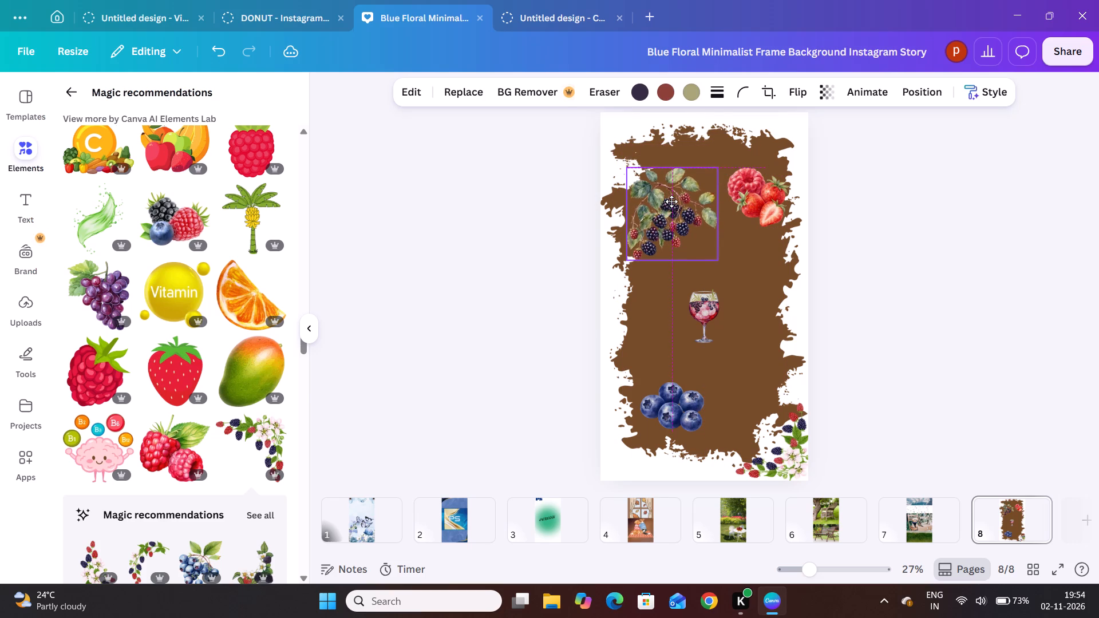
{"action": "left_click", "coordinate": [555, 235]}
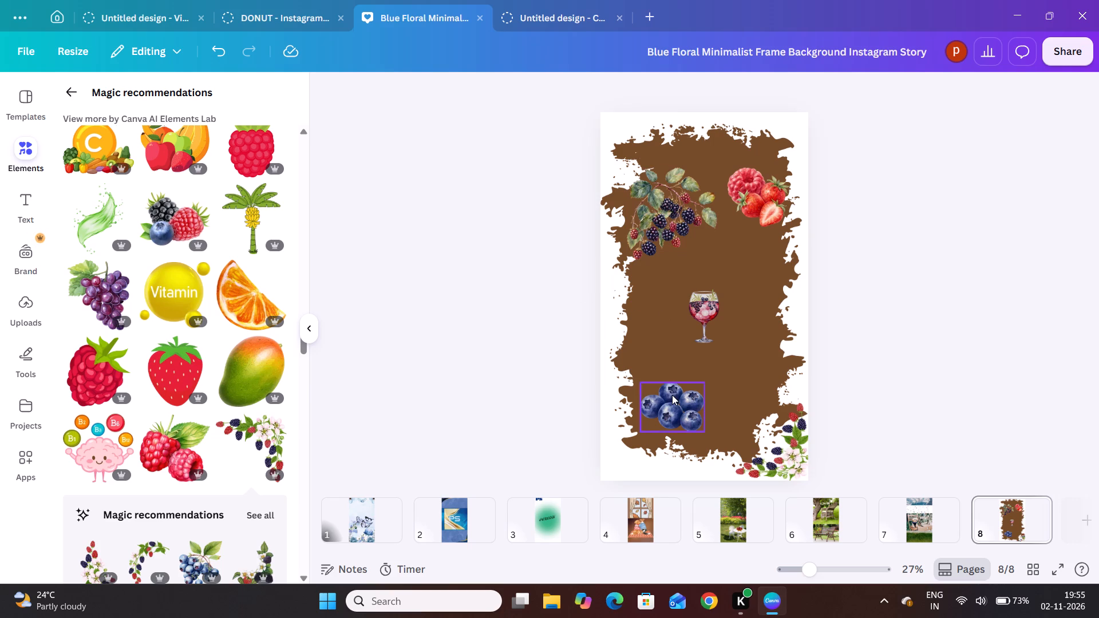
{"action": "left_click_drag", "start_coordinate": [672, 395], "coordinate": [667, 398]}
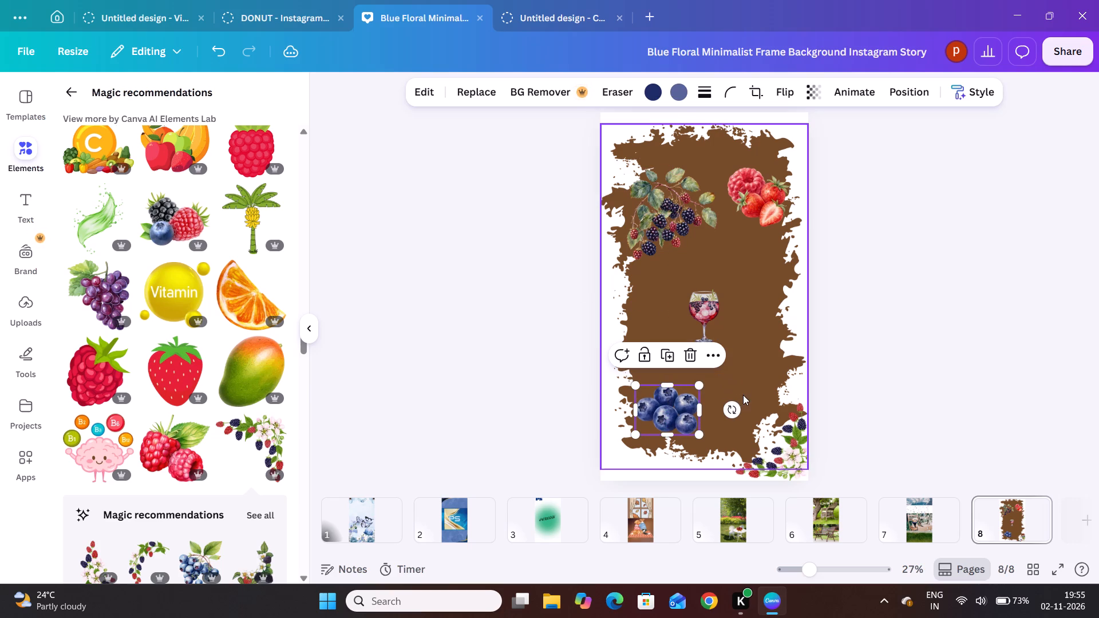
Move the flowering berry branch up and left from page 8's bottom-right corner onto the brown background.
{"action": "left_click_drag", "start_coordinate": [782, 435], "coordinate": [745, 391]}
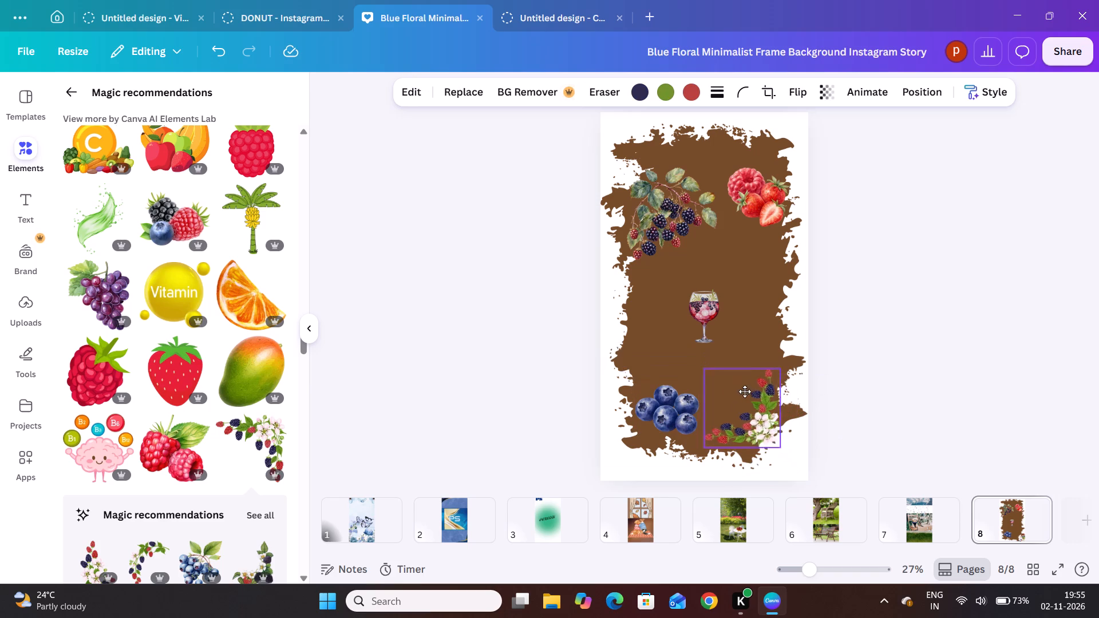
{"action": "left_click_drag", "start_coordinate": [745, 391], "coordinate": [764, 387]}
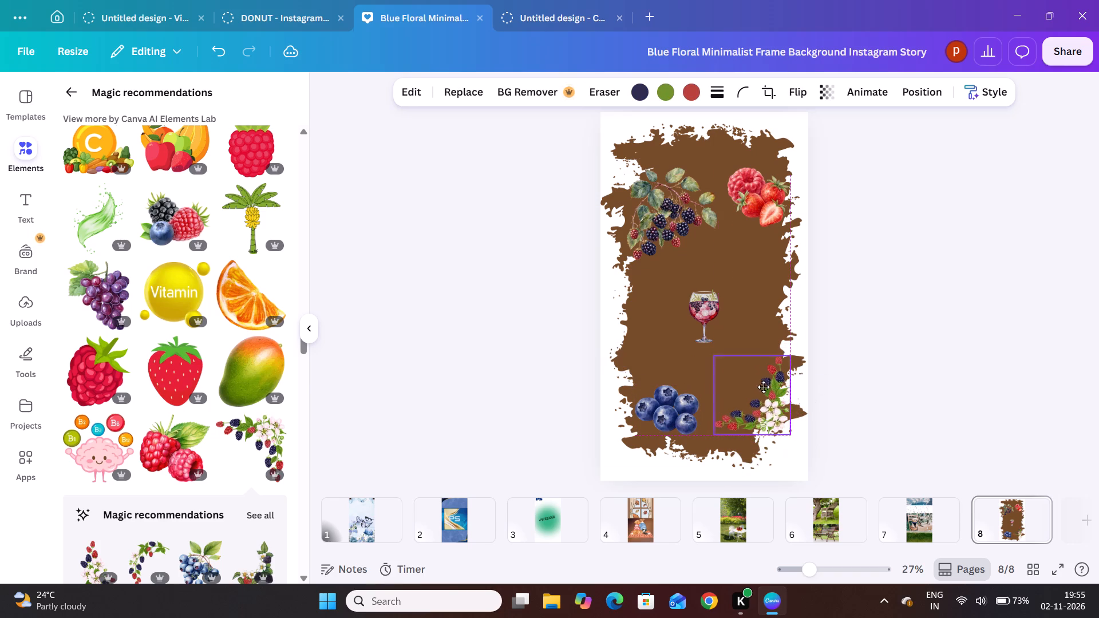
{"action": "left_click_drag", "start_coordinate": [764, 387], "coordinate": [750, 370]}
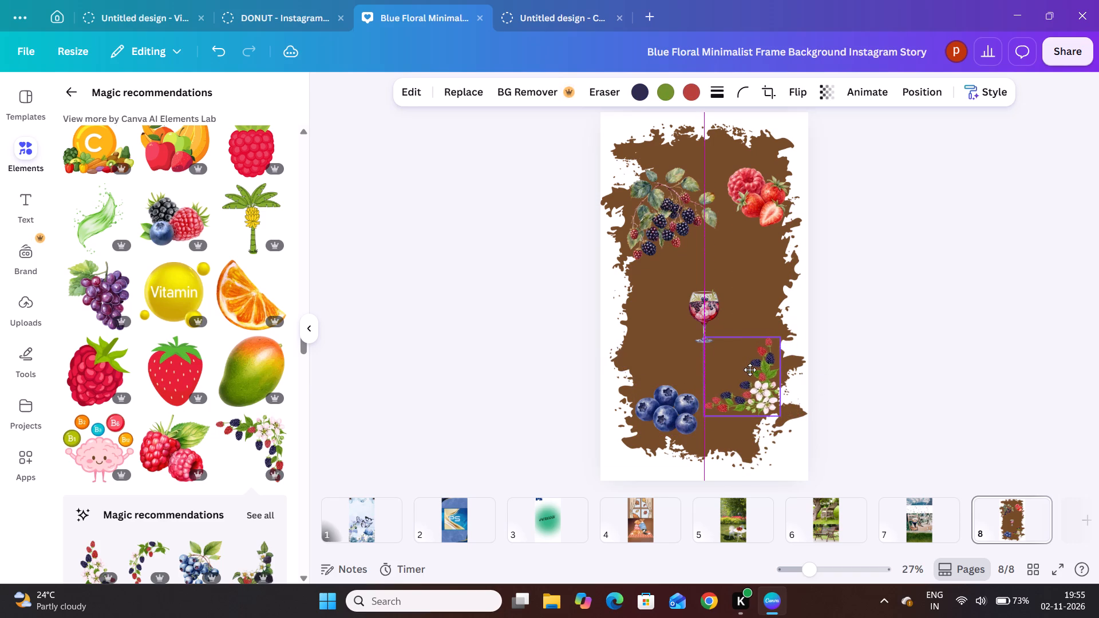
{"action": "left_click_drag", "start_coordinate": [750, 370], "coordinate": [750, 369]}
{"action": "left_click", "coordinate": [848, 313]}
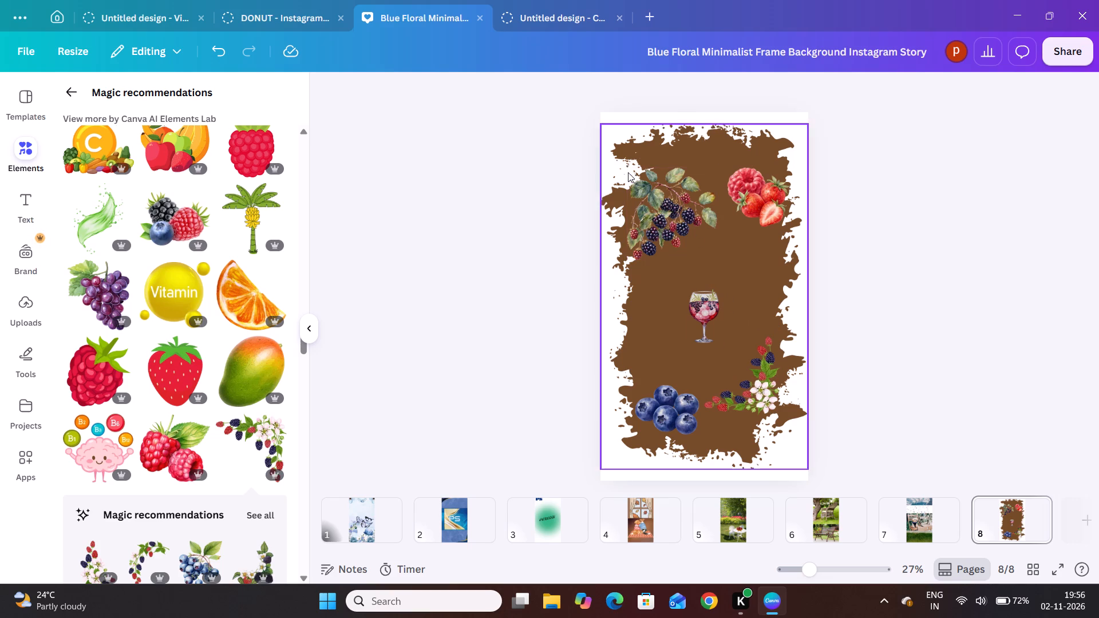
Shrink the blackberry branch to about two-thirds size and place it in the upper-left brown area, left-aligned with the blueberries.
{"action": "left_click", "coordinate": [651, 186]}
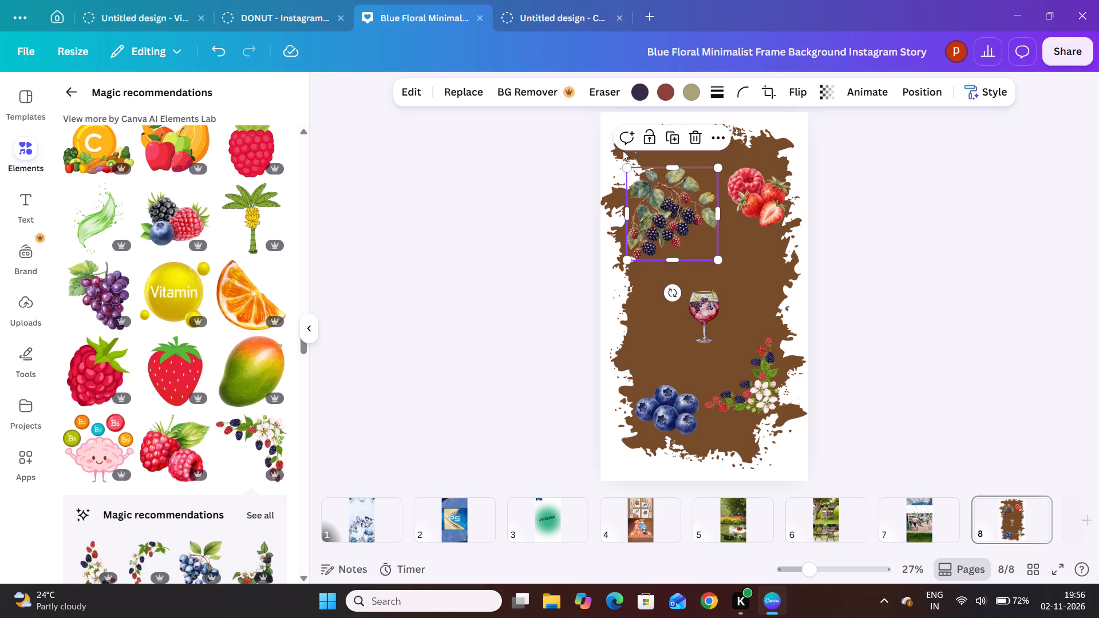
{"action": "left_click_drag", "start_coordinate": [629, 164], "coordinate": [659, 195]}
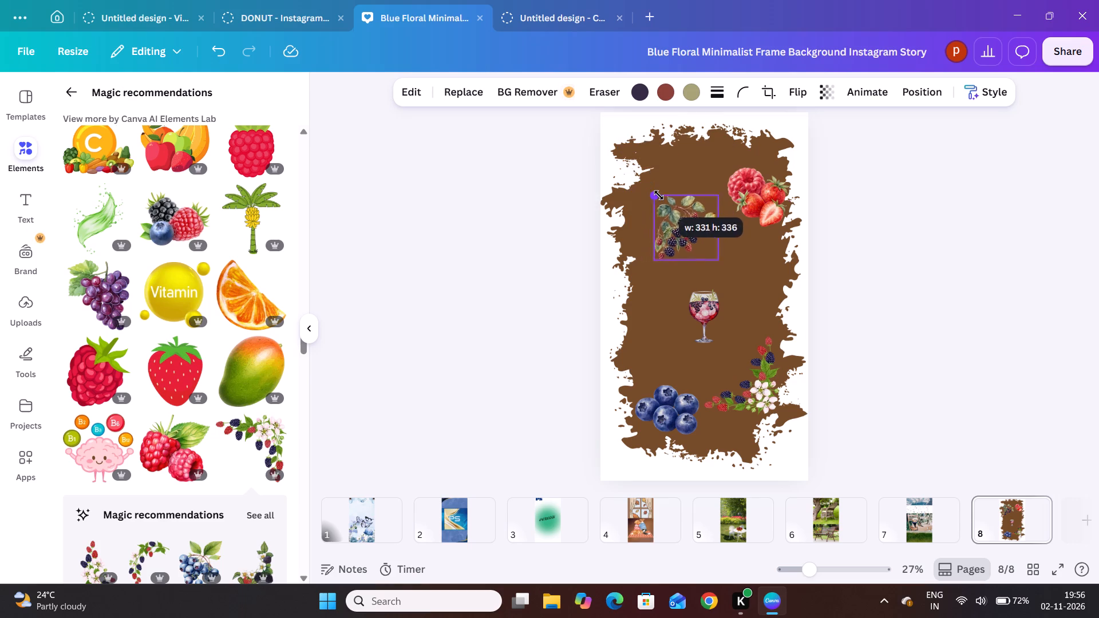
{"action": "left_click_drag", "start_coordinate": [659, 195], "coordinate": [663, 201]}
{"action": "left_click_drag", "start_coordinate": [690, 235], "coordinate": [667, 212]}
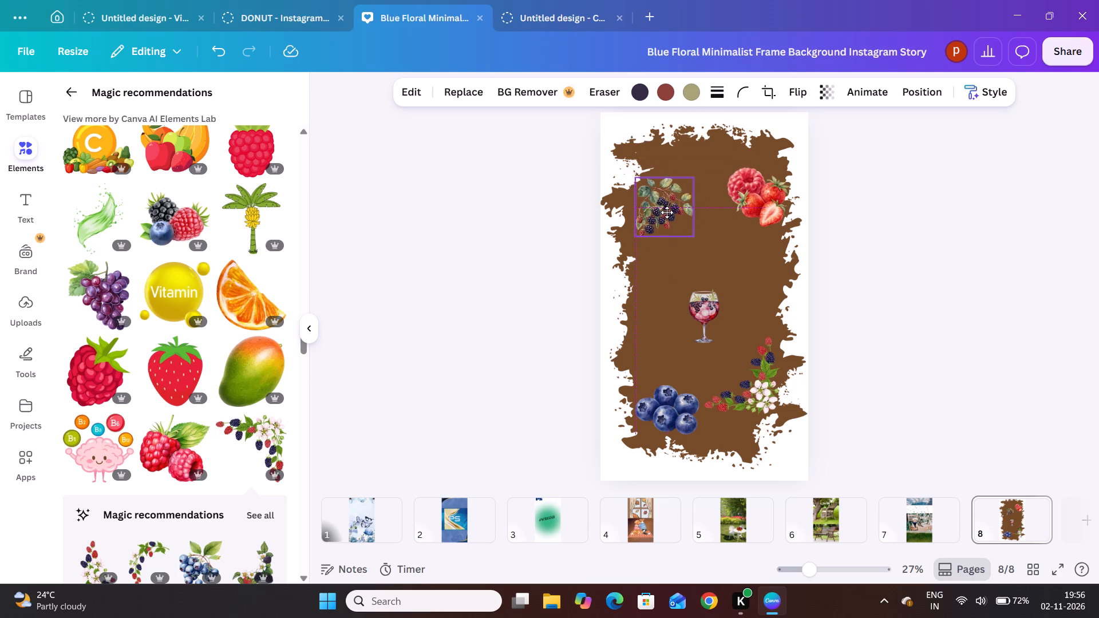
{"action": "left_click_drag", "start_coordinate": [667, 212], "coordinate": [666, 212]}
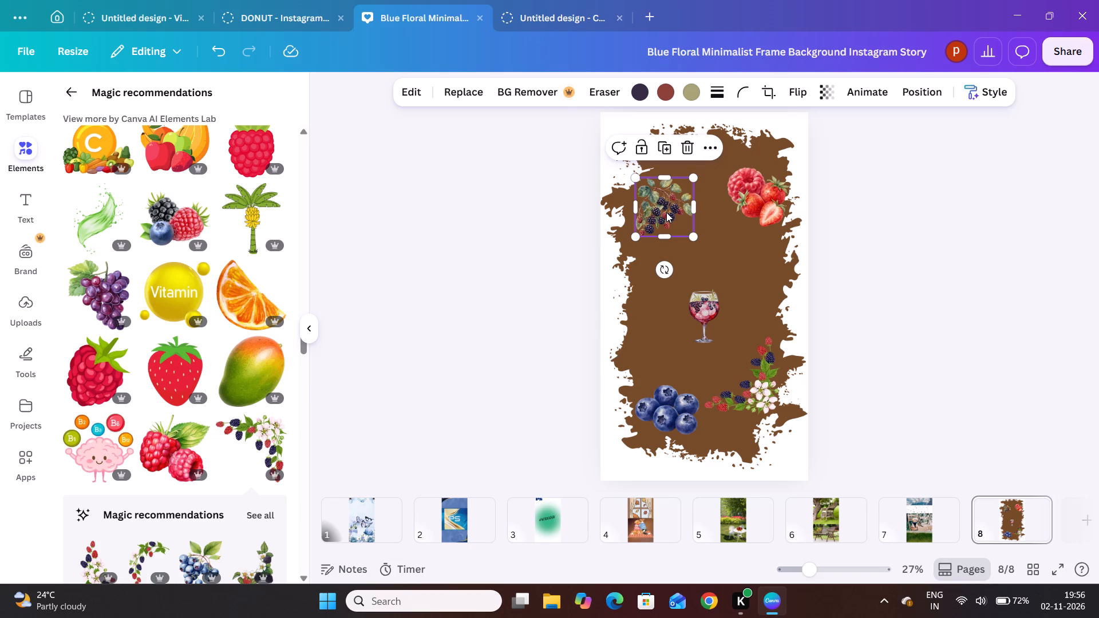
Shrink the blueberry cluster to about 70% size and shift it left to align with the blackberry branch's left edge.
{"action": "left_click", "coordinate": [675, 413]}
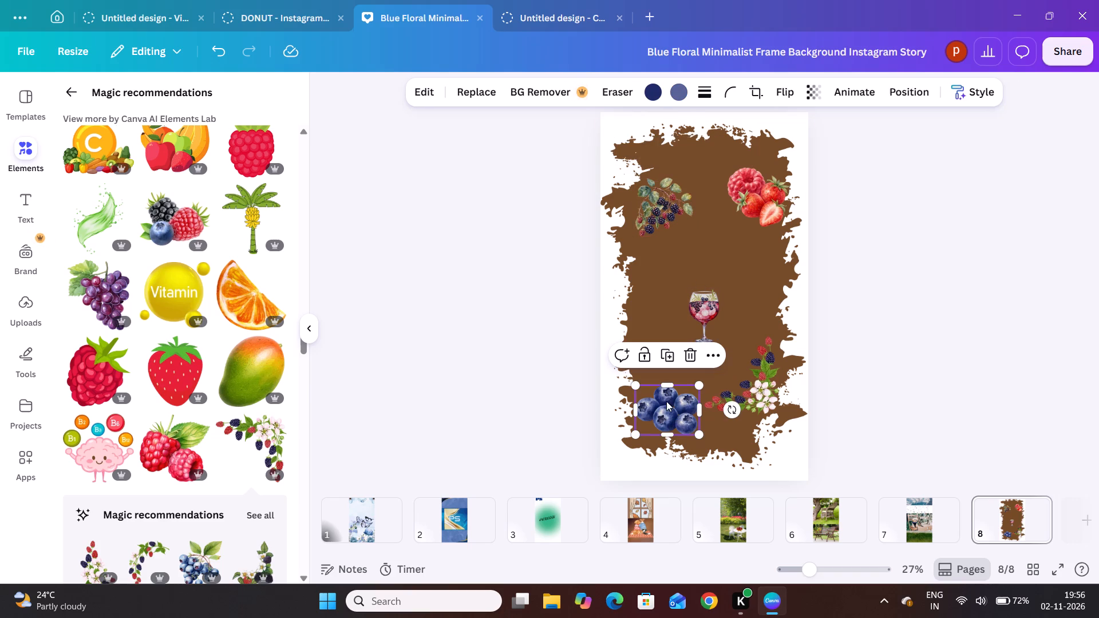
{"action": "left_click_drag", "start_coordinate": [637, 389], "coordinate": [662, 398]}
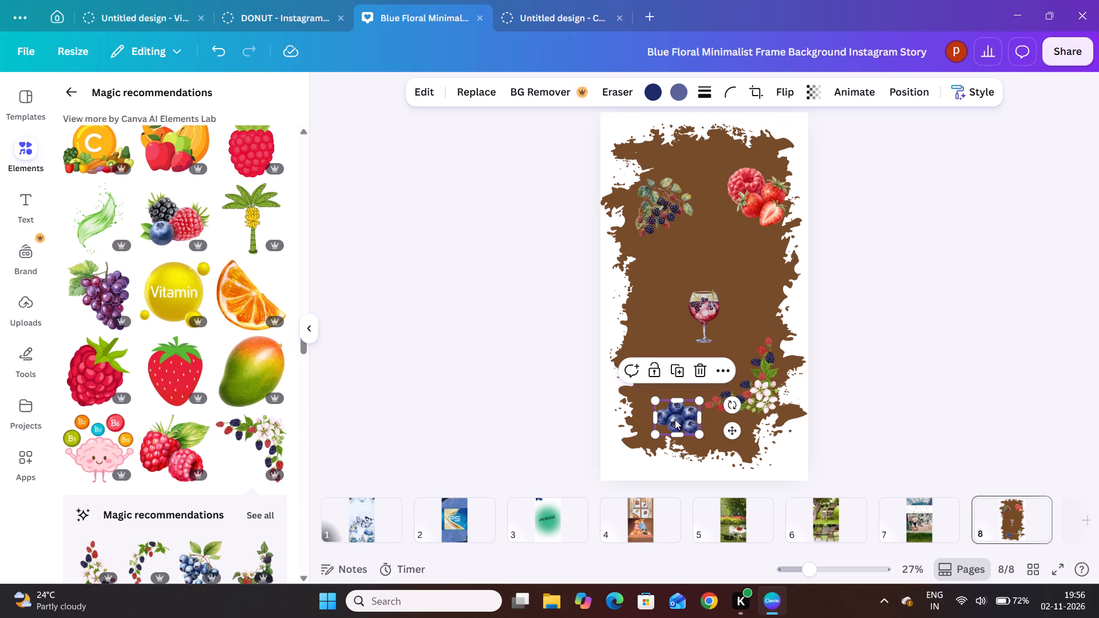
{"action": "left_click_drag", "start_coordinate": [675, 419], "coordinate": [658, 420]}
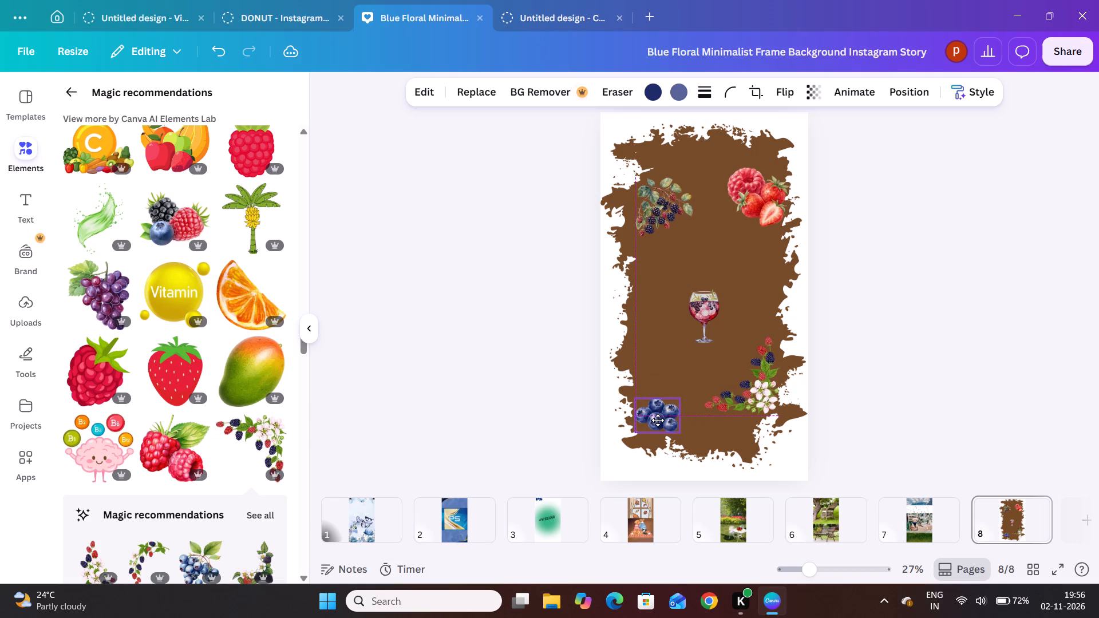
{"action": "left_click_drag", "start_coordinate": [658, 420], "coordinate": [661, 422]}
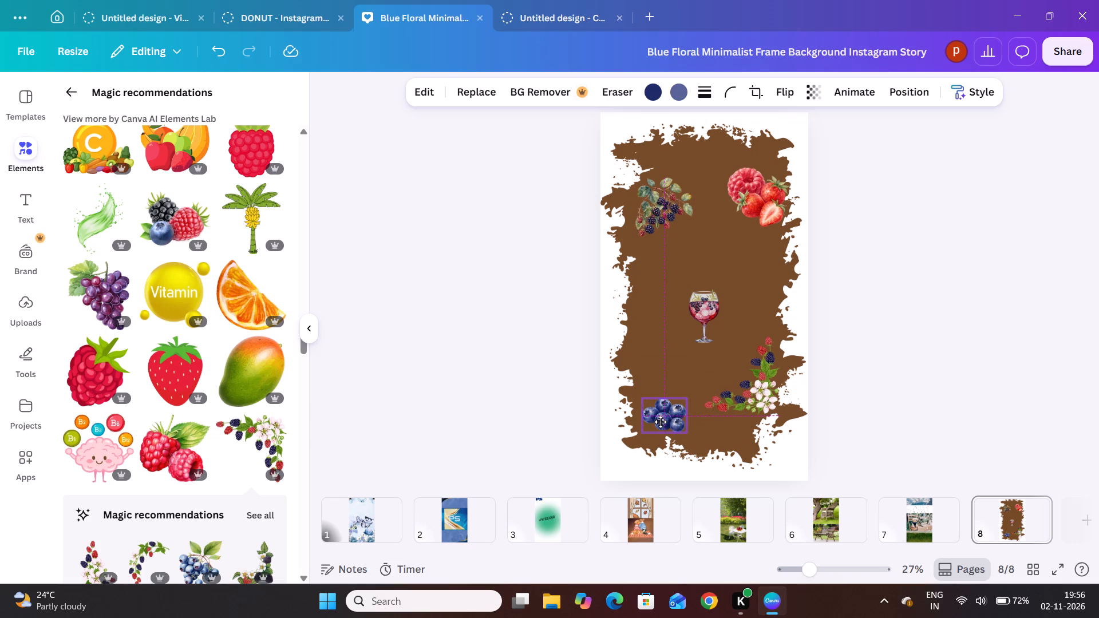
{"action": "left_click_drag", "start_coordinate": [661, 422], "coordinate": [655, 423]}
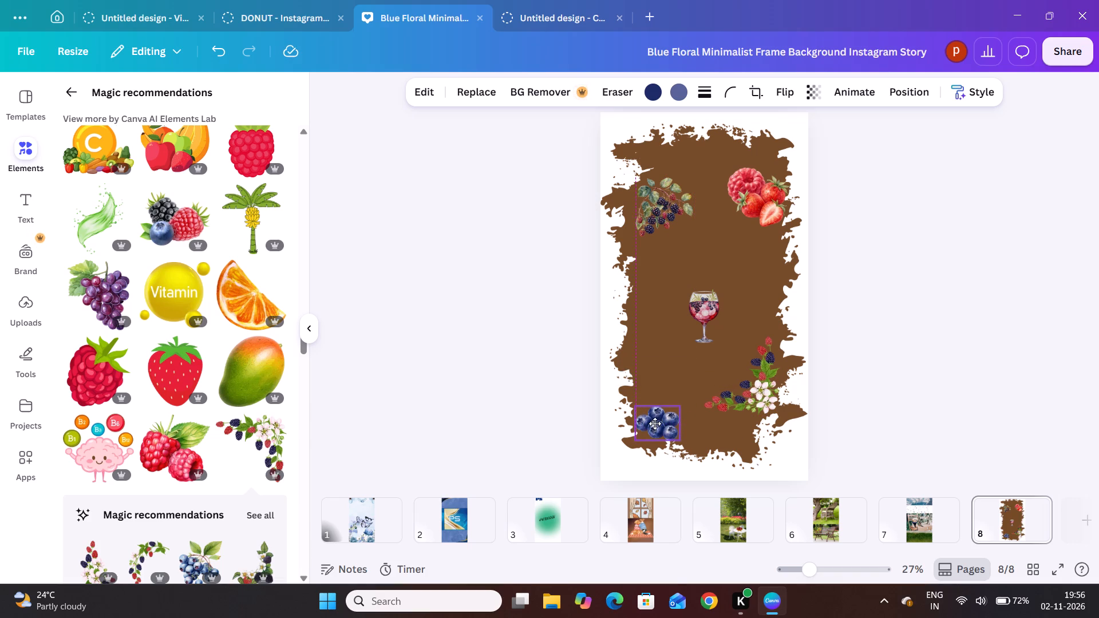
{"action": "left_click_drag", "start_coordinate": [655, 423], "coordinate": [655, 422]}
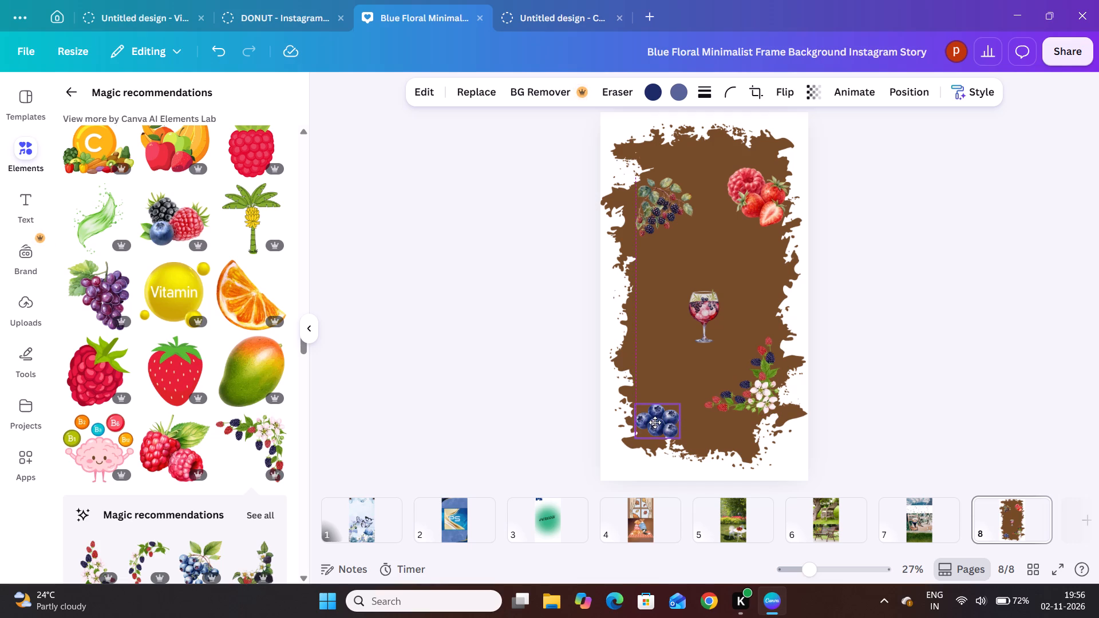
{"action": "left_click_drag", "start_coordinate": [655, 422], "coordinate": [654, 418]}
{"action": "left_click", "coordinate": [555, 427]}
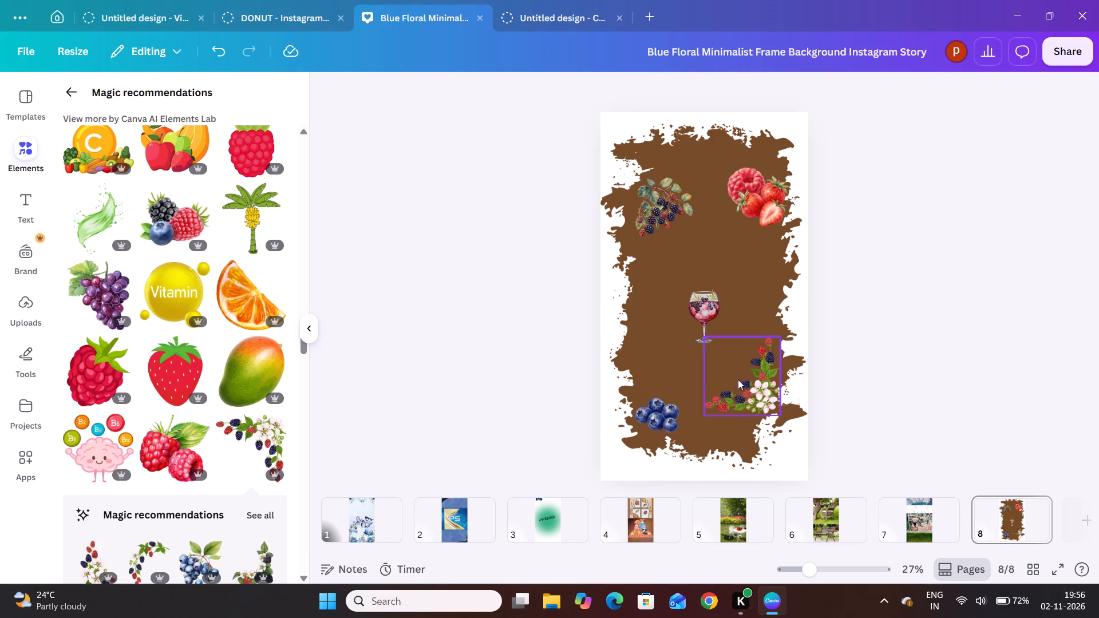
Move the flowering berry branch down and left, beside the blueberries near the bottom of the brown background.
{"action": "left_click_drag", "start_coordinate": [754, 384], "coordinate": [744, 409]}
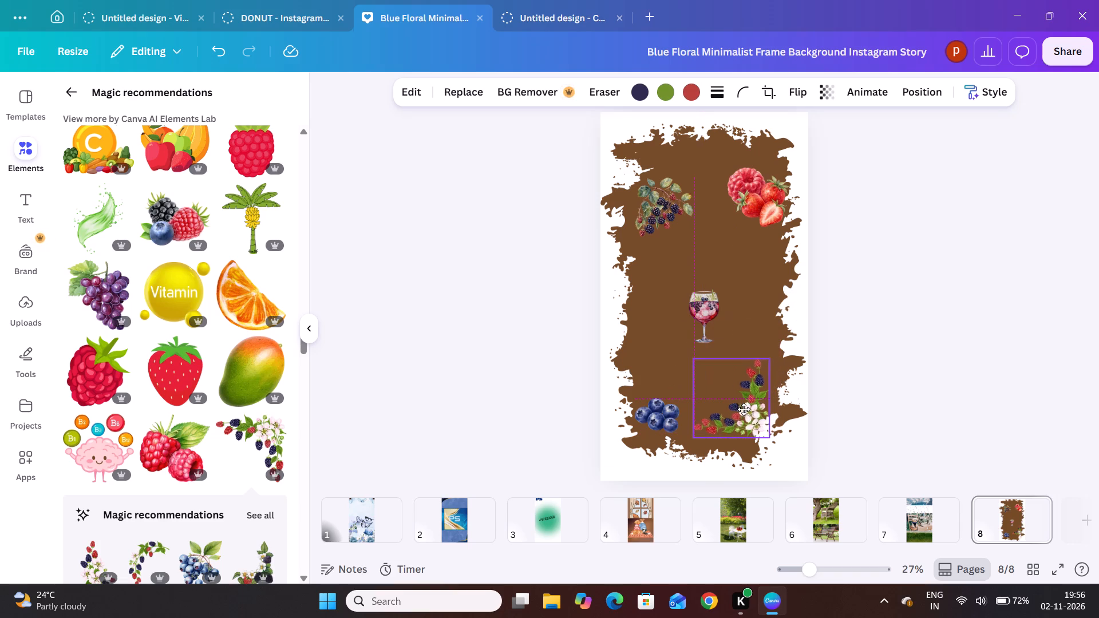
{"action": "left_click_drag", "start_coordinate": [744, 409], "coordinate": [732, 419]}
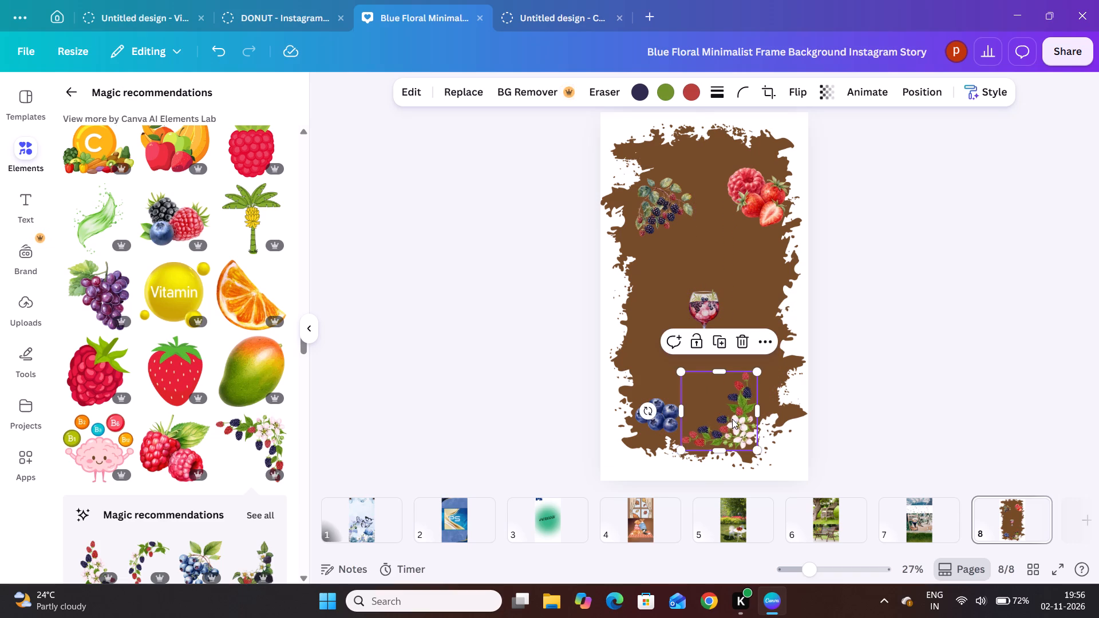
{"action": "left_click", "coordinate": [815, 341]}
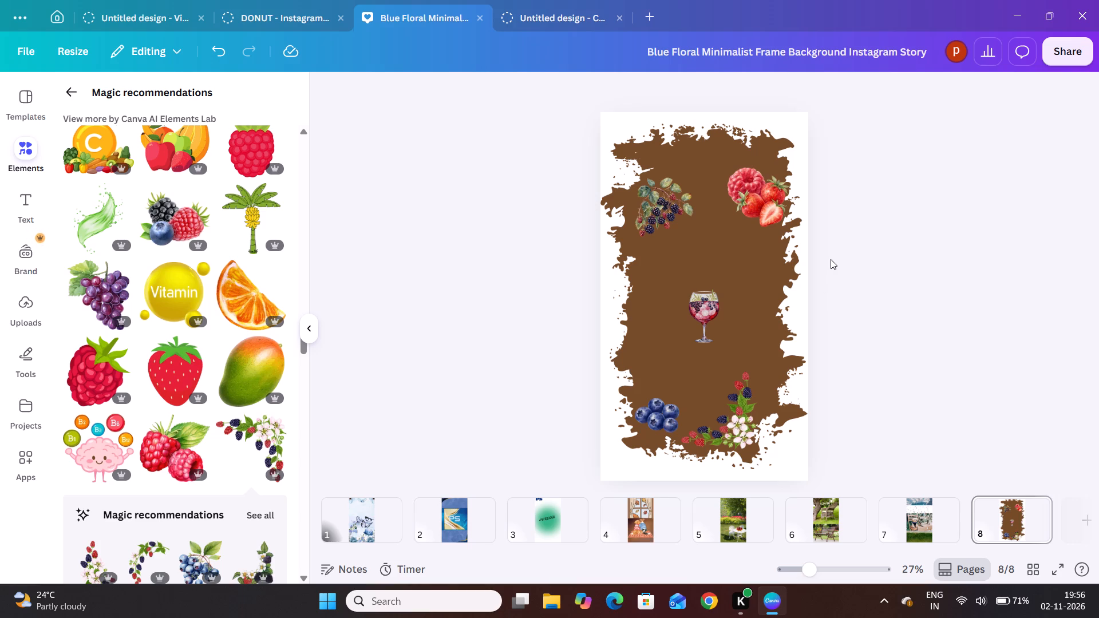
Shrink the raspberry and the overlapping strawberry group slightly, keeping them together in the upper right of the brown background.
{"action": "left_click", "coordinate": [748, 172]}
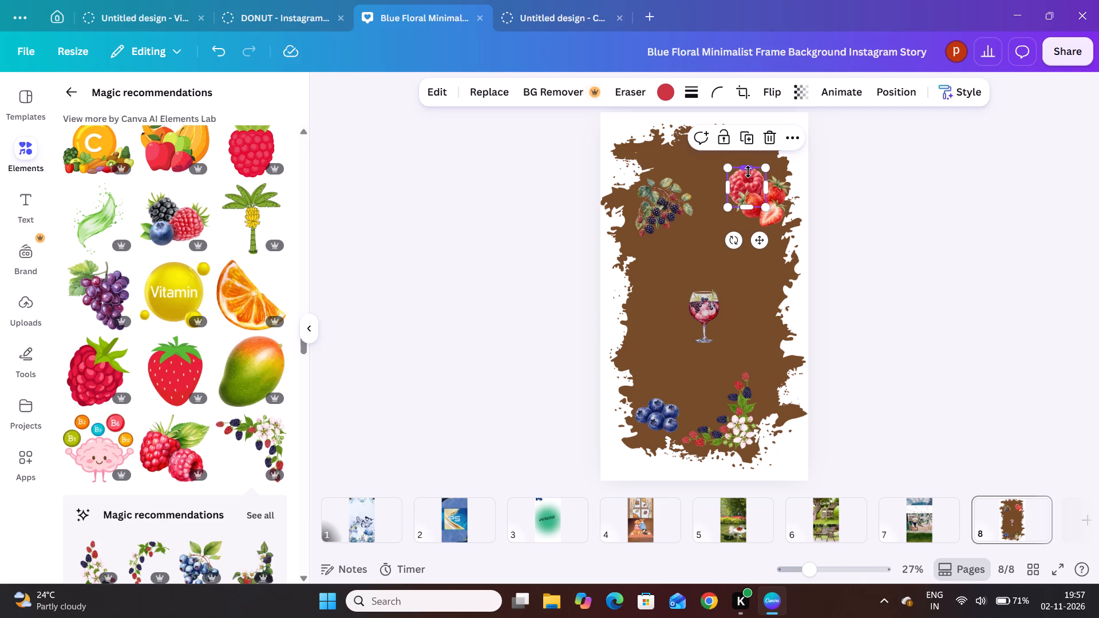
{"action": "left_click", "coordinate": [729, 168]}
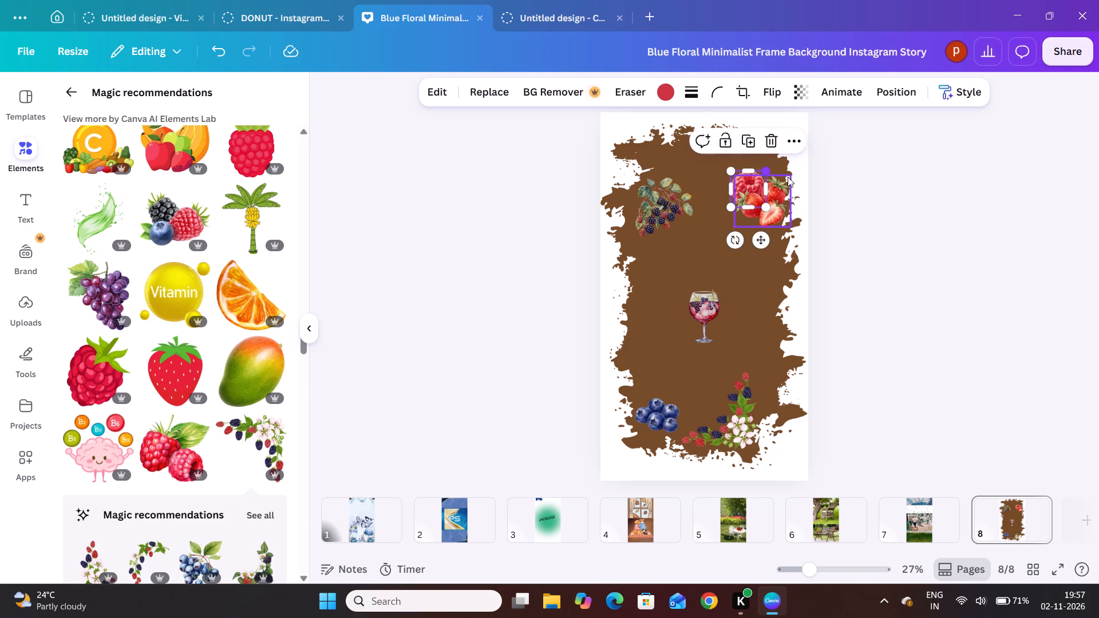
{"action": "left_click", "coordinate": [839, 206]}
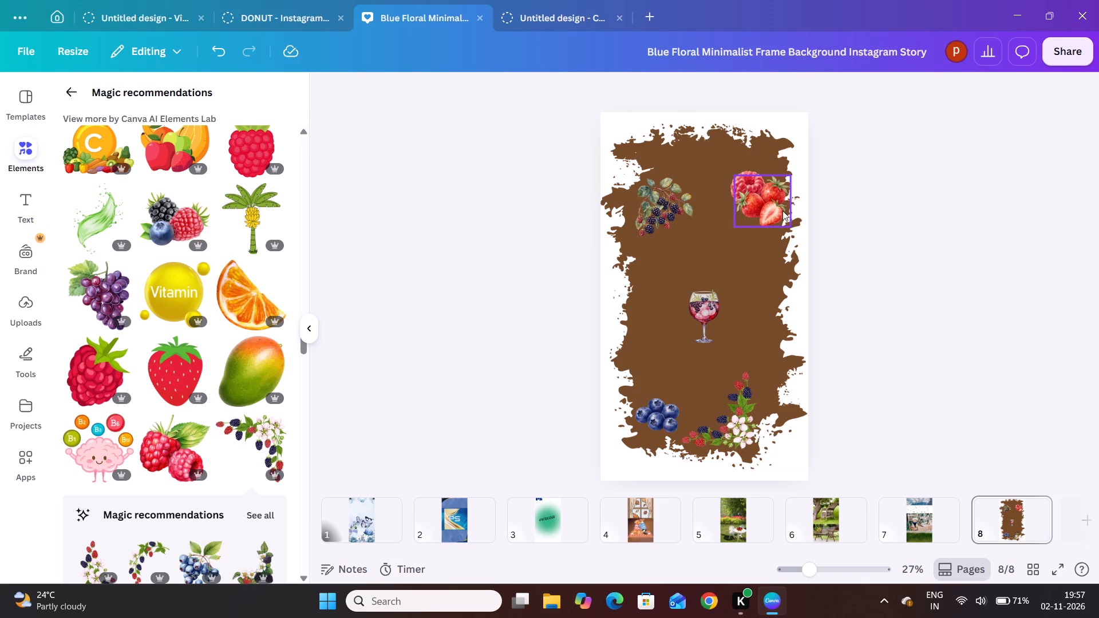
{"action": "left_click", "coordinate": [771, 207]}
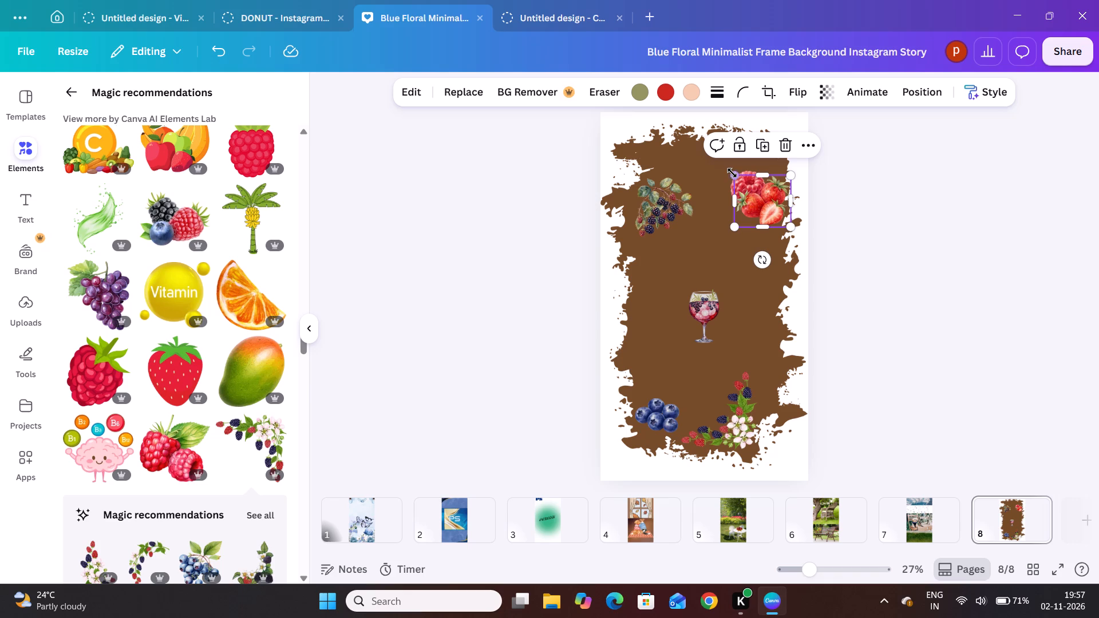
{"action": "left_click_drag", "start_coordinate": [735, 175], "coordinate": [741, 179]}
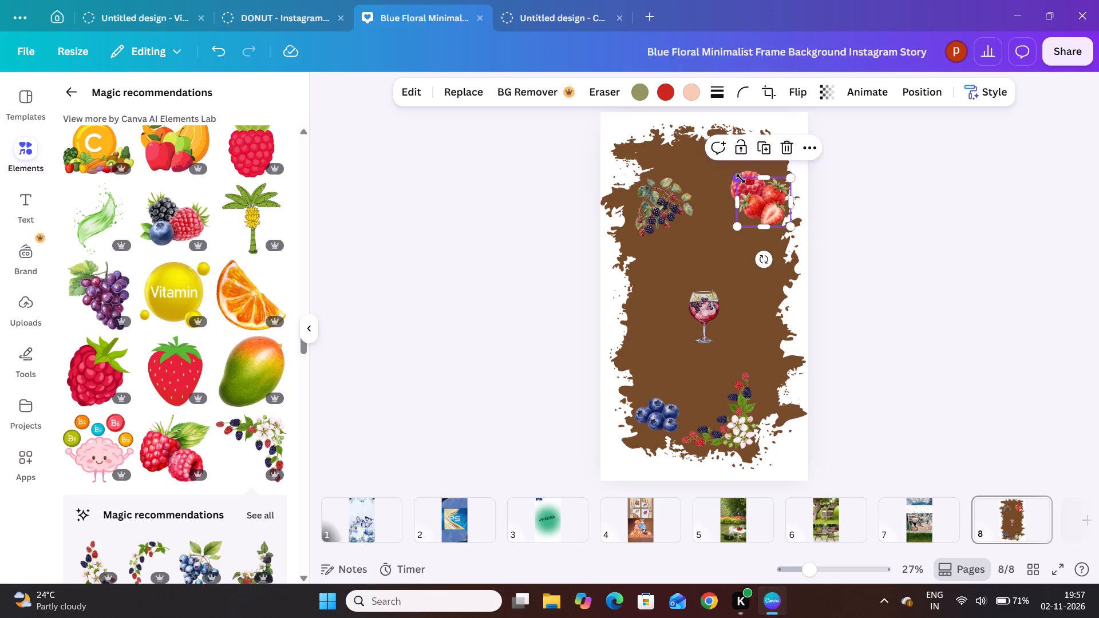
Nudge the strawberry group slightly left so it sits closer beneath the raspberry on page 8's brown background.
{"action": "left_click", "coordinate": [819, 180]}
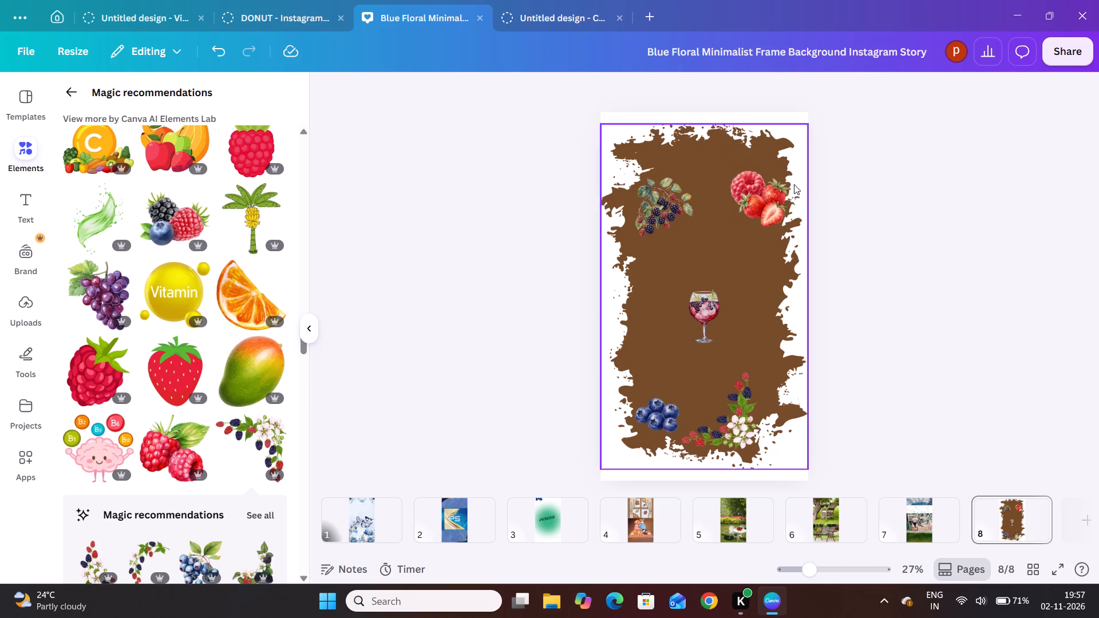
{"action": "left_click", "coordinate": [772, 195]}
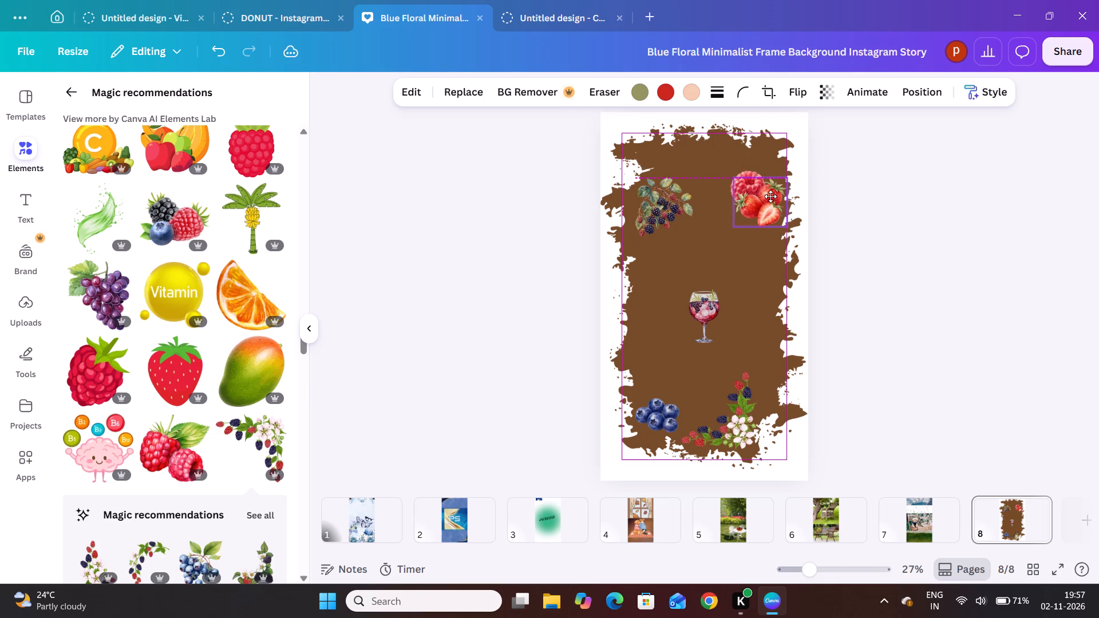
{"action": "left_click", "coordinate": [845, 171]}
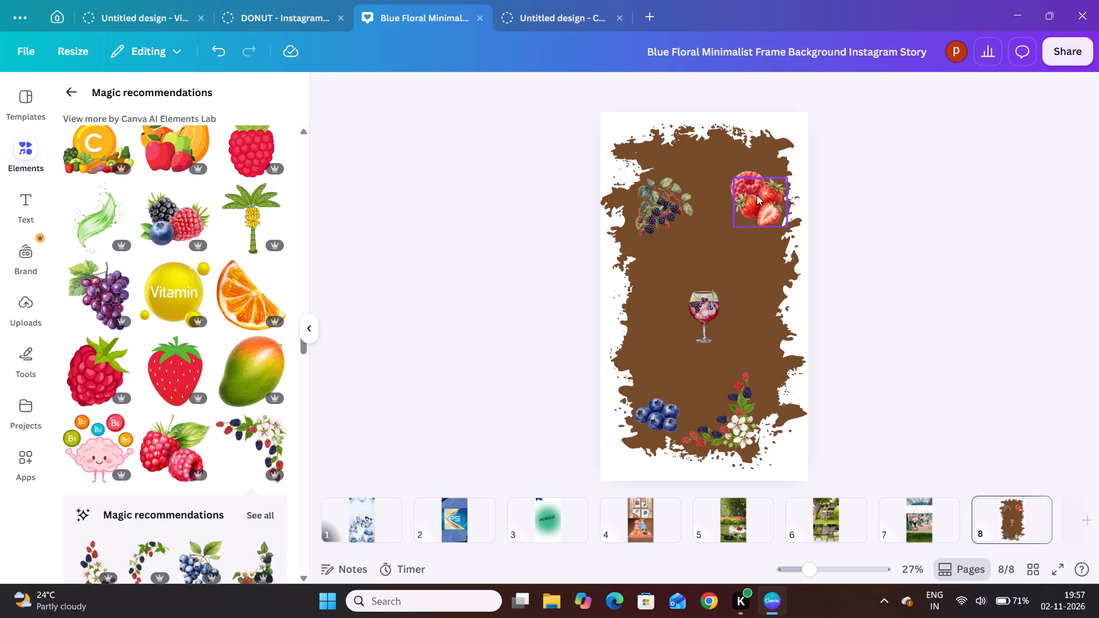
{"action": "left_click", "coordinate": [430, 283]}
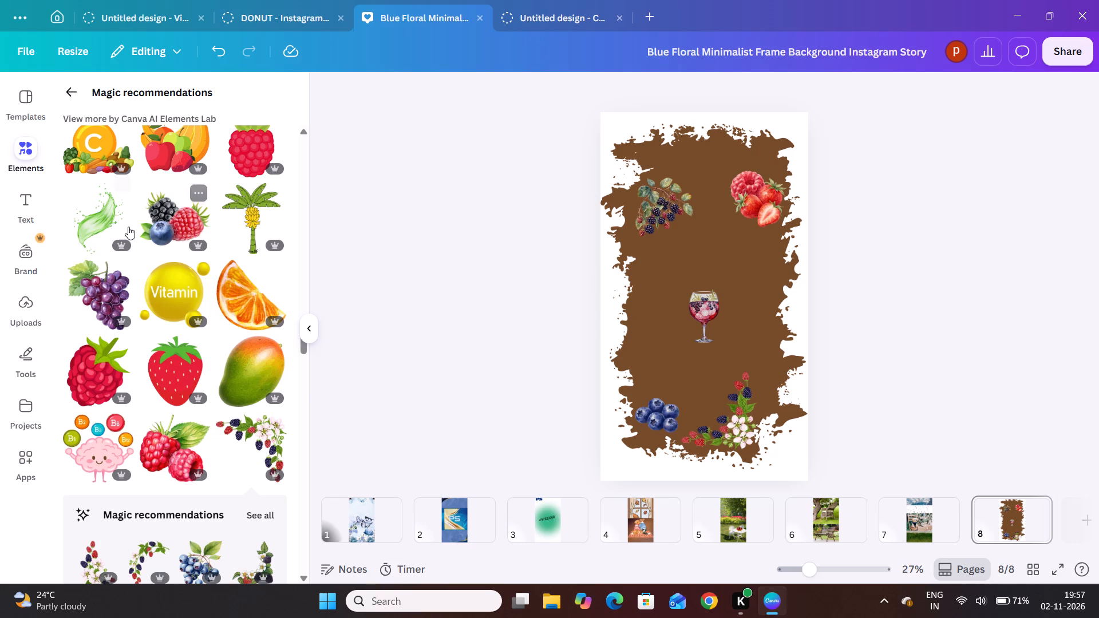
Leave the magic recommendations and clear the "soft drinks in red and pink colour" query from the elements search.
{"action": "left_click", "coordinate": [73, 92]}
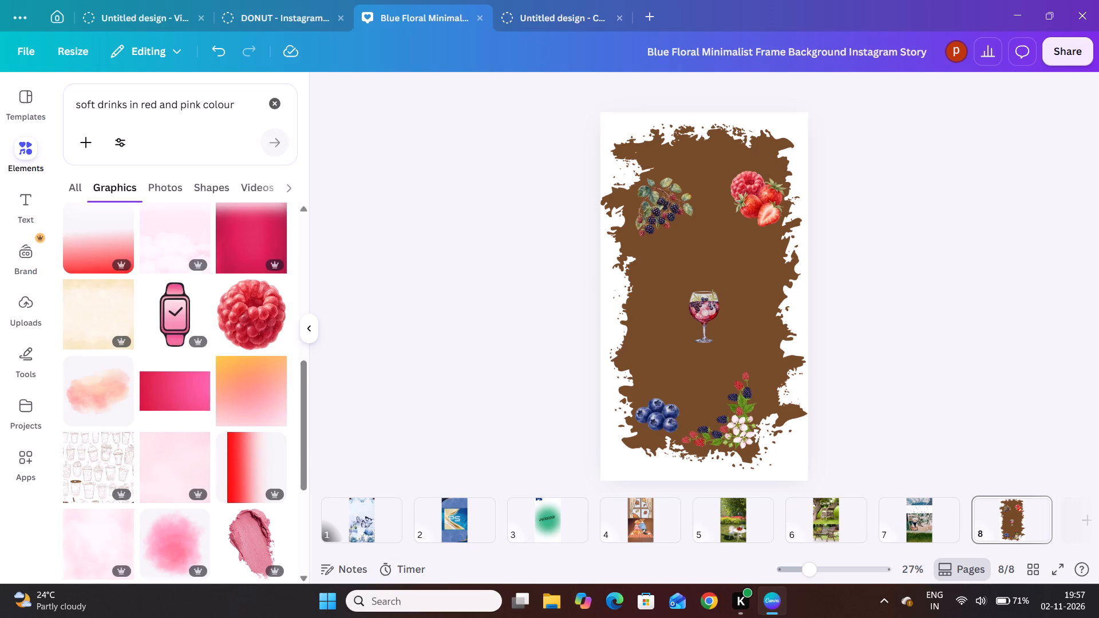
{"action": "left_click", "coordinate": [275, 103]}
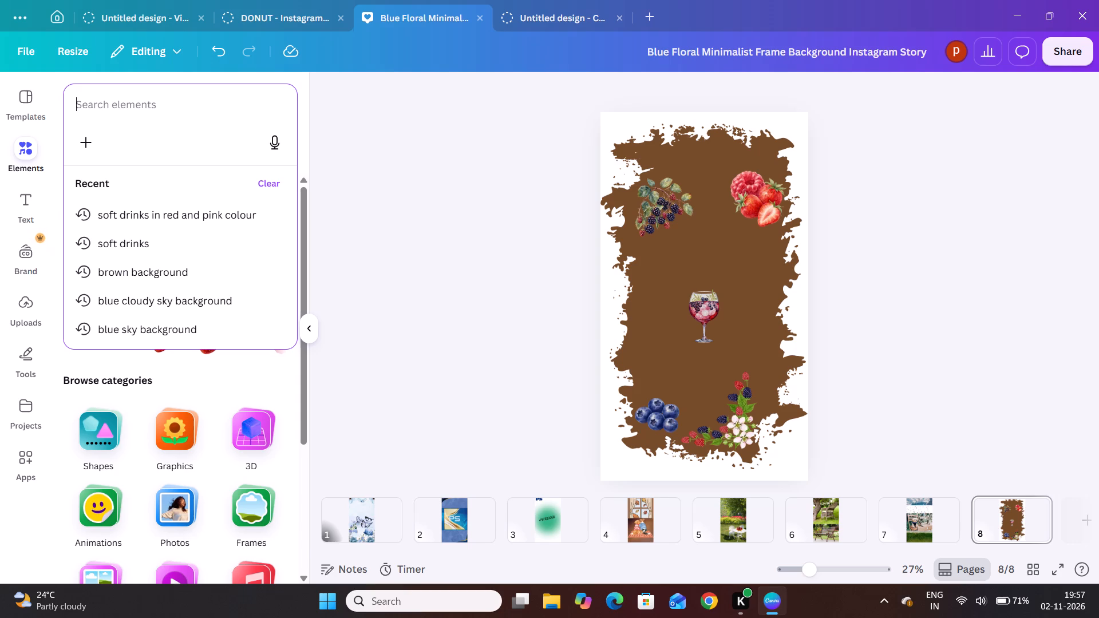
Search the elements for "leaves" and add the hanging ivy photo with dense foliage at one side to page 8.
{"action": "type", "text": "leaves"}
{"action": "key", "text": "Return"}
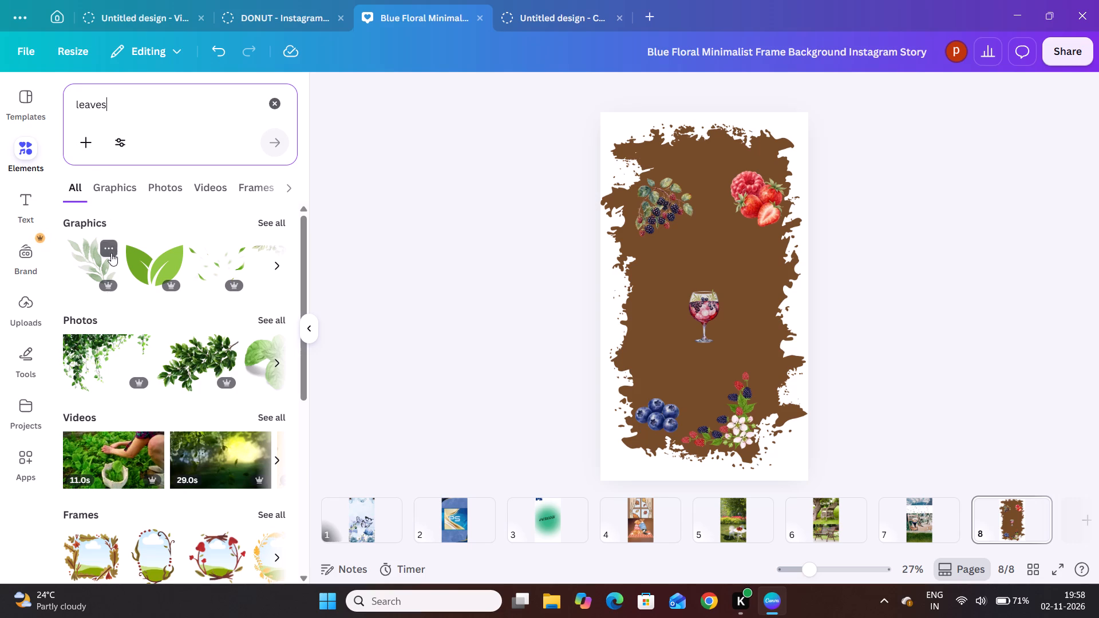
{"action": "left_click", "coordinate": [106, 356]}
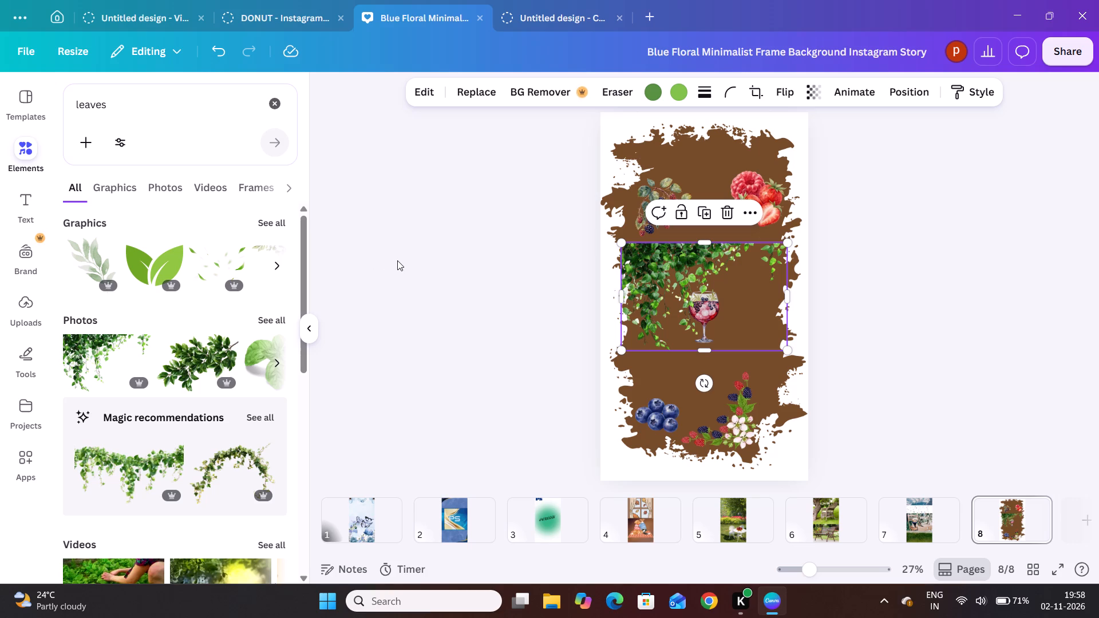
{"action": "left_click", "coordinate": [434, 237]}
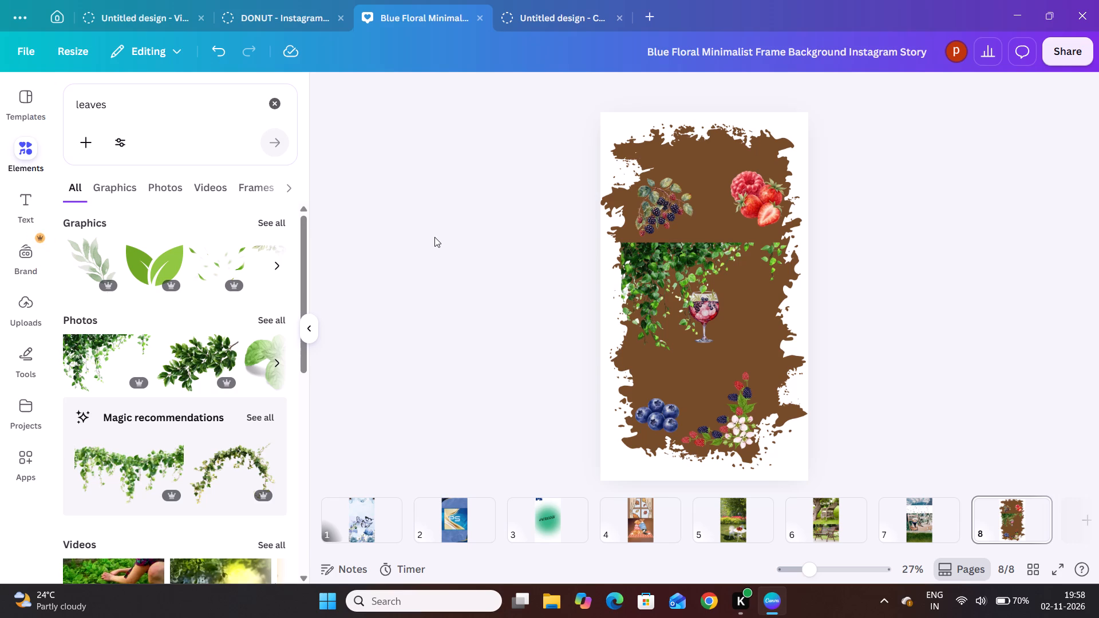
{"action": "left_click", "coordinate": [434, 237]}
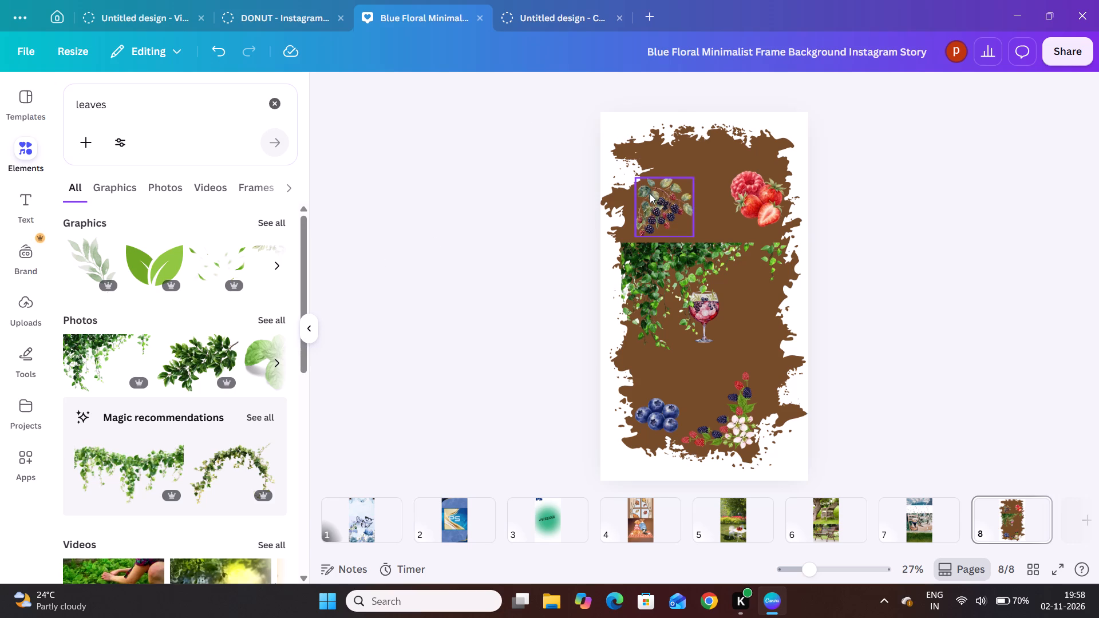
Move the blackberry branch from the upper part of the page down to just above the blueberry cluster.
{"action": "left_click_drag", "start_coordinate": [650, 193], "coordinate": [650, 319]}
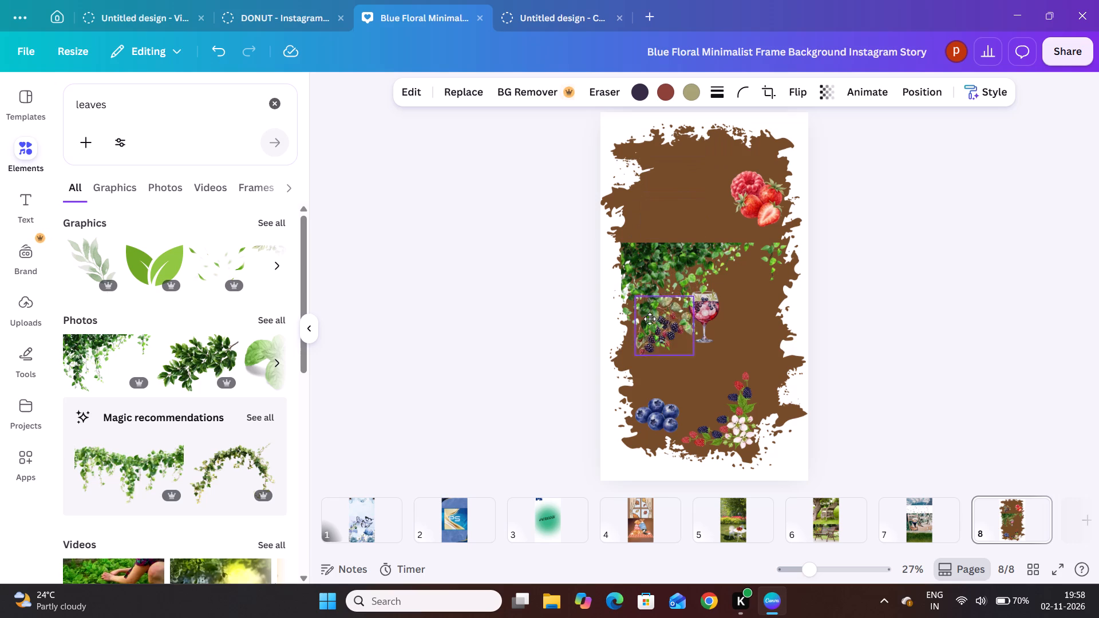
{"action": "left_click_drag", "start_coordinate": [650, 319], "coordinate": [645, 354]}
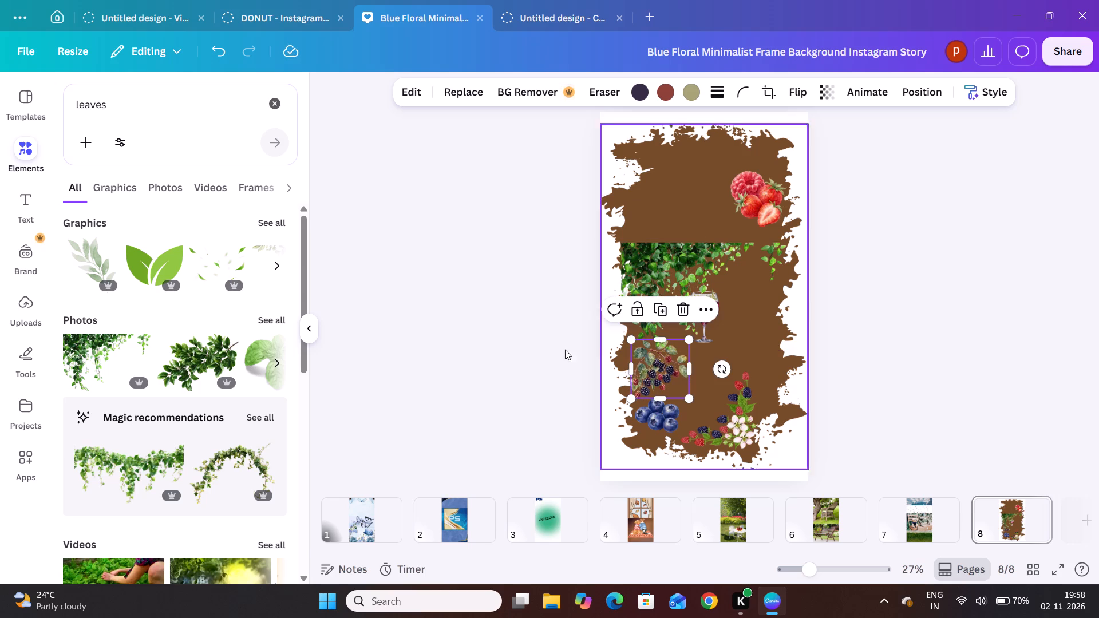
{"action": "left_click", "coordinate": [539, 351]}
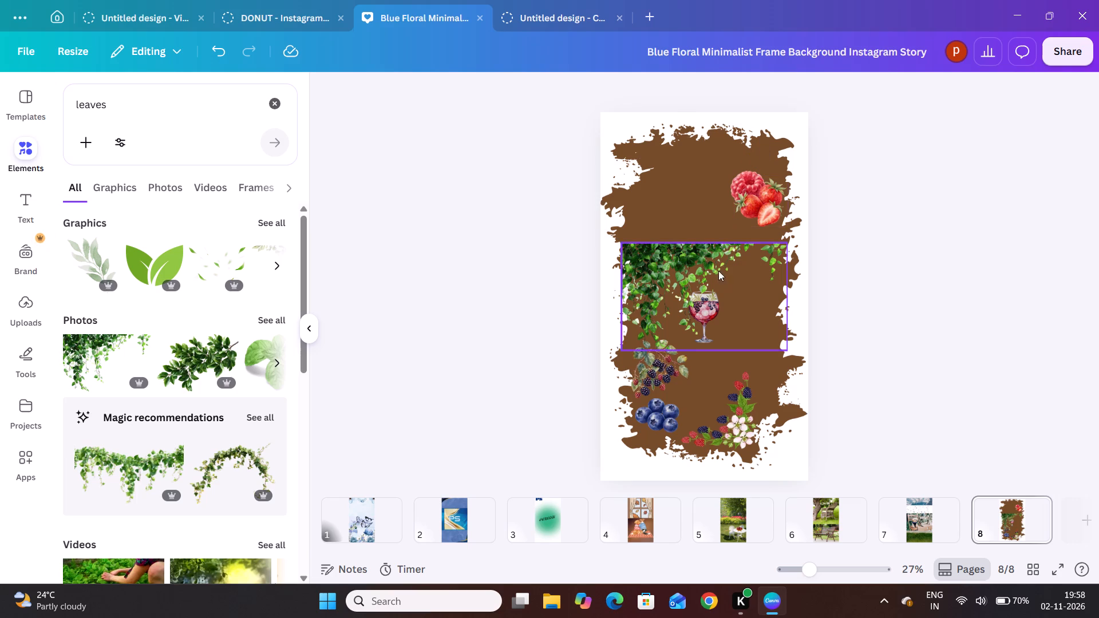
Move the strawberry group and the raspberry down together, just above the flowering berry branch and beside the glass.
{"action": "left_click_drag", "start_coordinate": [763, 197], "coordinate": [760, 351]}
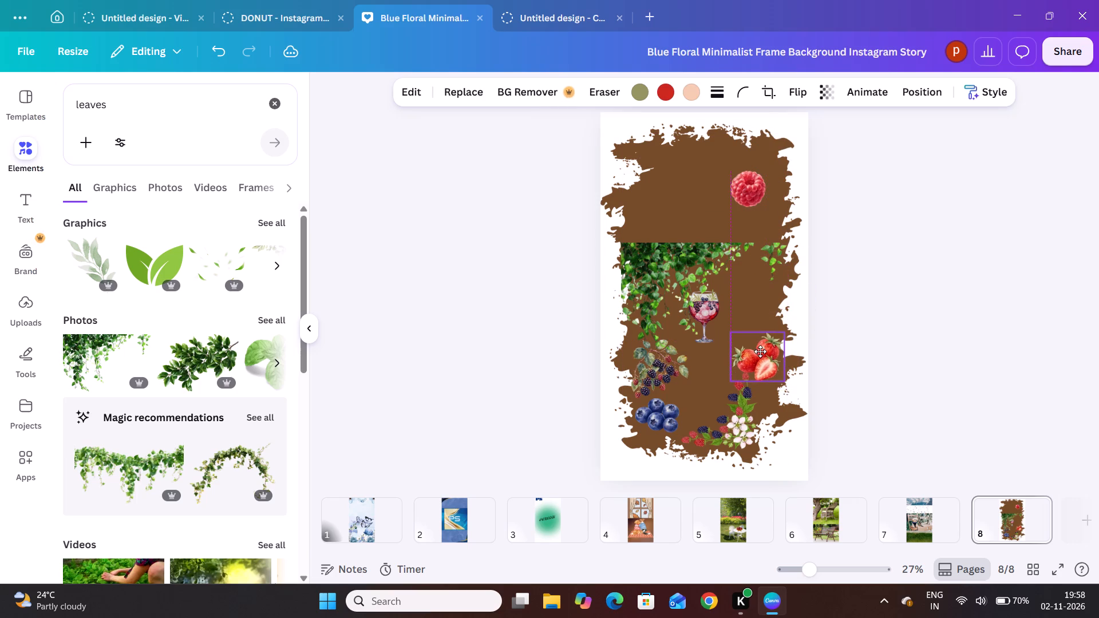
{"action": "left_click_drag", "start_coordinate": [760, 351], "coordinate": [760, 351]}
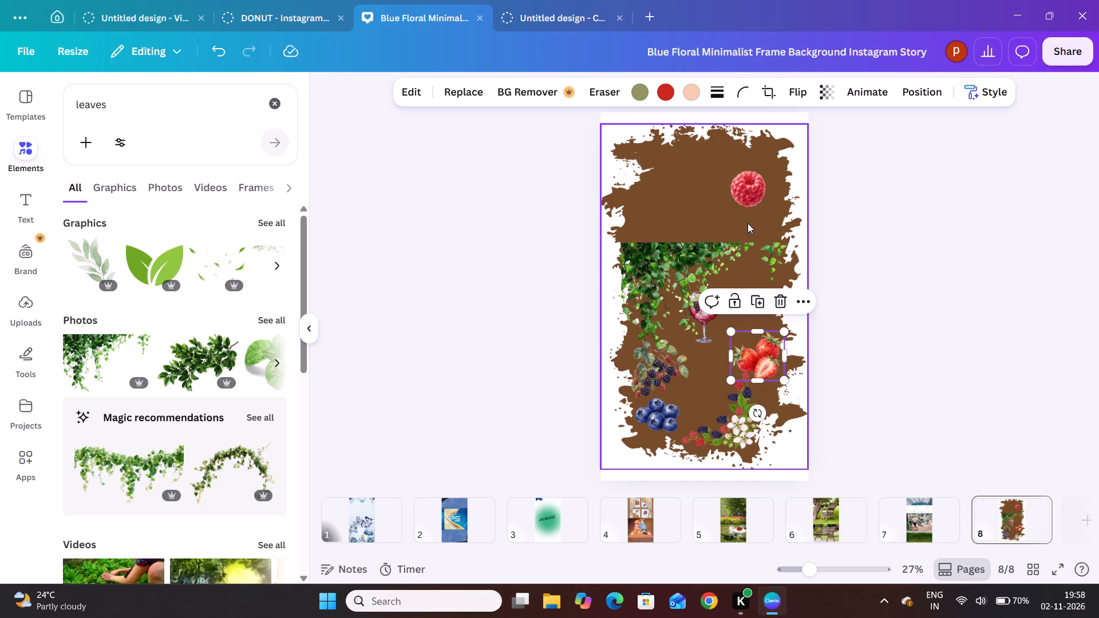
{"action": "left_click", "coordinate": [744, 197]}
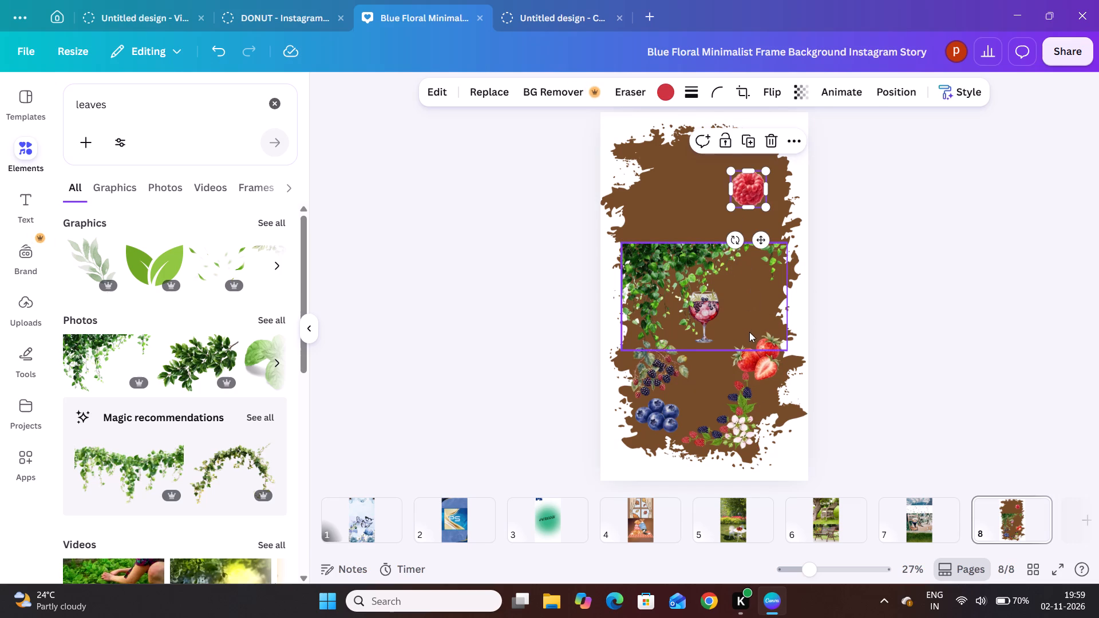
{"action": "left_click_drag", "start_coordinate": [746, 184], "coordinate": [752, 252]}
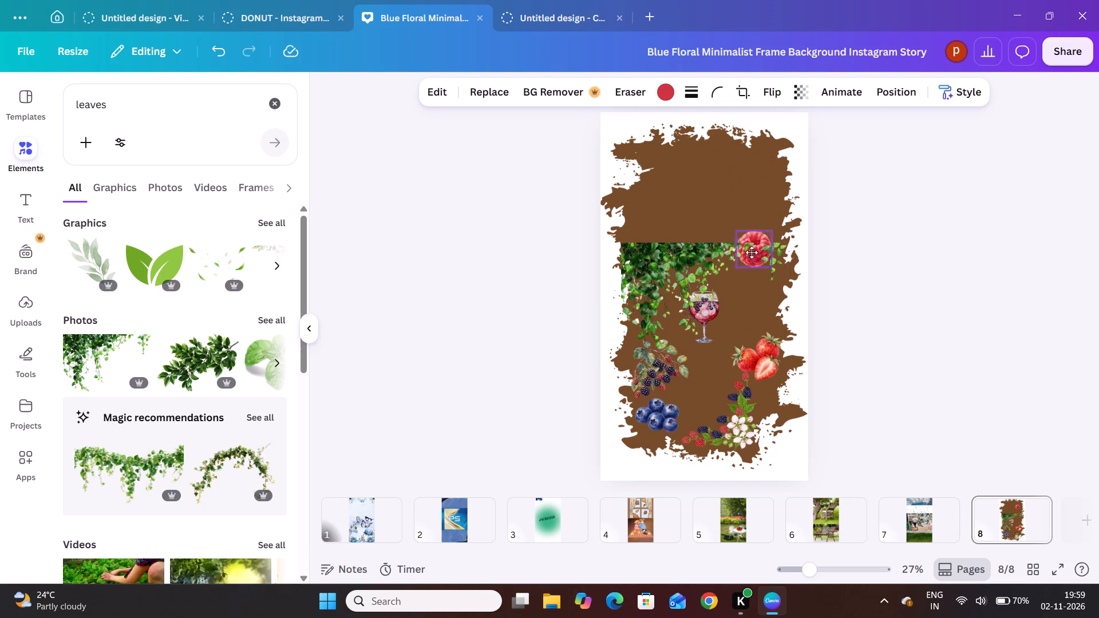
{"action": "left_click_drag", "start_coordinate": [752, 252], "coordinate": [746, 332]}
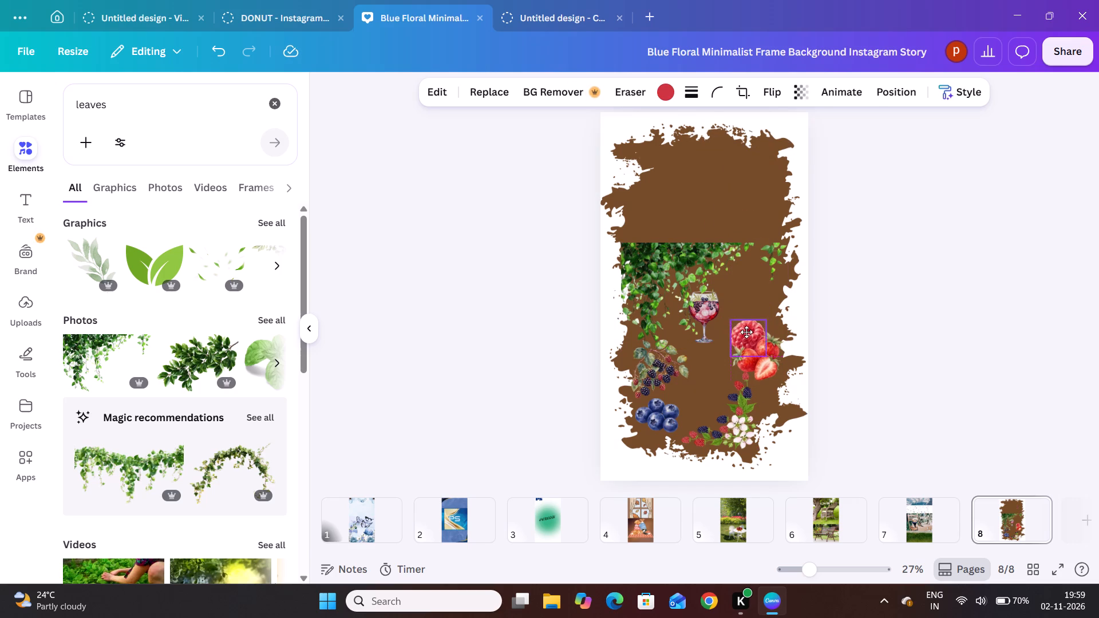
{"action": "left_click_drag", "start_coordinate": [746, 332], "coordinate": [746, 331]}
{"action": "left_click", "coordinate": [875, 302]}
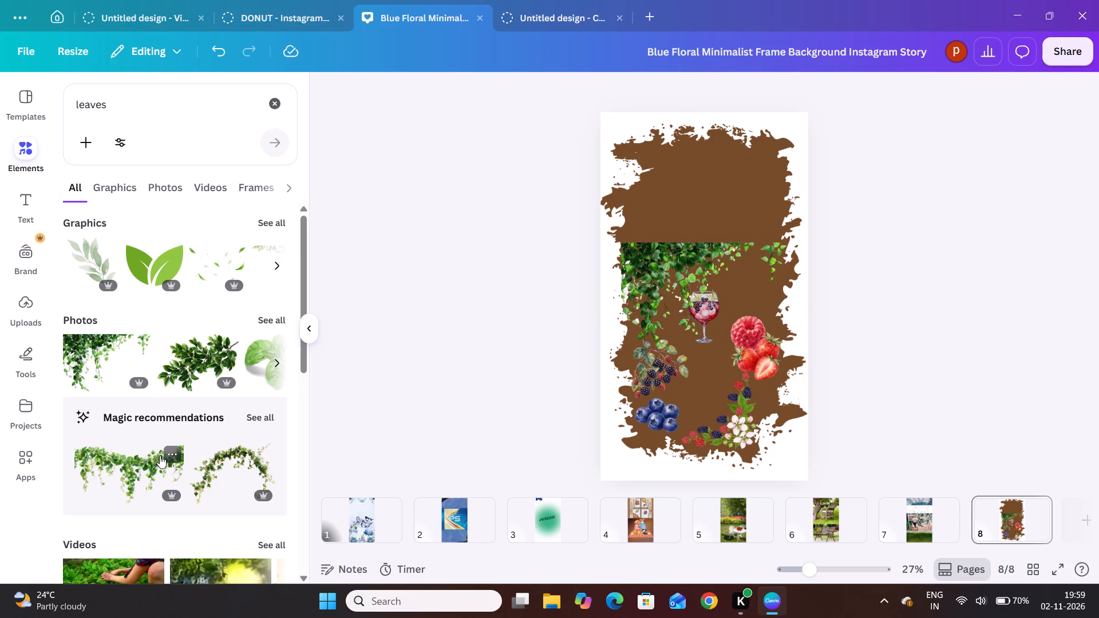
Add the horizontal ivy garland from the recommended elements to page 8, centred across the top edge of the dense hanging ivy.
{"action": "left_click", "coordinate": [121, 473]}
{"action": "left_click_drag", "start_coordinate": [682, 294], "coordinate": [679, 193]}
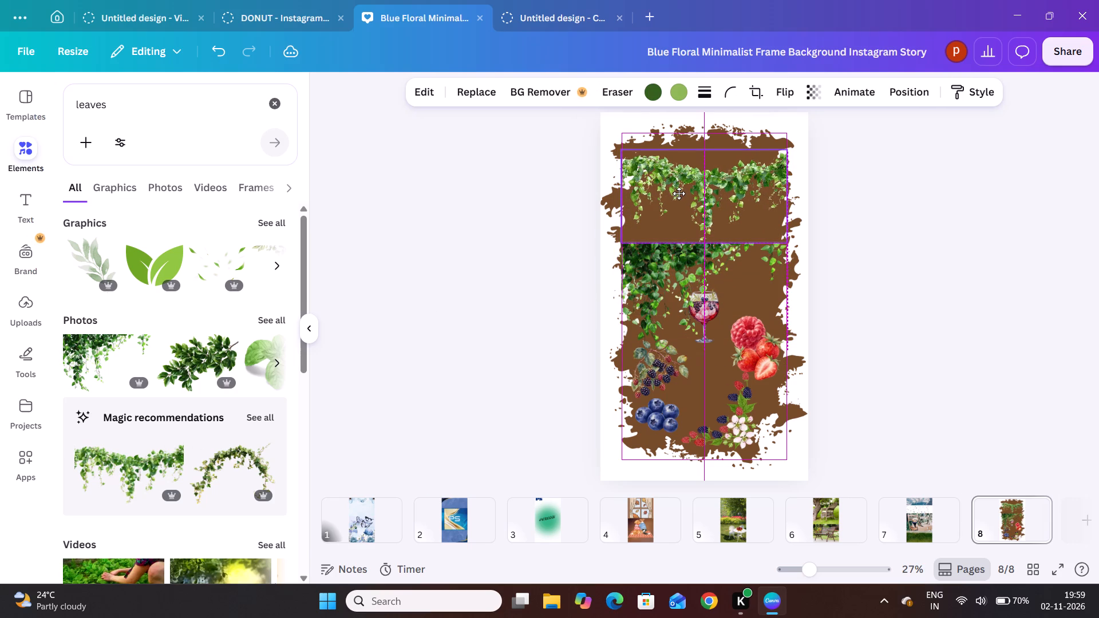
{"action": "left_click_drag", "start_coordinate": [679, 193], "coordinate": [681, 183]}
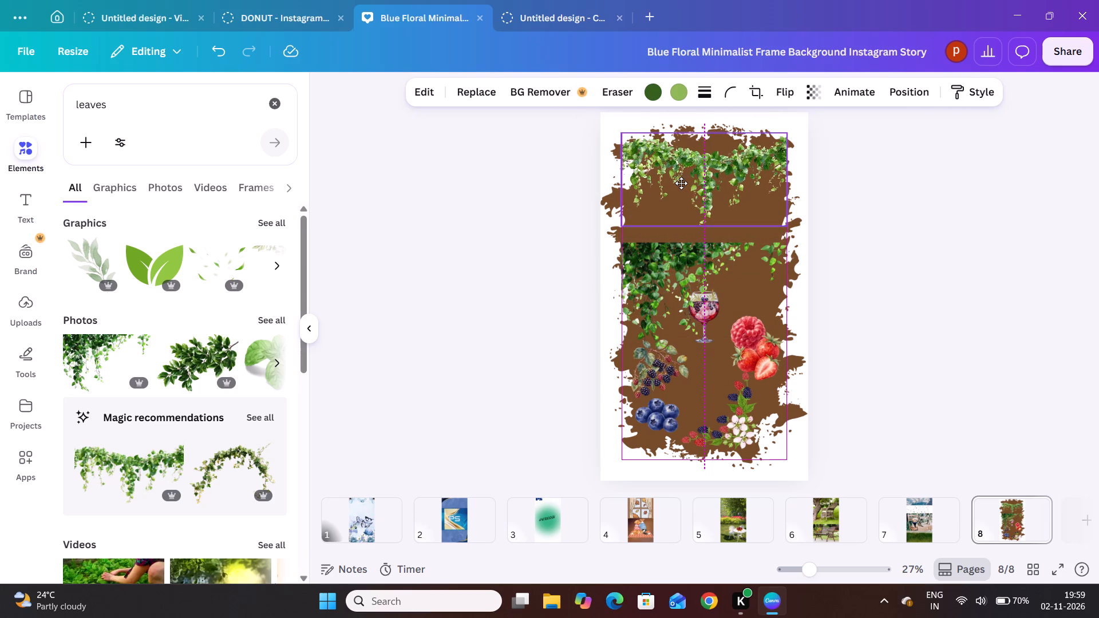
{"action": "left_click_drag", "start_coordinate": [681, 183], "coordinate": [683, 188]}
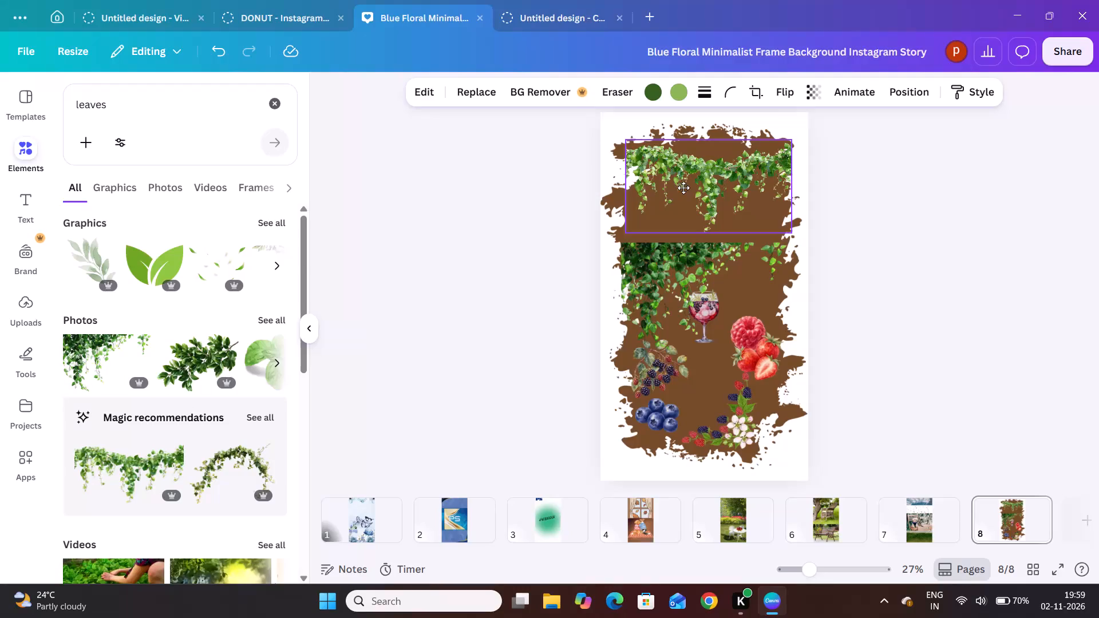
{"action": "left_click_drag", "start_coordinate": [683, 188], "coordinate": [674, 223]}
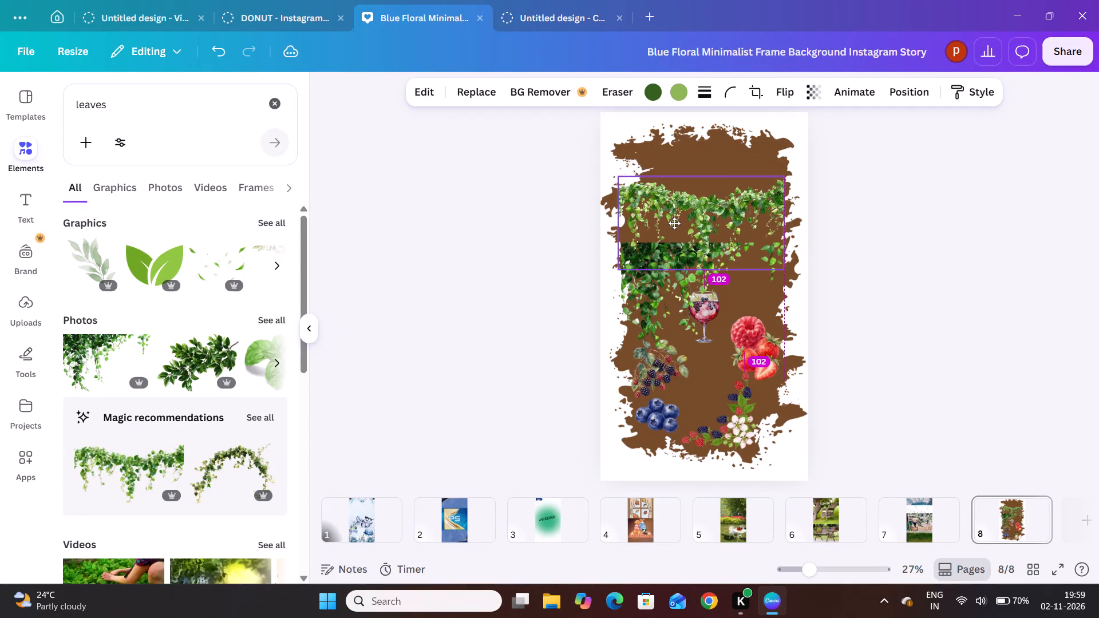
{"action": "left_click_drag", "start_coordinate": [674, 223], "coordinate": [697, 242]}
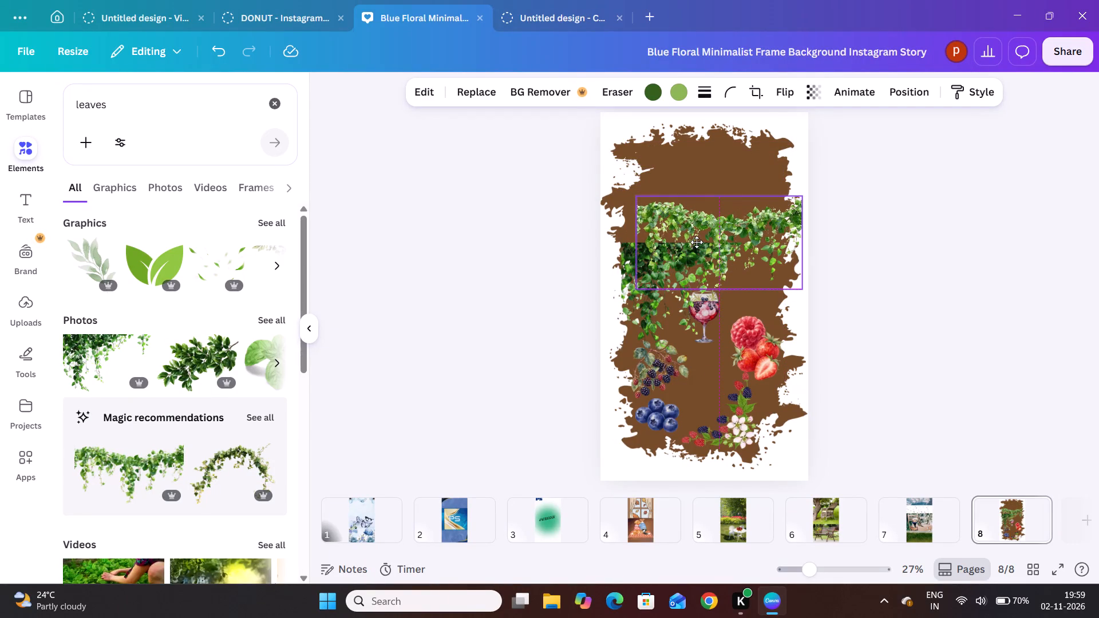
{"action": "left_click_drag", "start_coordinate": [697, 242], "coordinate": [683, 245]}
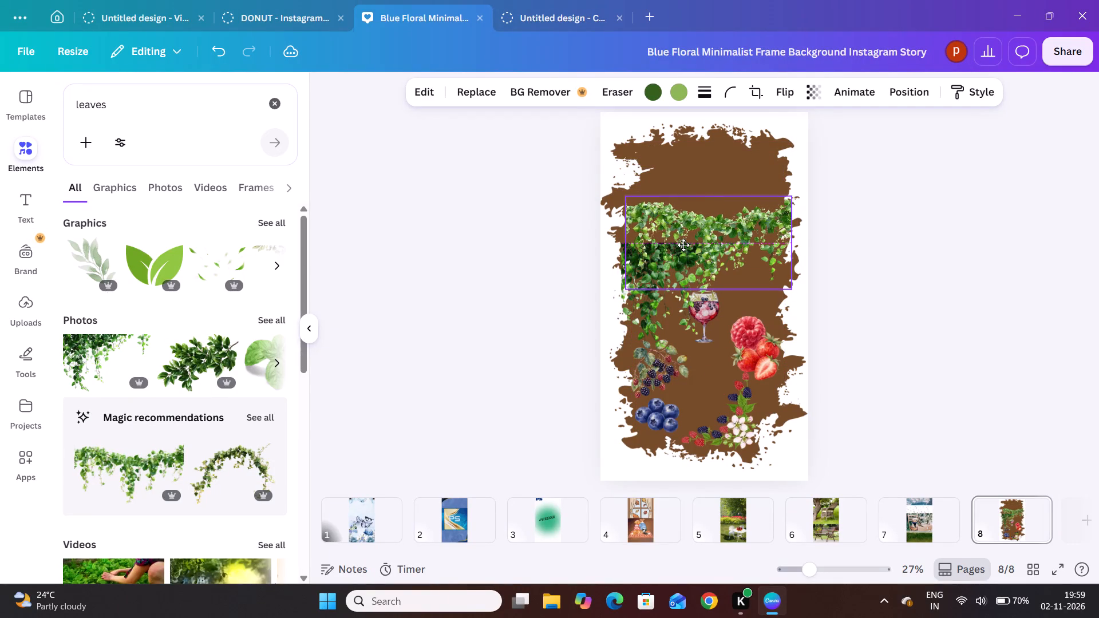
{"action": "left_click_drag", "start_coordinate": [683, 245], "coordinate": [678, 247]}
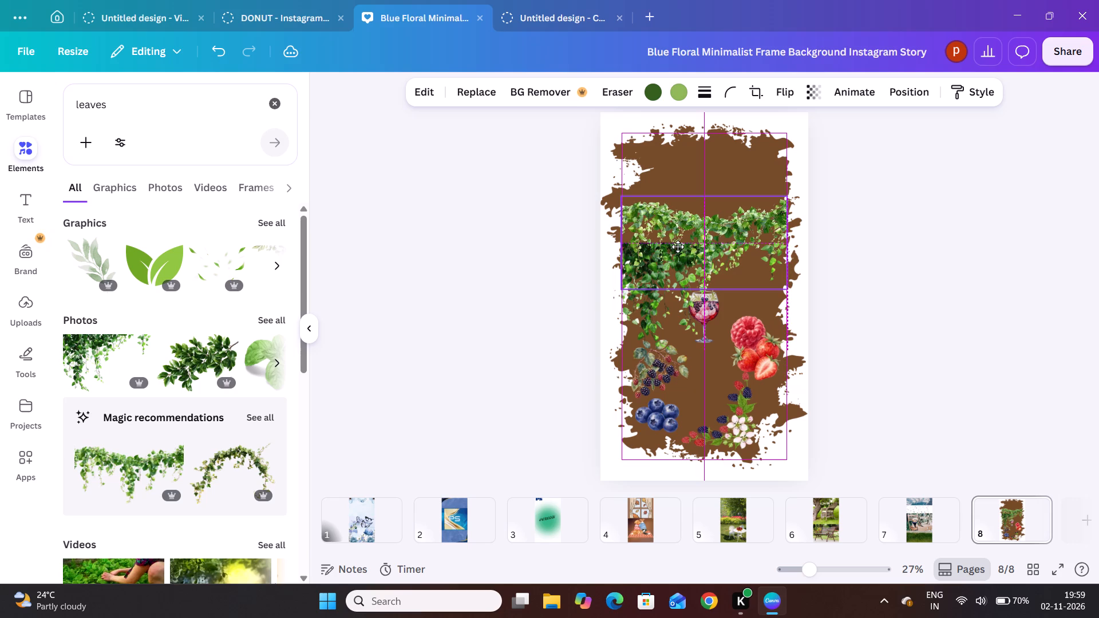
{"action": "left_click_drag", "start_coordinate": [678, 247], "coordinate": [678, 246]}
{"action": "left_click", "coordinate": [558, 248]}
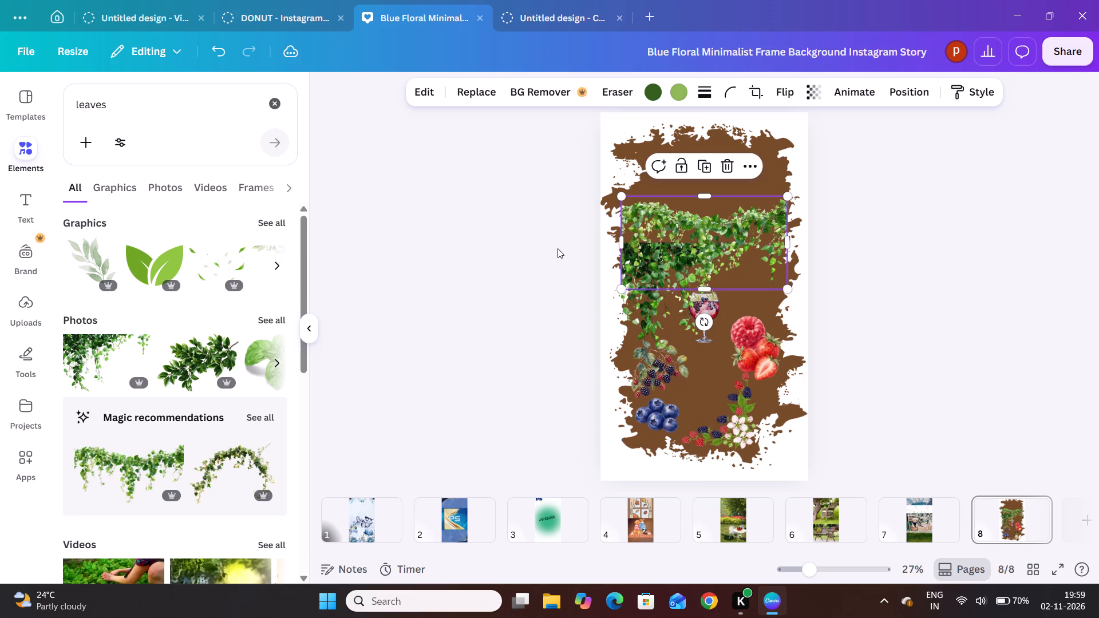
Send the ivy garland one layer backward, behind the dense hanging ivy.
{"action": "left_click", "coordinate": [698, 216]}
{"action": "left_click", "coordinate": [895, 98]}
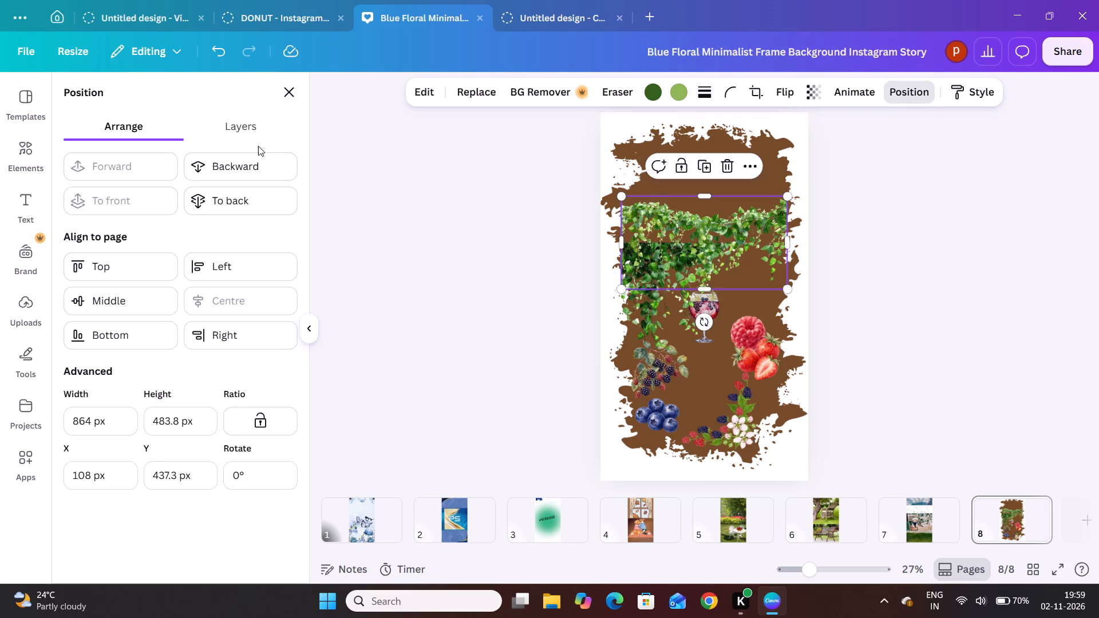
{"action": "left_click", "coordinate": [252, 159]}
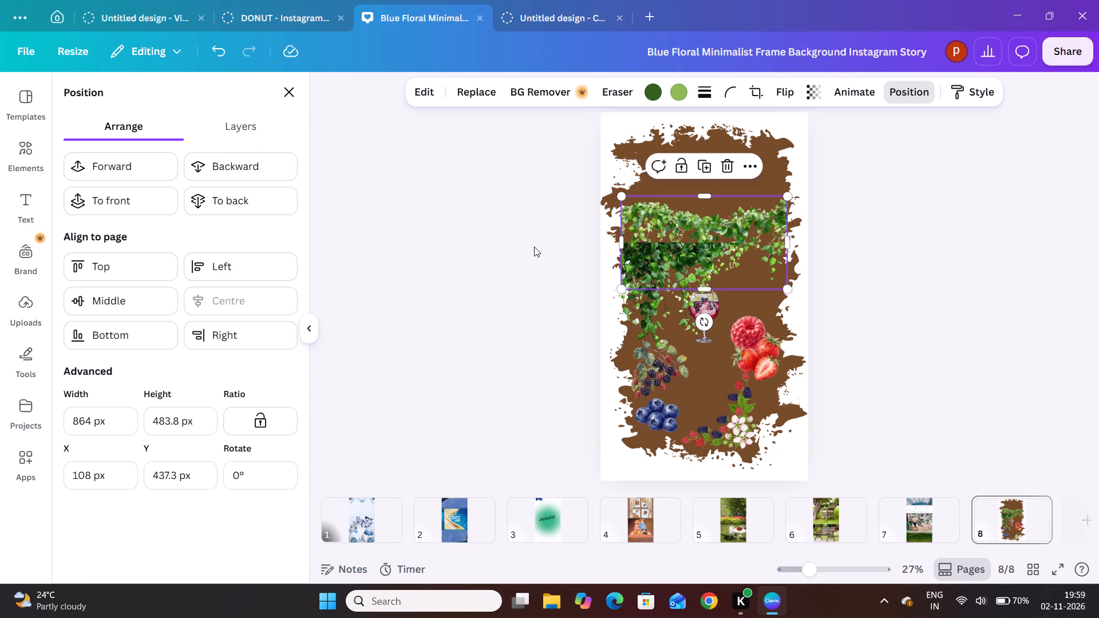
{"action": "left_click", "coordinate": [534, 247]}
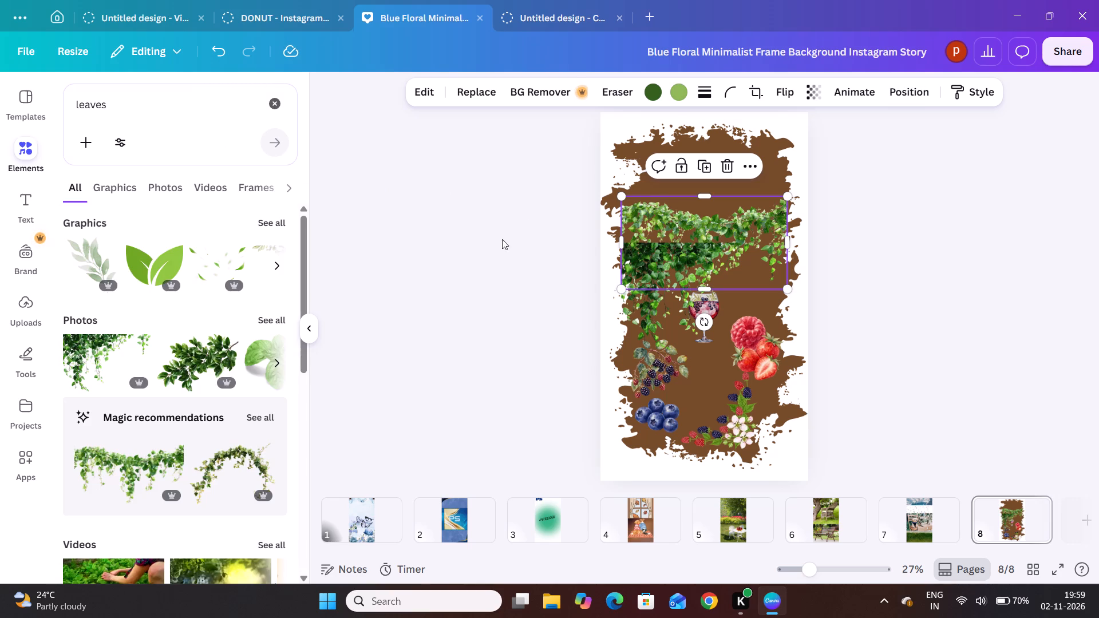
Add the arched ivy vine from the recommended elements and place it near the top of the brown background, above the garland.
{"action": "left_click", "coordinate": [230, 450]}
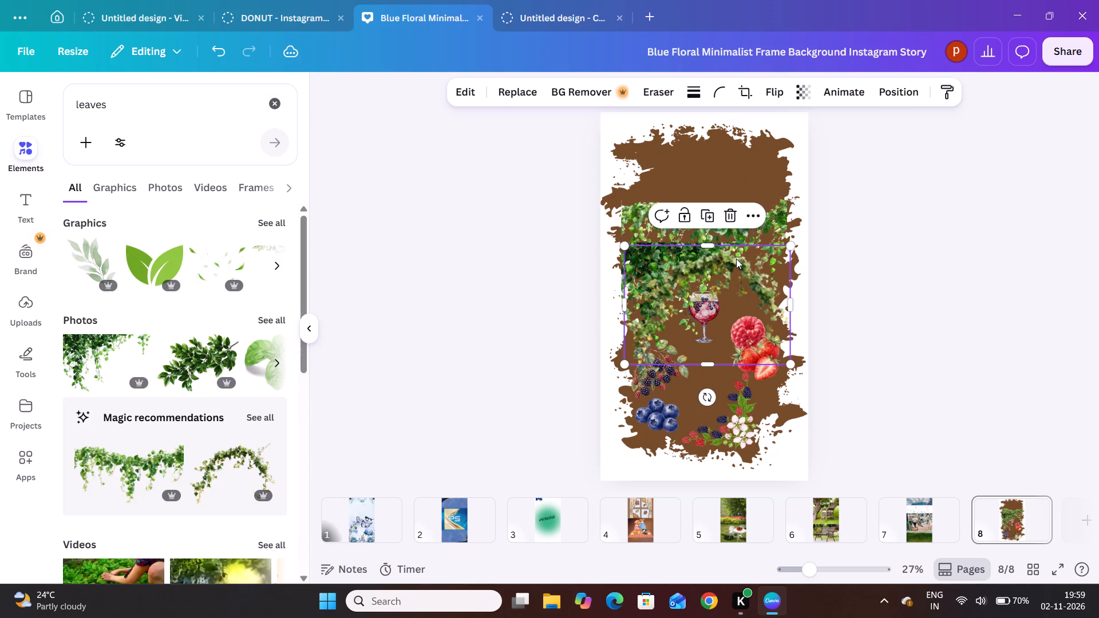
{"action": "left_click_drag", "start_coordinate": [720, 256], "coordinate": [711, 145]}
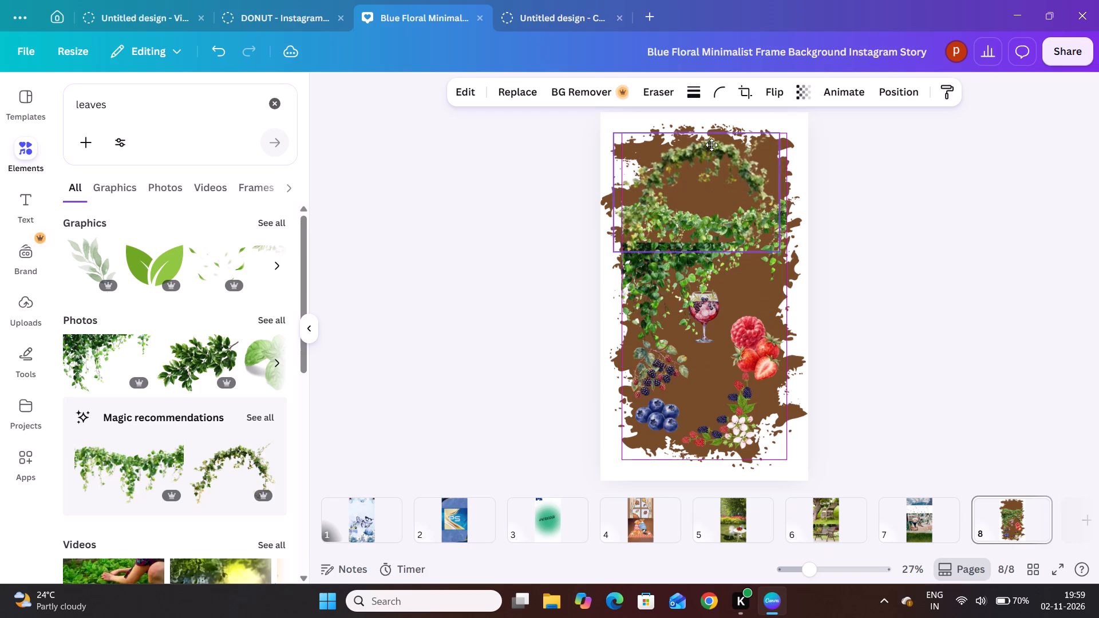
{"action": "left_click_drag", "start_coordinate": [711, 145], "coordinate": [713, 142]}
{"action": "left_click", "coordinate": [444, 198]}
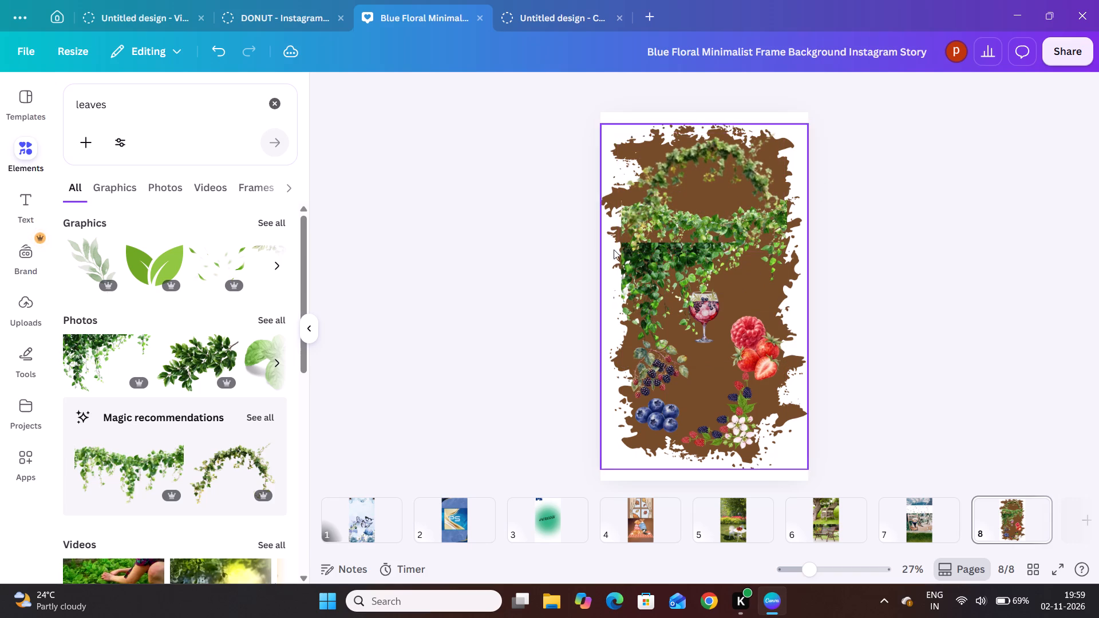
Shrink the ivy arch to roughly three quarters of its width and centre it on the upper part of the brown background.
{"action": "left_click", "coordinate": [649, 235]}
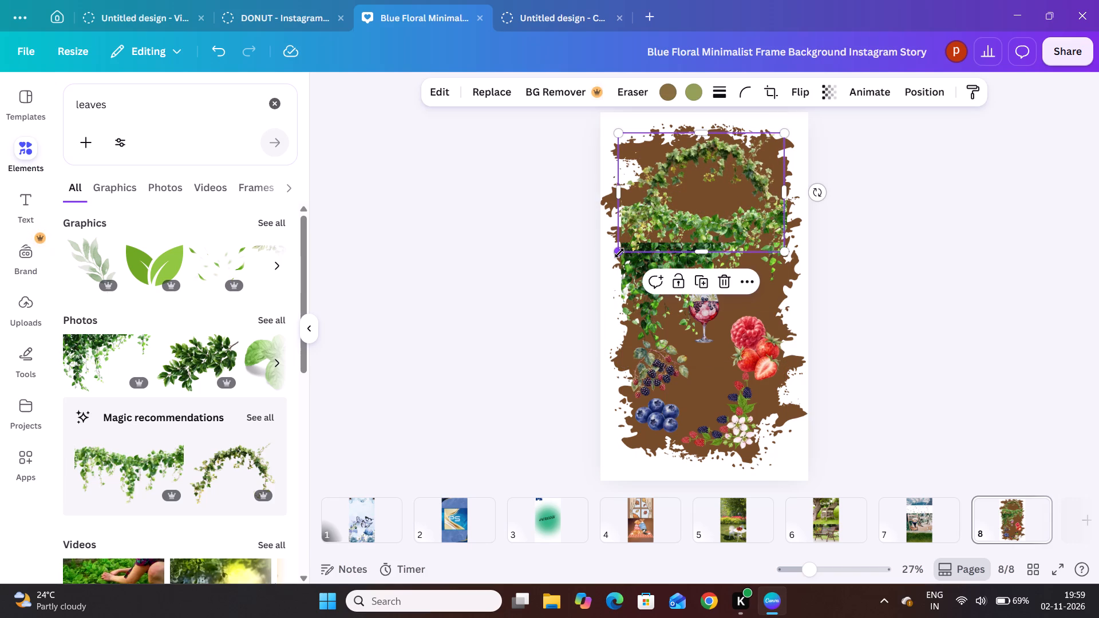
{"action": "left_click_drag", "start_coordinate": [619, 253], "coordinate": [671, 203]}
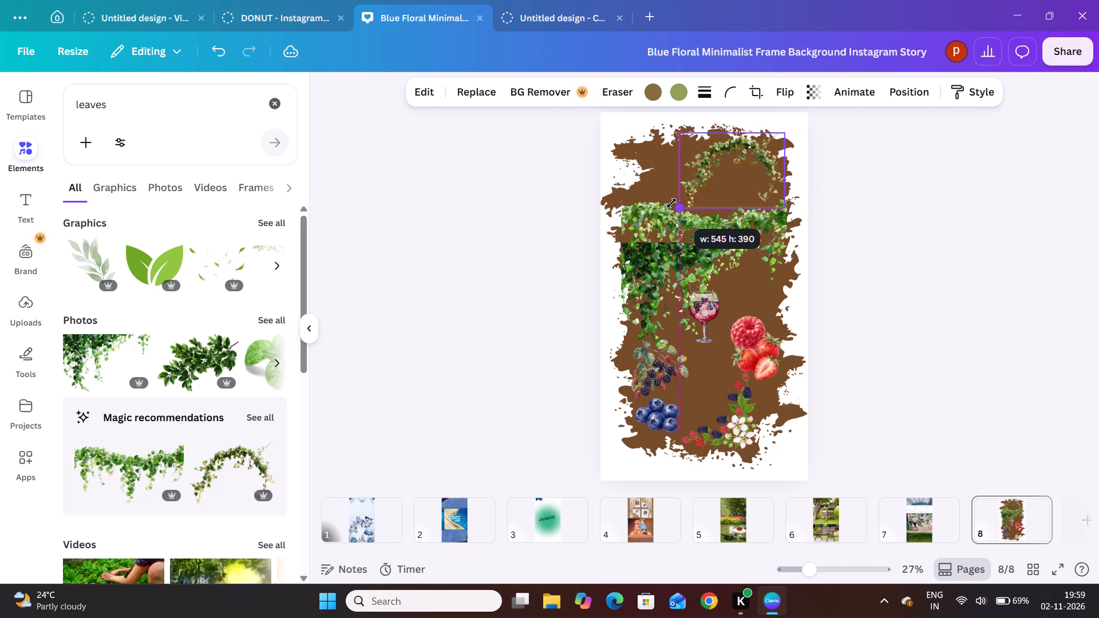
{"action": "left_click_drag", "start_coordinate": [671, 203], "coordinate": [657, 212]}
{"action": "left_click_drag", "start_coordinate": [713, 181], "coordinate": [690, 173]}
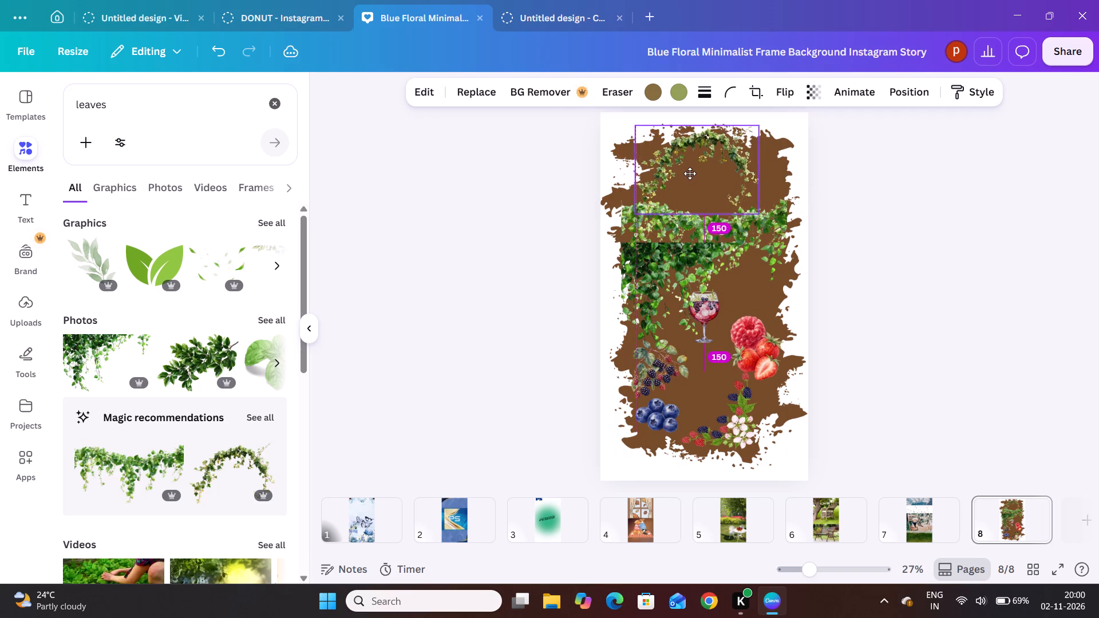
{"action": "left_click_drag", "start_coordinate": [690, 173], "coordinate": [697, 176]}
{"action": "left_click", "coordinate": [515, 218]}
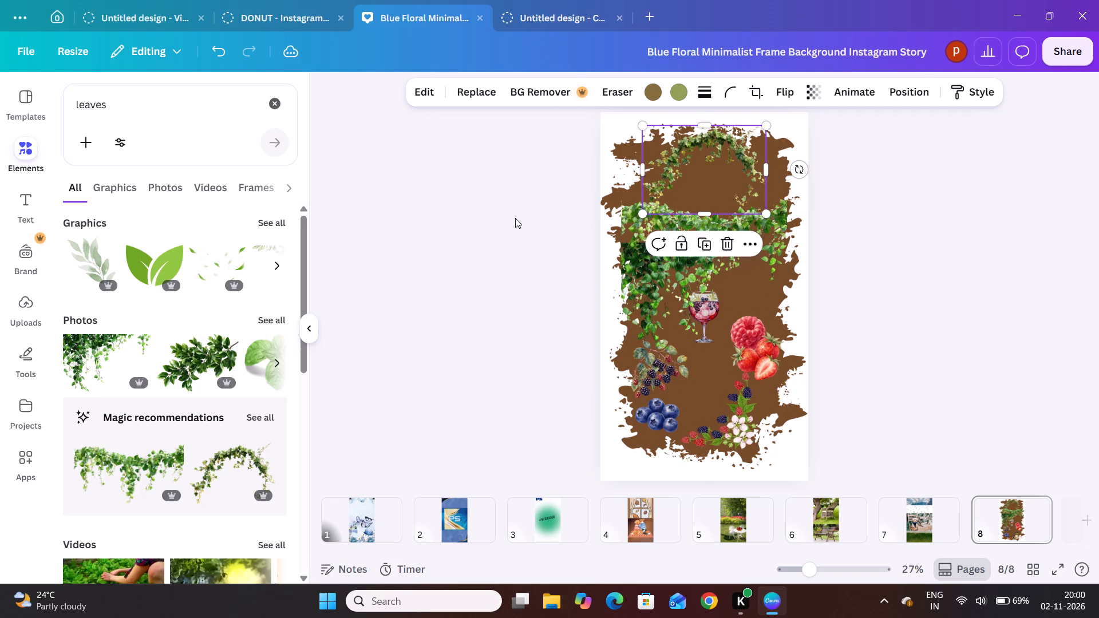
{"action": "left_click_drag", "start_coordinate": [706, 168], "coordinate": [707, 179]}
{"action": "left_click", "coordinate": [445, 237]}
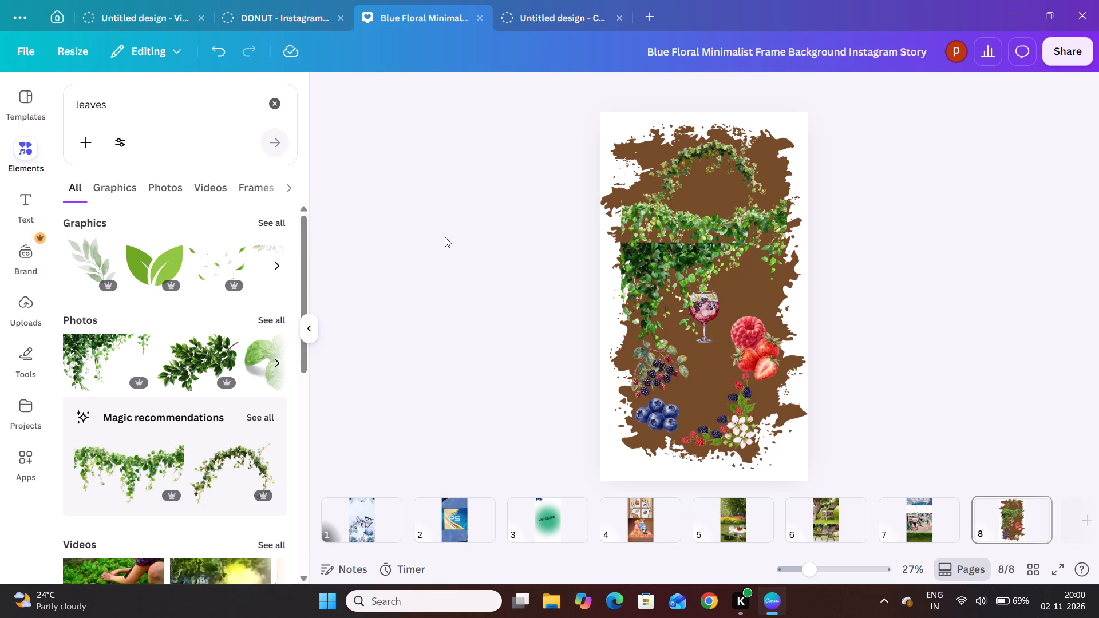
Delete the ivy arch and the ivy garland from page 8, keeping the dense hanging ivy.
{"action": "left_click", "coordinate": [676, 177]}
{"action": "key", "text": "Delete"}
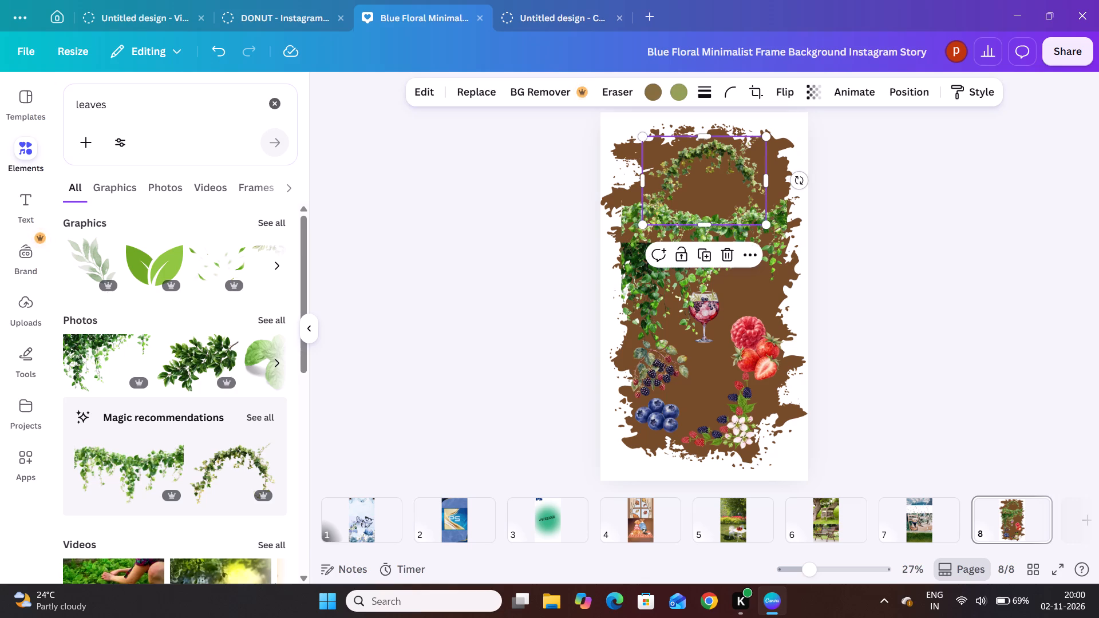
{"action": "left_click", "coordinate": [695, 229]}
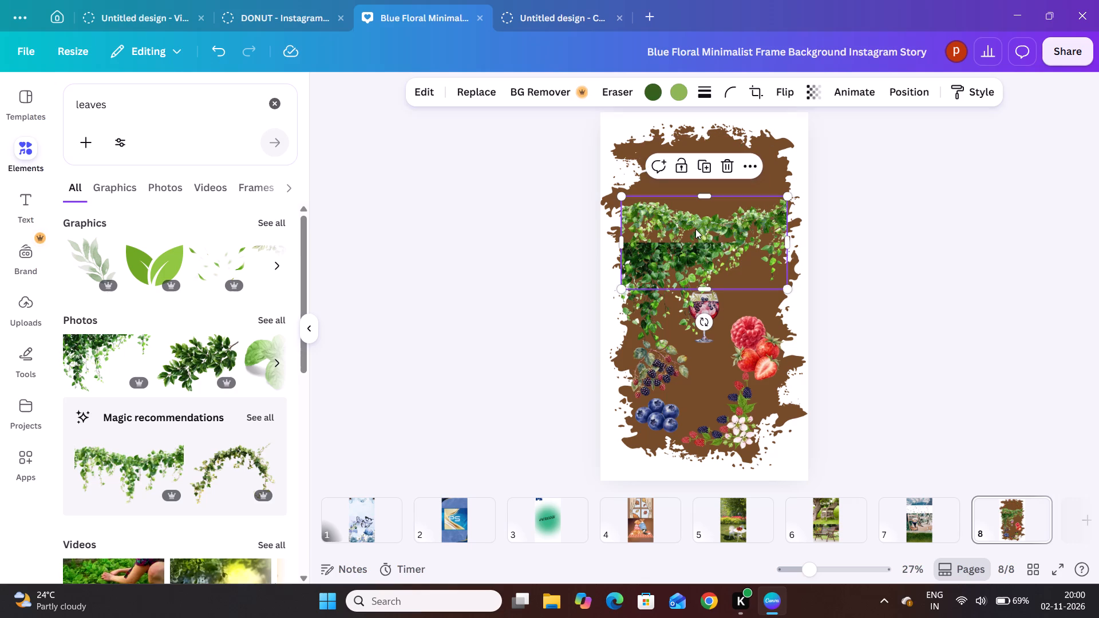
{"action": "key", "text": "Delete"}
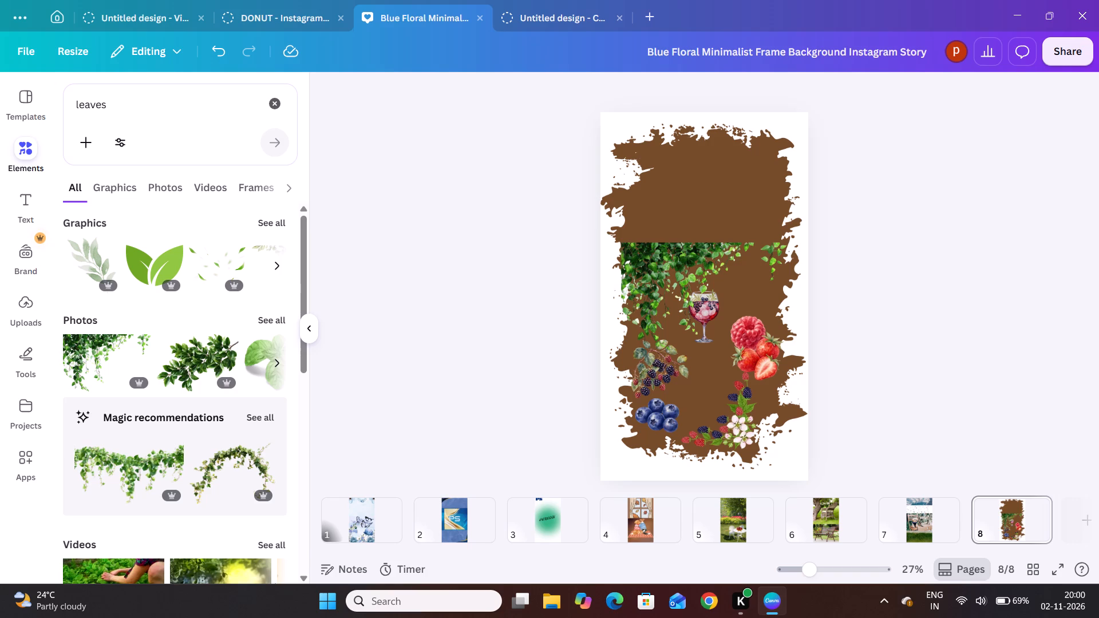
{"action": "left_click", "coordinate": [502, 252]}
Show all the photo results for the leaves search.
{"action": "left_click", "coordinate": [269, 326]}
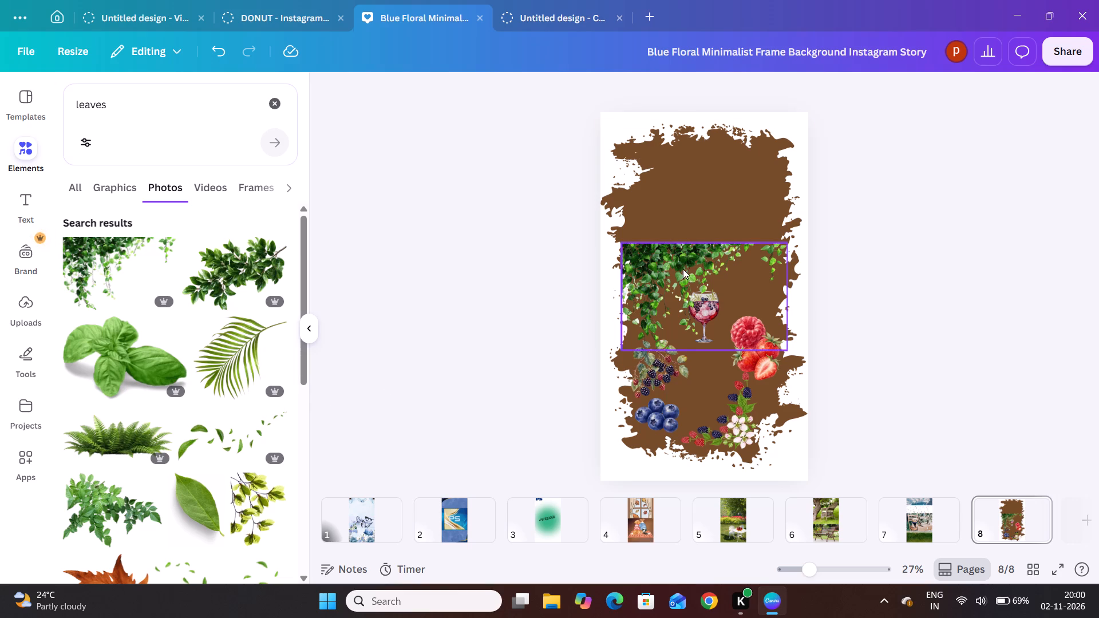
Move the dense hanging ivy slightly up, centred across the page with its lower edge near the base of the glass.
{"action": "left_click", "coordinate": [669, 263]}
{"action": "left_click_drag", "start_coordinate": [669, 263], "coordinate": [686, 185]}
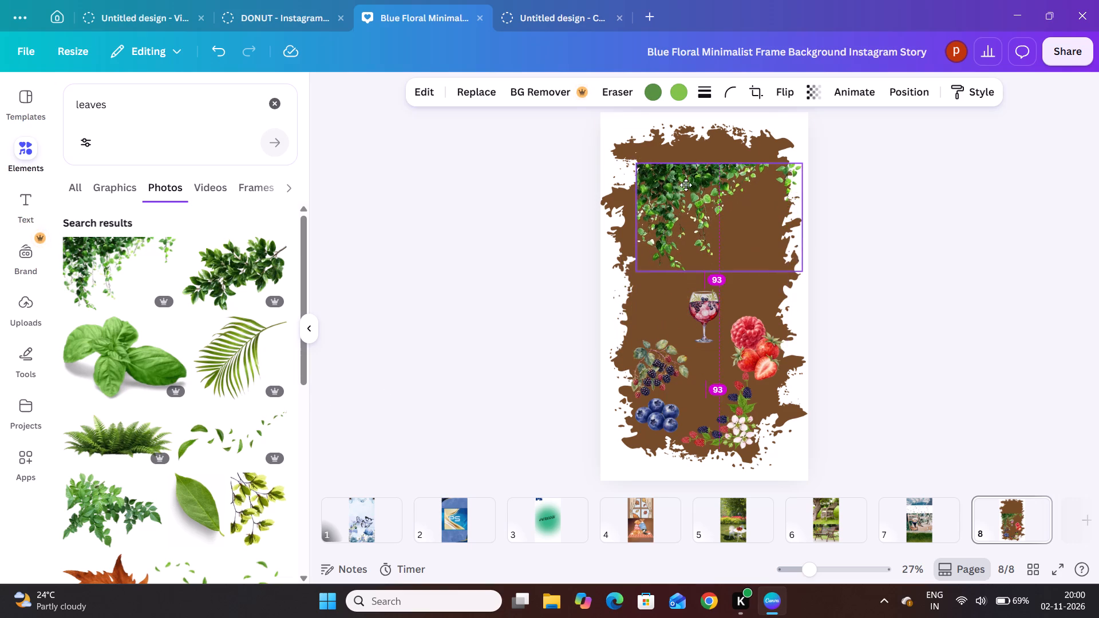
{"action": "left_click_drag", "start_coordinate": [686, 185], "coordinate": [674, 194]}
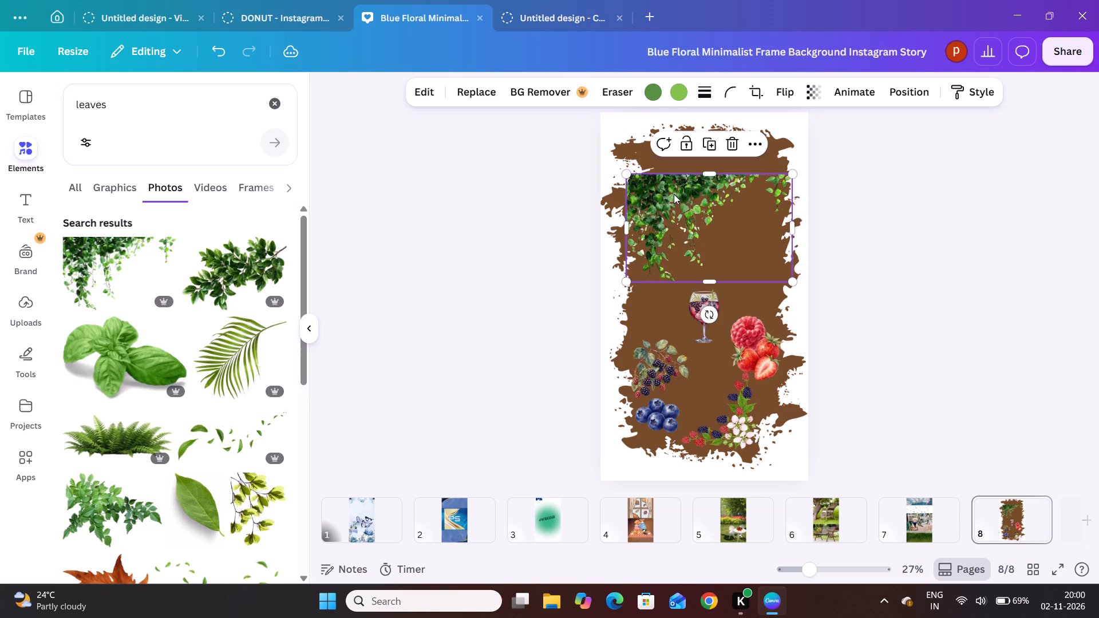
{"action": "left_click_drag", "start_coordinate": [674, 194], "coordinate": [670, 235]}
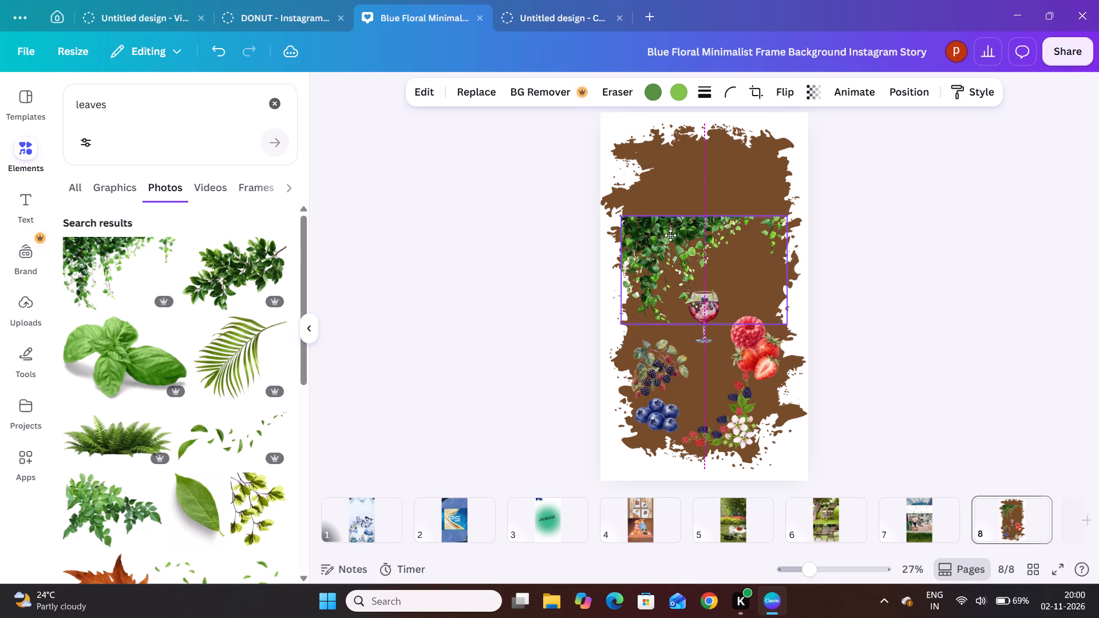
{"action": "left_click_drag", "start_coordinate": [670, 235], "coordinate": [665, 208]}
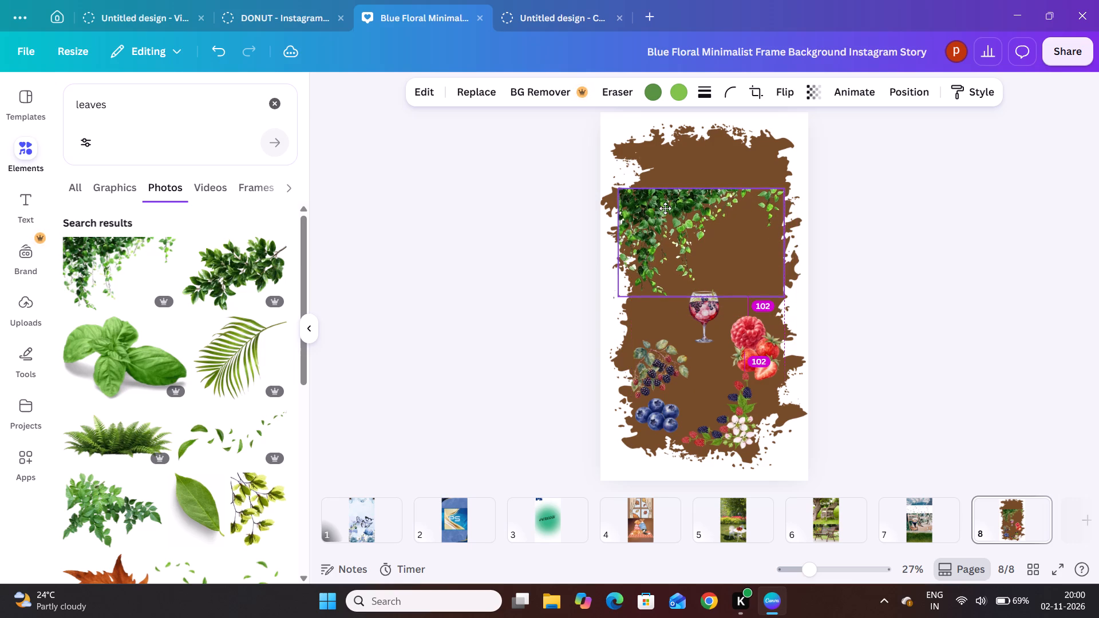
{"action": "left_click_drag", "start_coordinate": [665, 208], "coordinate": [663, 240]}
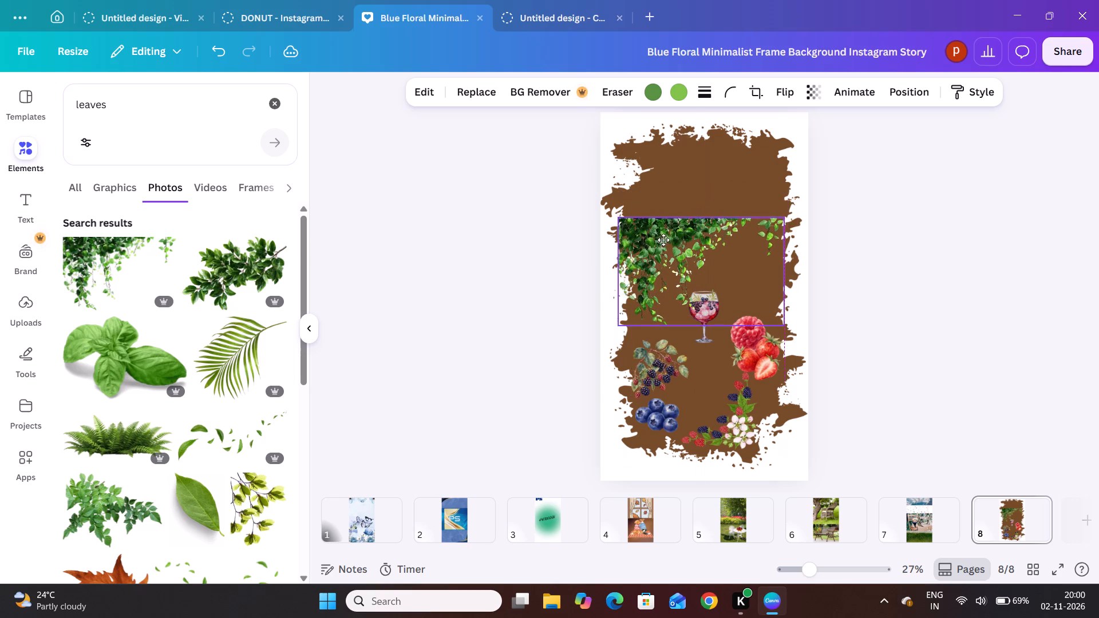
{"action": "left_click_drag", "start_coordinate": [663, 240], "coordinate": [671, 252]}
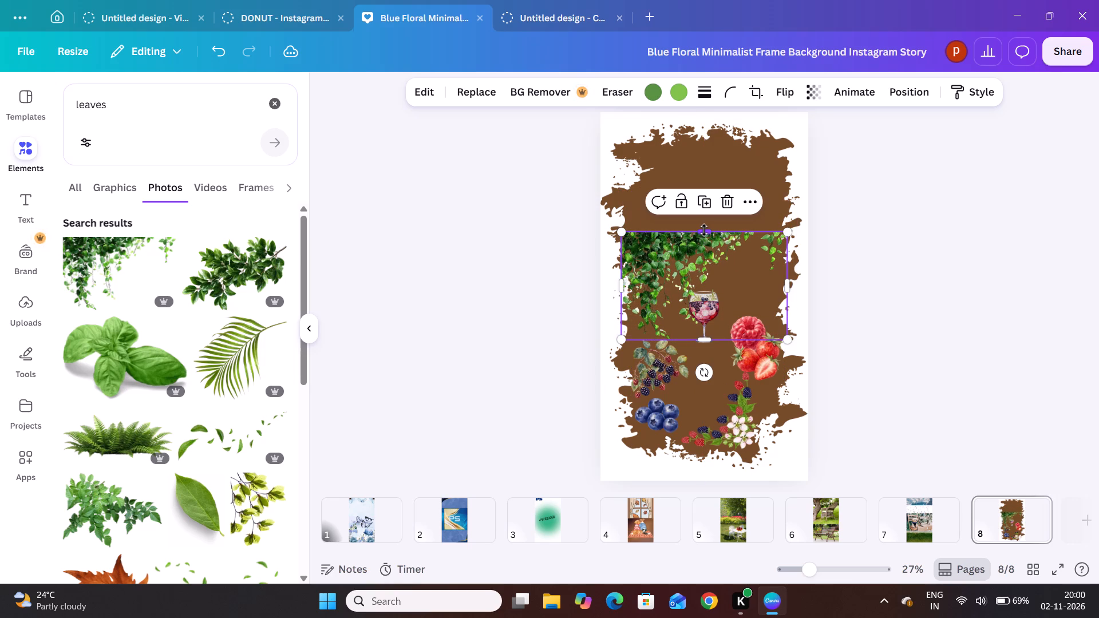
Extend the hanging ivy photo upward from its top edge, keeping its width, so its foliage starts well above the glass.
{"action": "left_click_drag", "start_coordinate": [705, 230], "coordinate": [709, 152]}
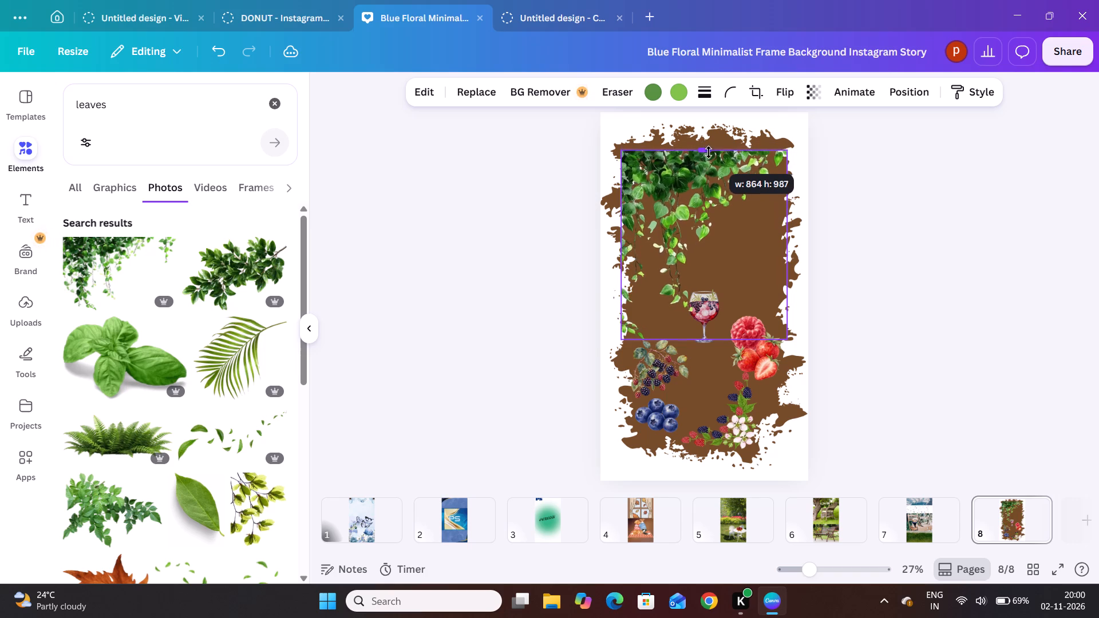
{"action": "left_click_drag", "start_coordinate": [709, 152], "coordinate": [729, 180]}
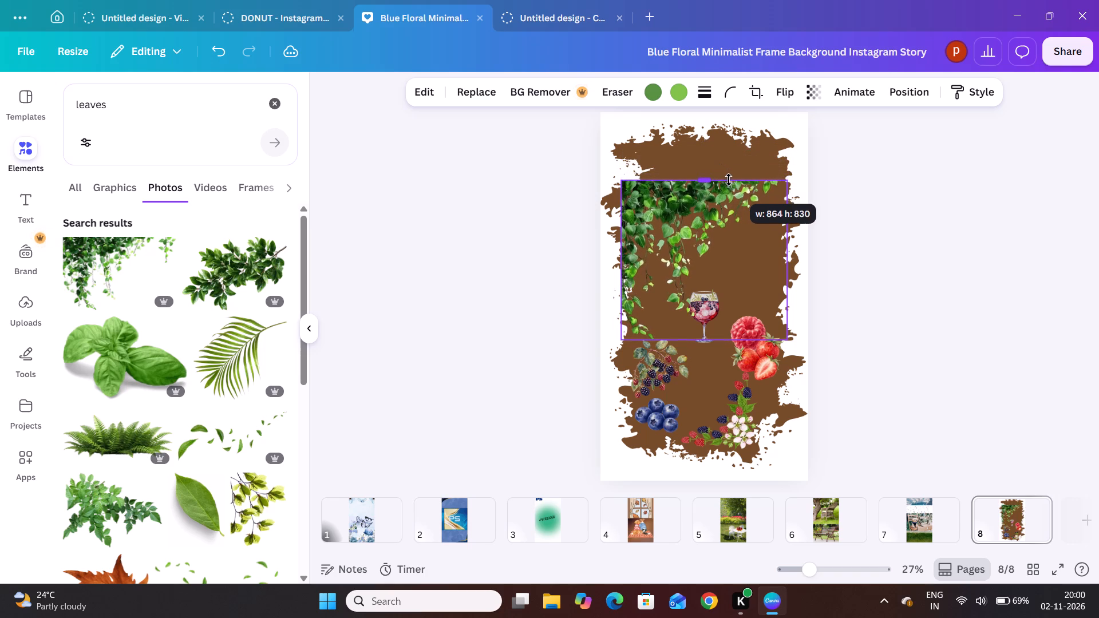
{"action": "left_click_drag", "start_coordinate": [729, 180], "coordinate": [740, 191]}
{"action": "left_click", "coordinate": [481, 229]}
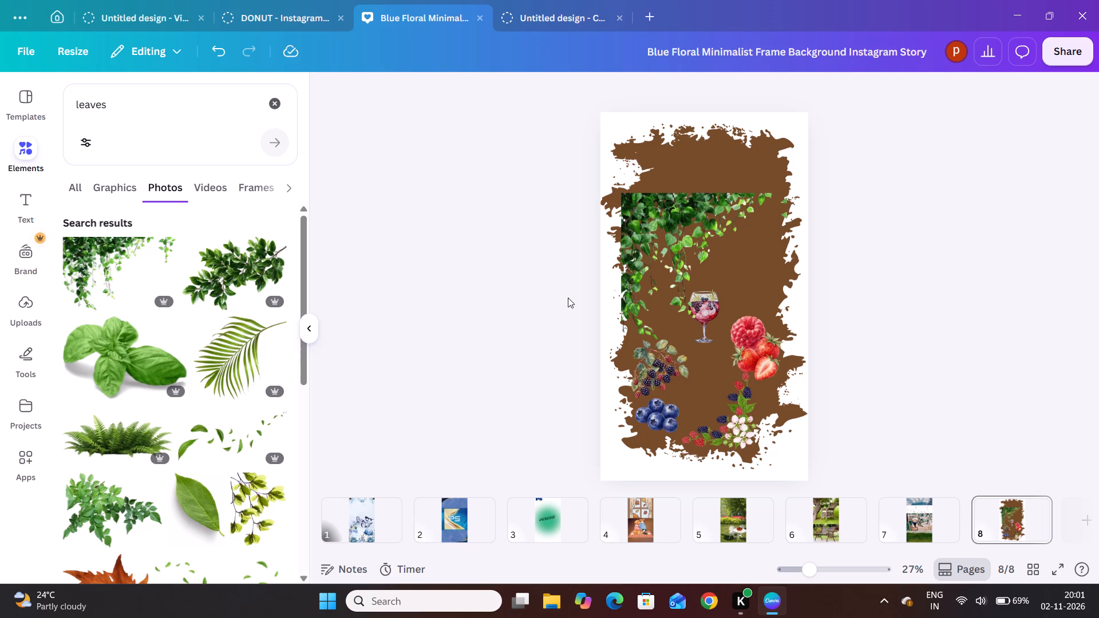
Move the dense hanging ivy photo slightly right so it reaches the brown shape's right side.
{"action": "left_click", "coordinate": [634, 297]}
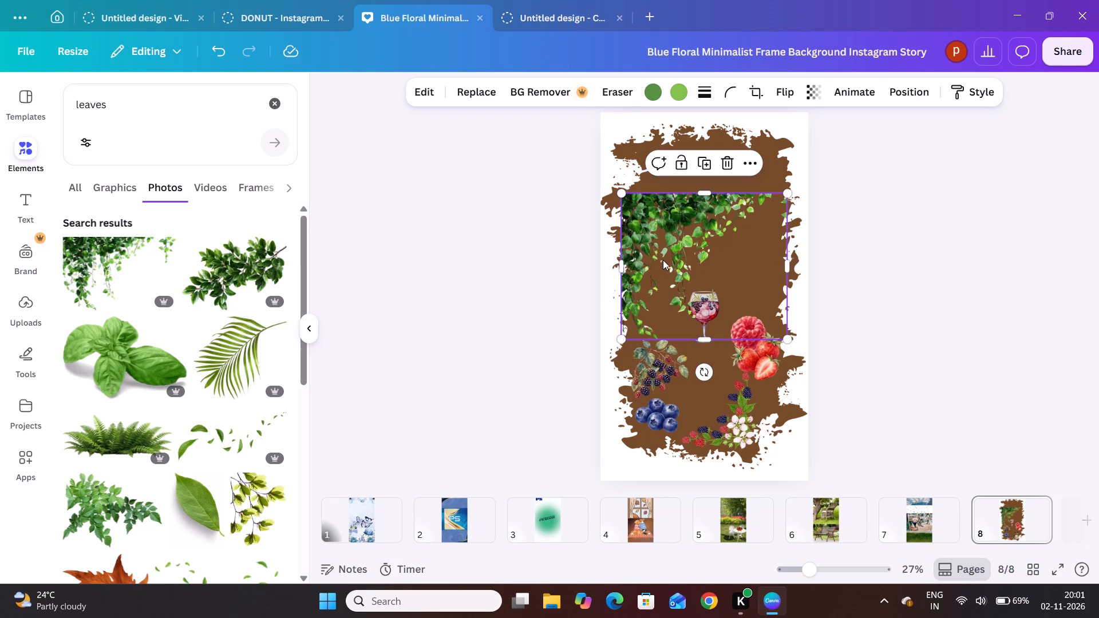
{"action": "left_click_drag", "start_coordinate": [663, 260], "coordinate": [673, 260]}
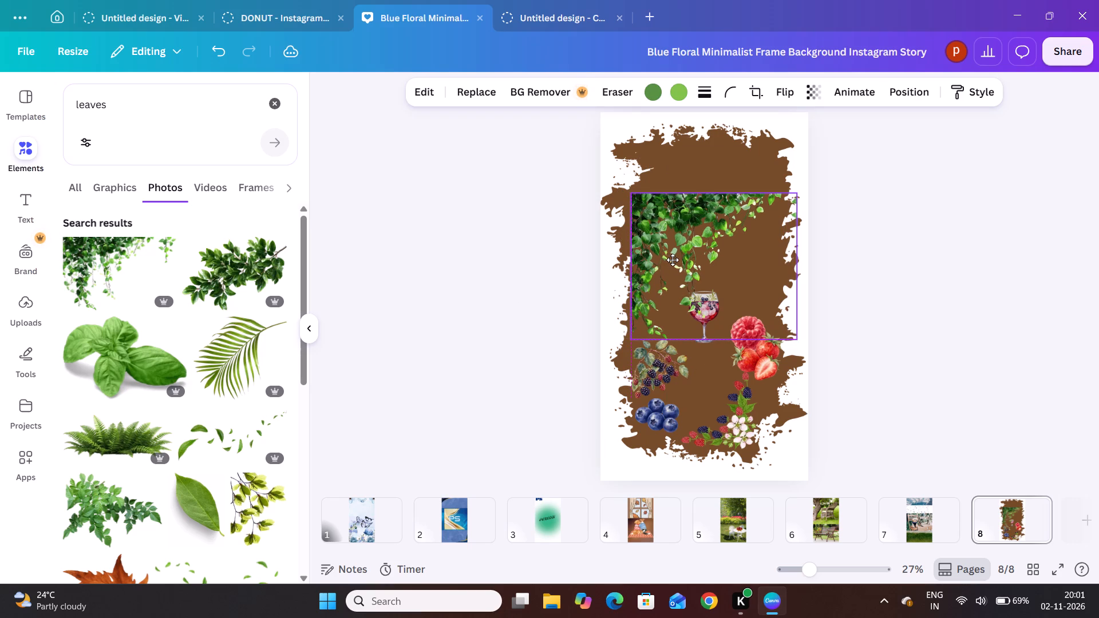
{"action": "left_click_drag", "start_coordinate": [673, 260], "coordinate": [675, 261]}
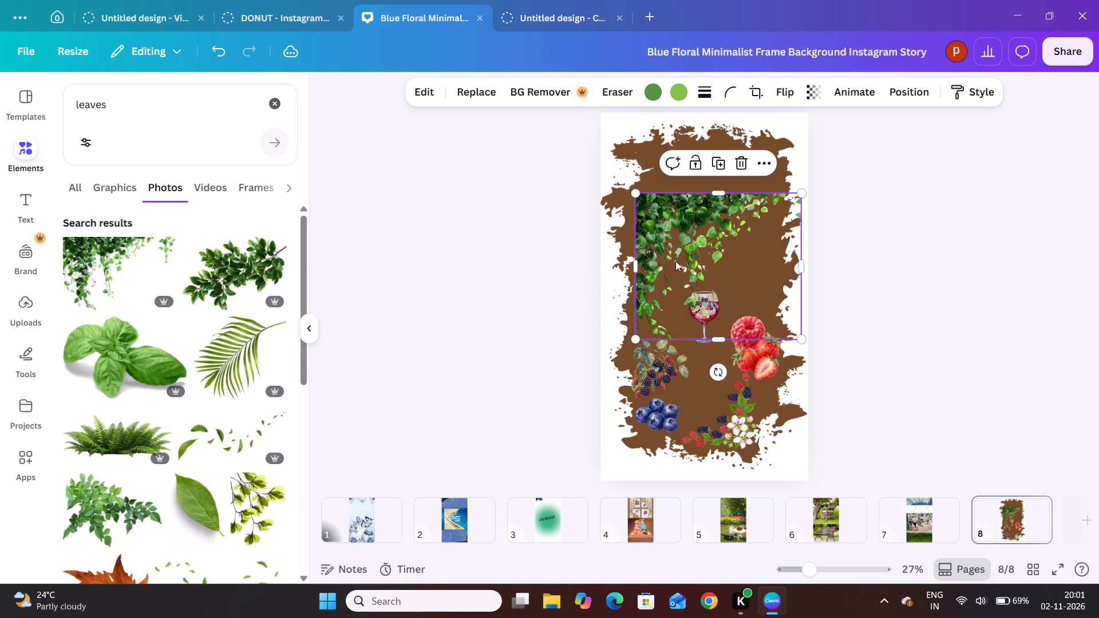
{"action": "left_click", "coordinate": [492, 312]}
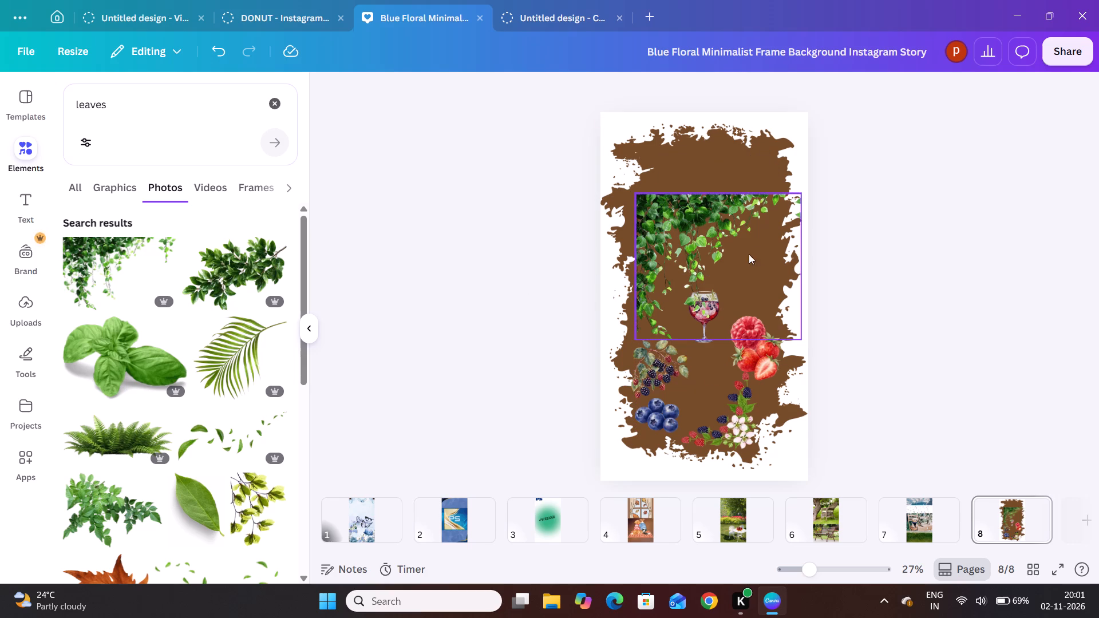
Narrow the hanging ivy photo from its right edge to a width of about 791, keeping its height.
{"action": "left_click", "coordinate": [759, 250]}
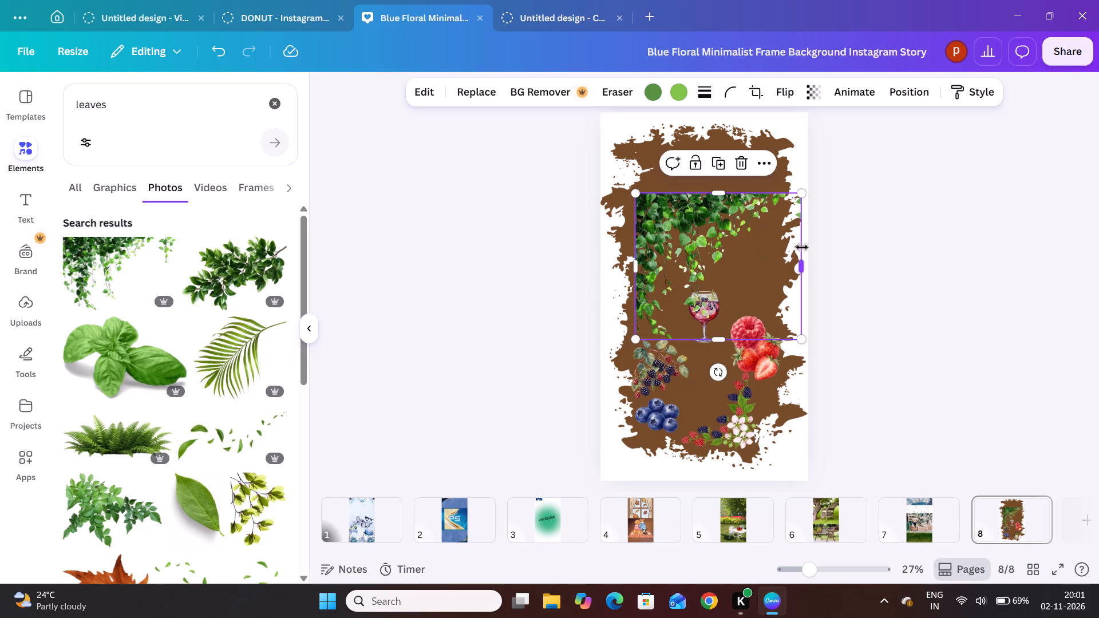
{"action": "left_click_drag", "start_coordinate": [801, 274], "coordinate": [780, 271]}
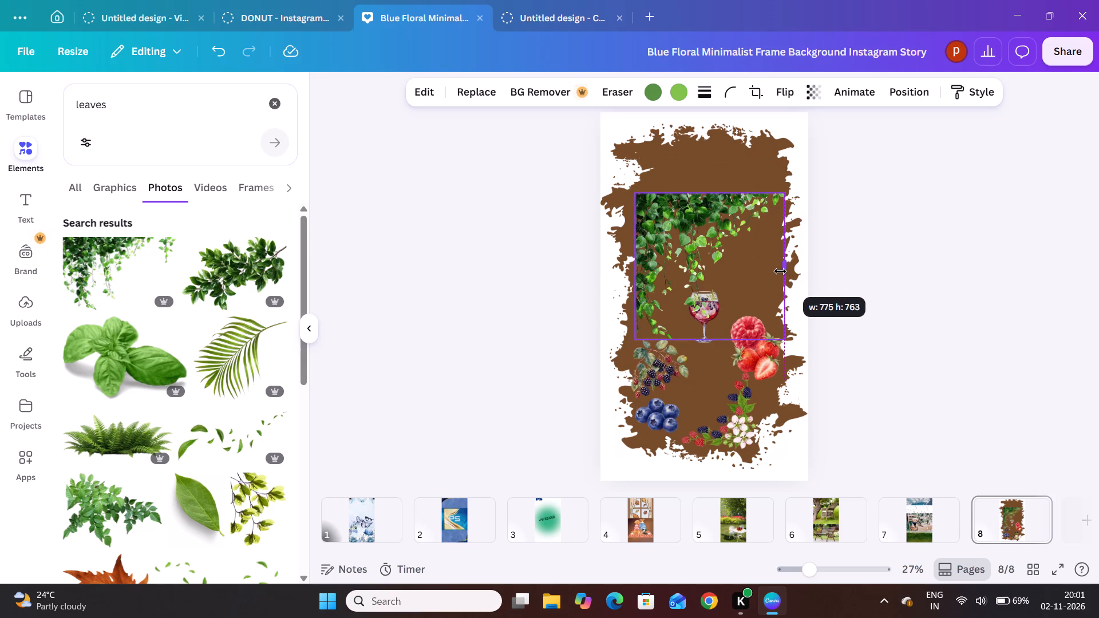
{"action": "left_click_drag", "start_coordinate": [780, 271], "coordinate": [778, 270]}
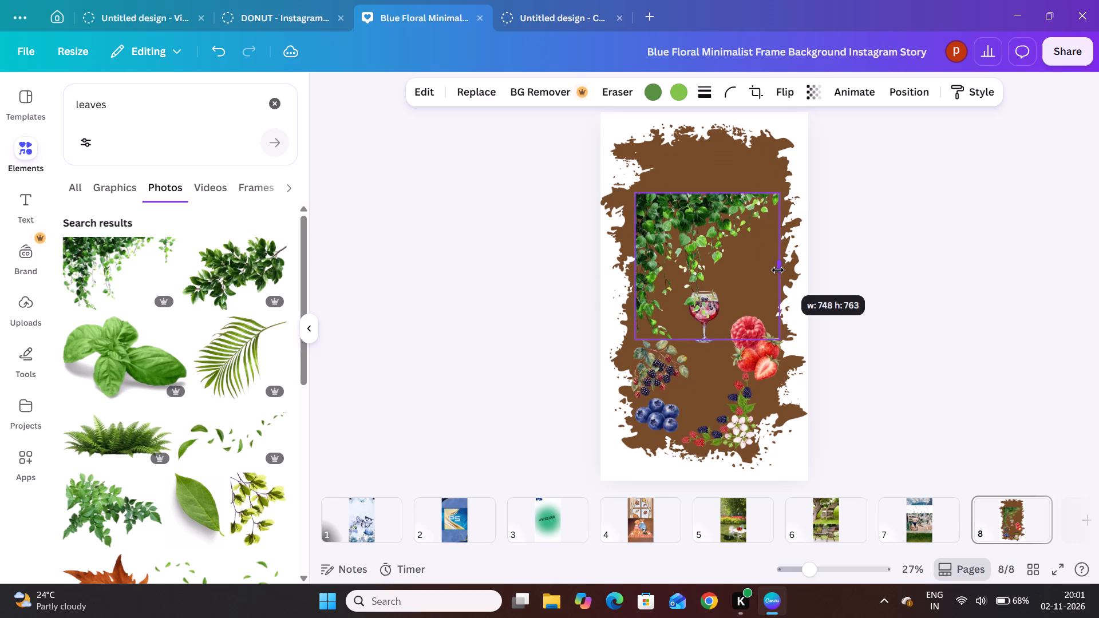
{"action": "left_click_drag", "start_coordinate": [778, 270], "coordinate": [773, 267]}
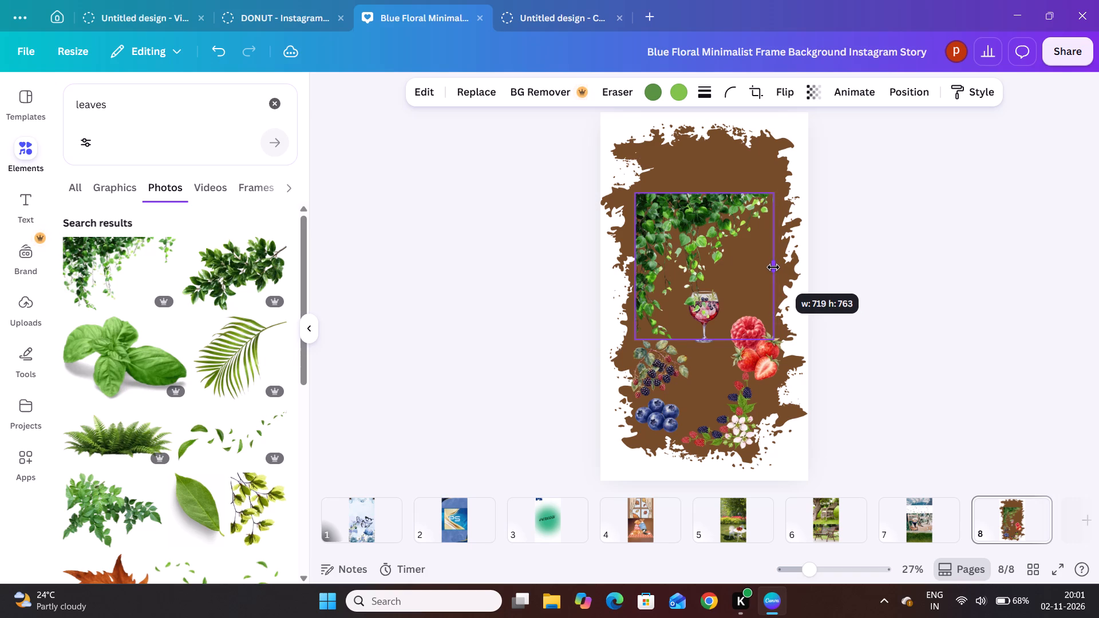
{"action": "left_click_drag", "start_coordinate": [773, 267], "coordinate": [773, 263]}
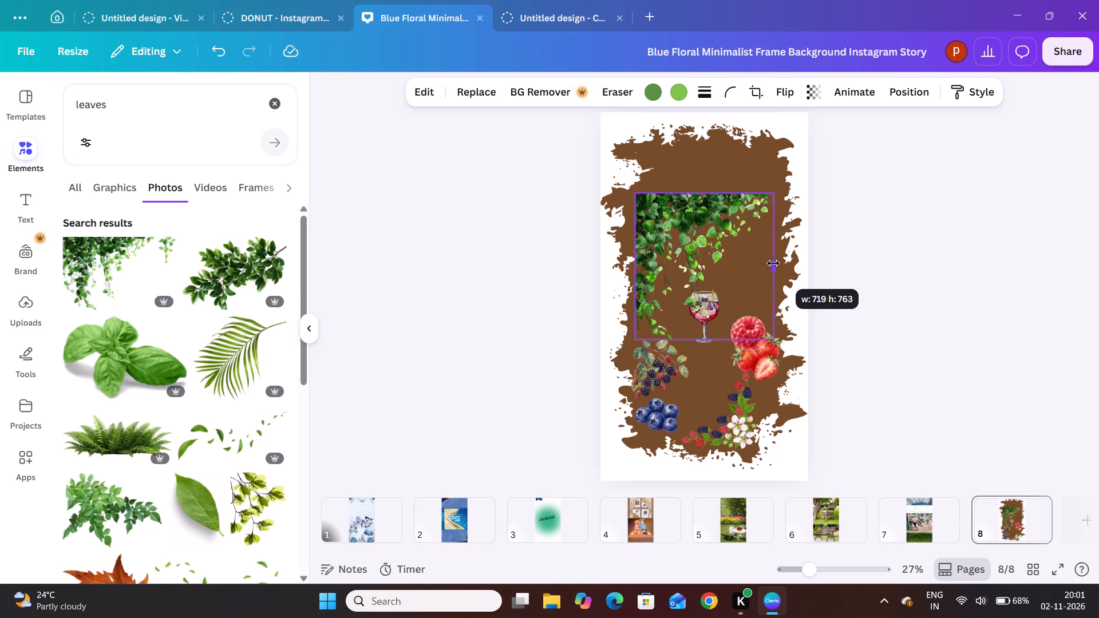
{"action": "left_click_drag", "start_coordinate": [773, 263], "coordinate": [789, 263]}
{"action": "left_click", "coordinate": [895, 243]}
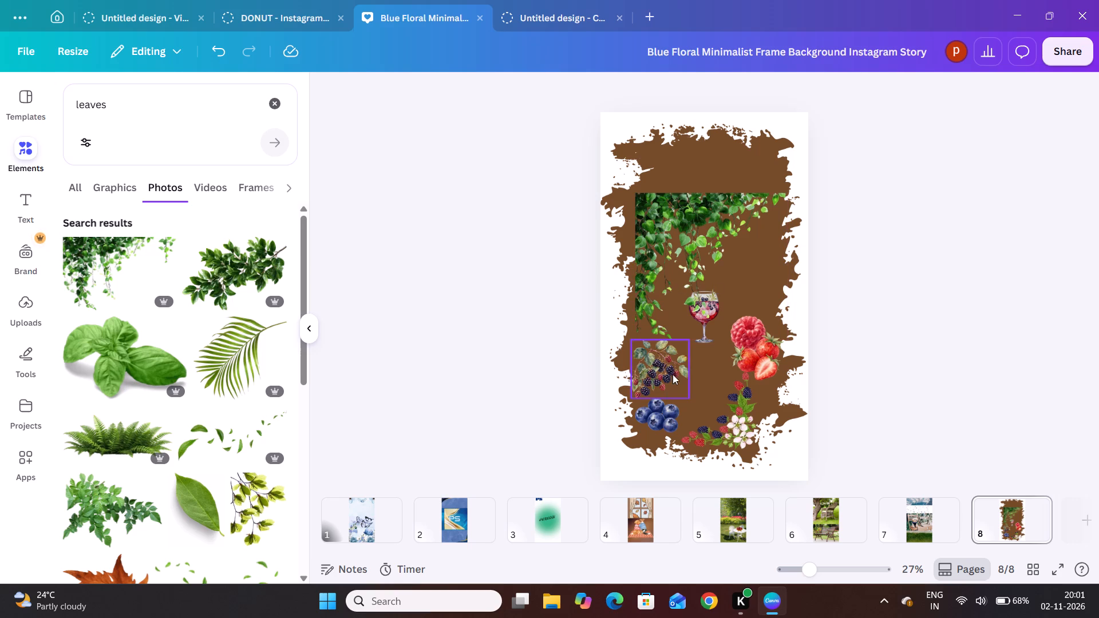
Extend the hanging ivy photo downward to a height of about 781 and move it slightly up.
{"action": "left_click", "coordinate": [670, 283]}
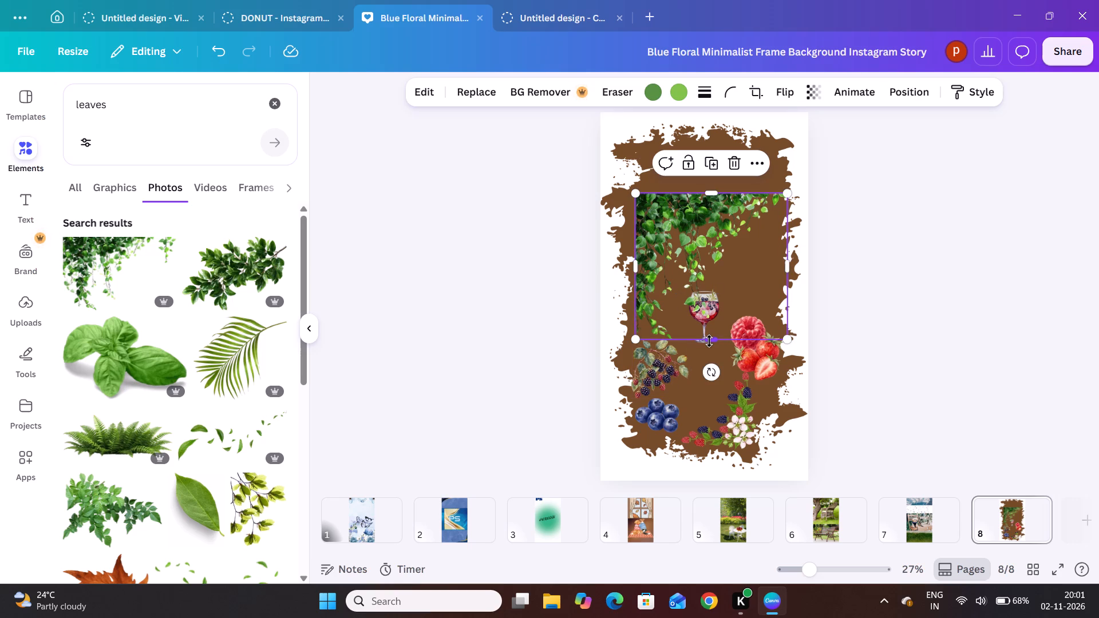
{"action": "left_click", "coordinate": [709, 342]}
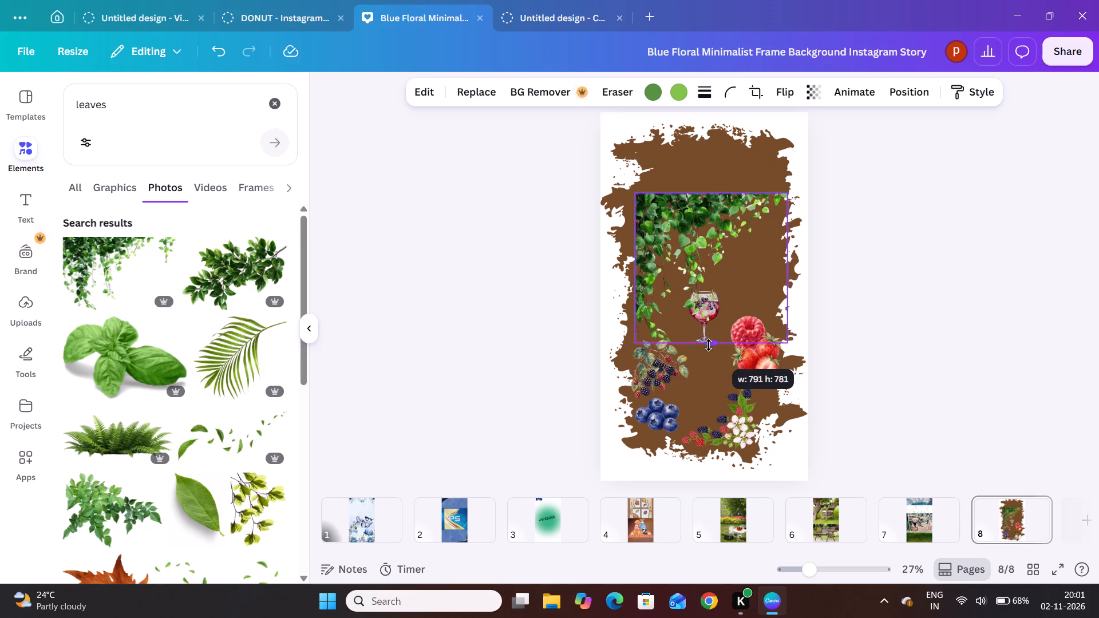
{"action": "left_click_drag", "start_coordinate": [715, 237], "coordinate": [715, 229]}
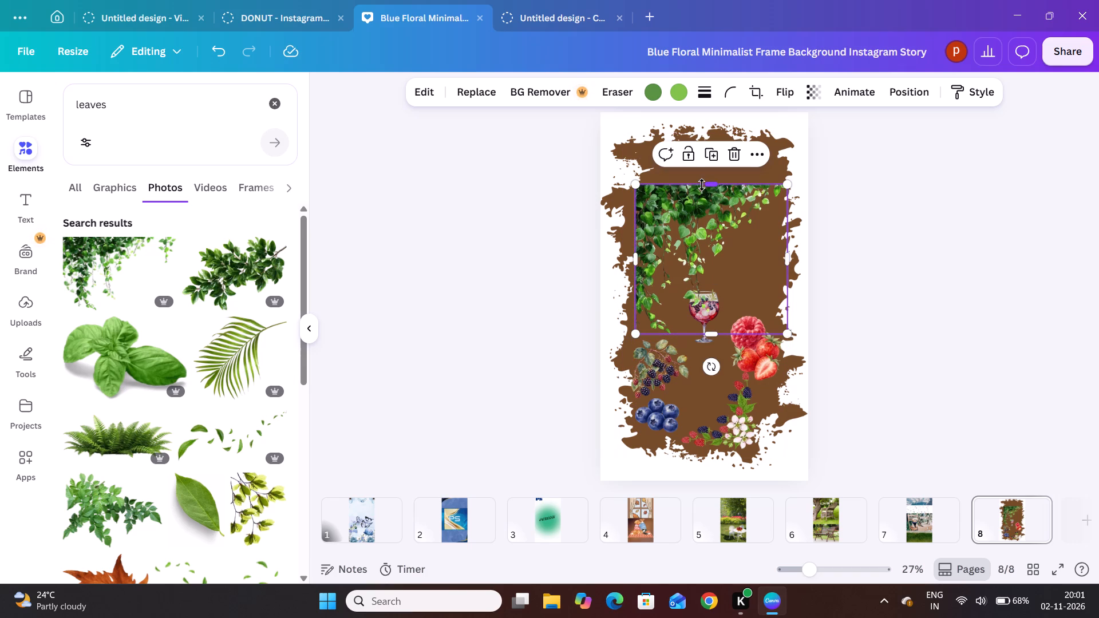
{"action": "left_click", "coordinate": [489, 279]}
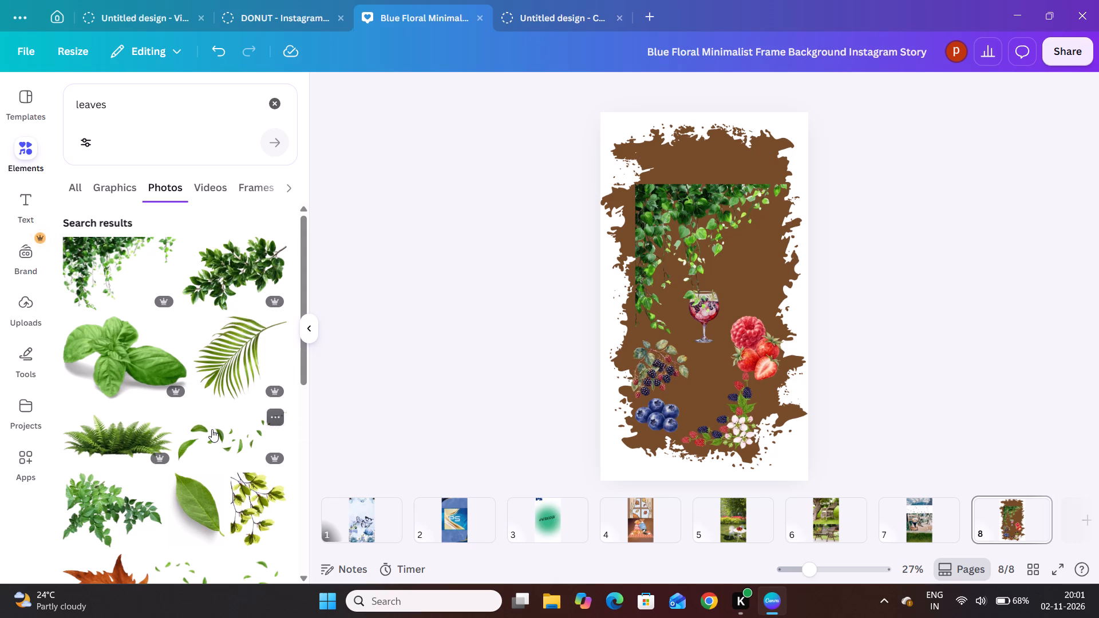
Look through the leaves photo results for different hanging foliage to use above the glass.
{"action": "scroll", "coordinate": [211, 429], "scroll_direction": "down", "scroll_amount": 3}
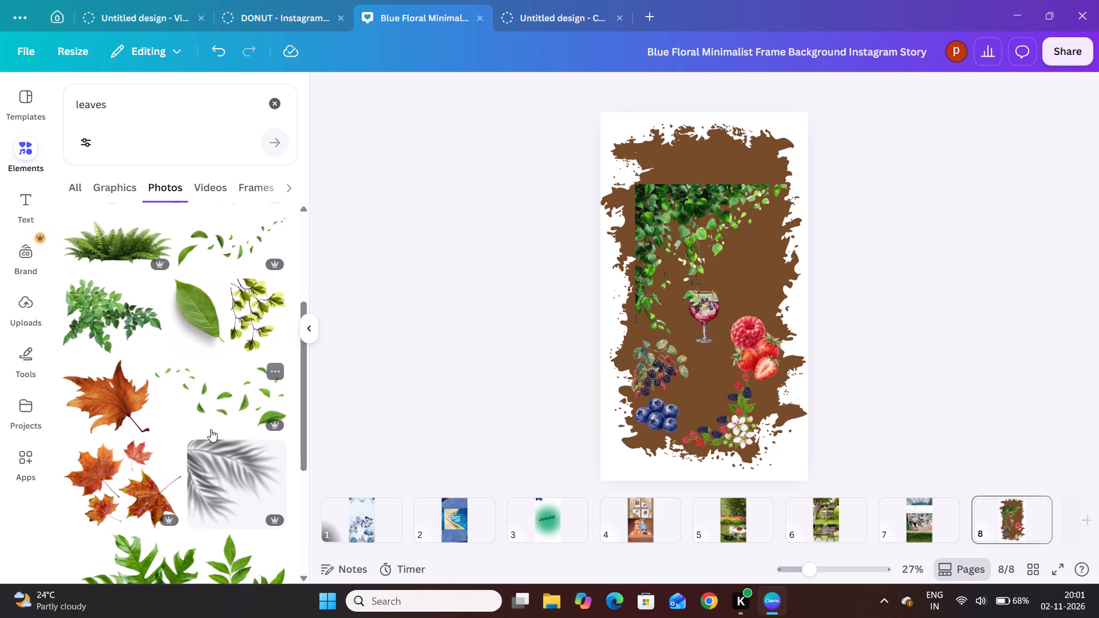
{"action": "scroll", "coordinate": [211, 429], "scroll_direction": "down", "scroll_amount": 3}
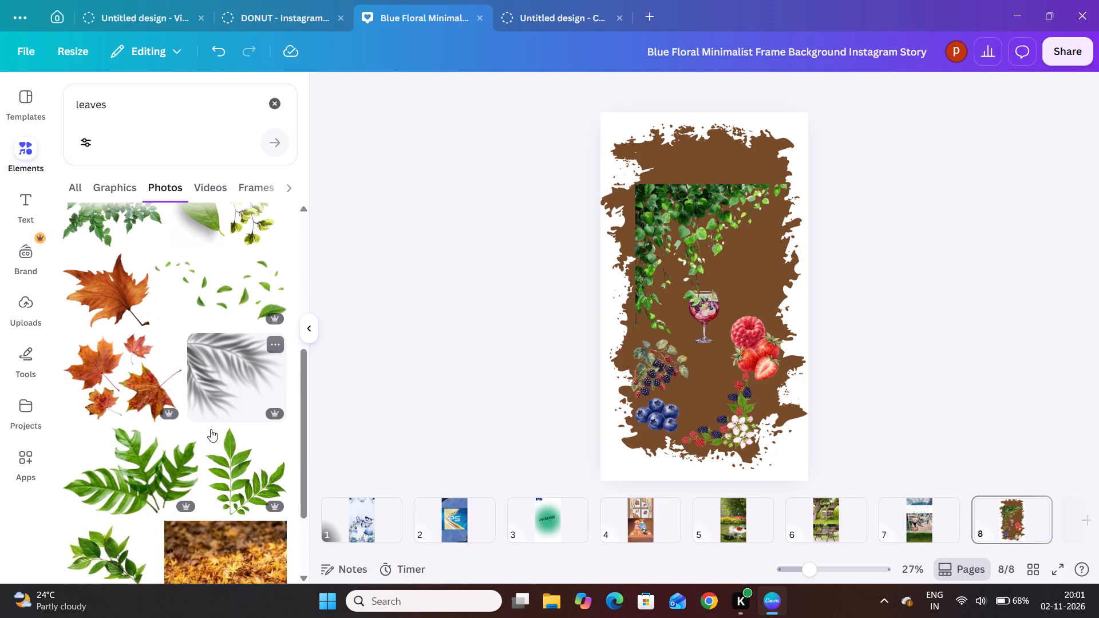
{"action": "scroll", "coordinate": [211, 429], "scroll_direction": "down", "scroll_amount": 2}
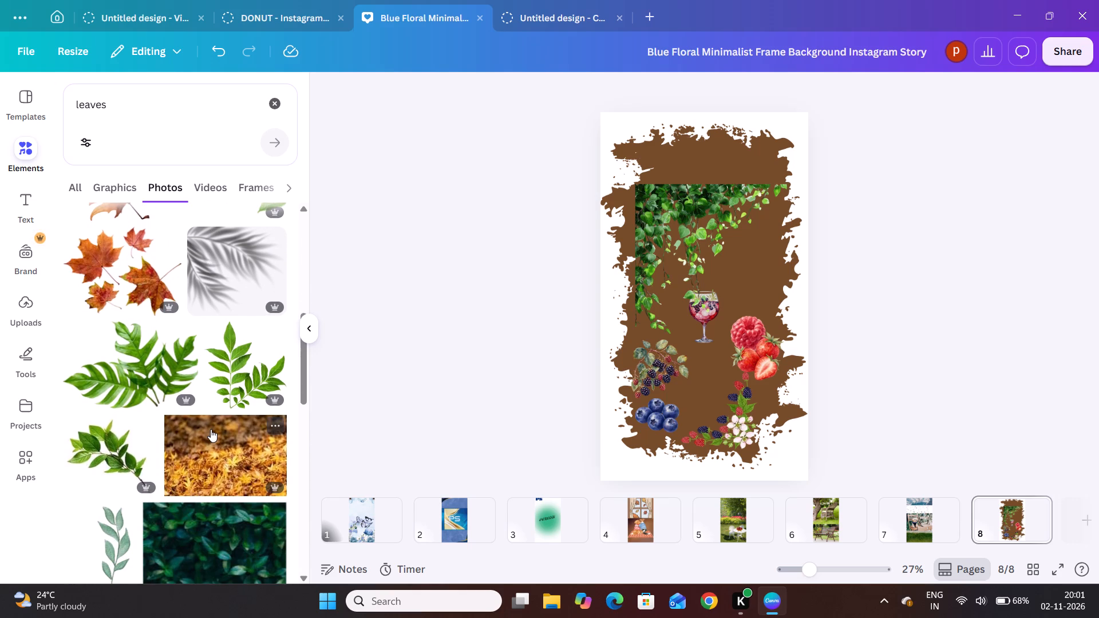
{"action": "scroll", "coordinate": [211, 429], "scroll_direction": "down", "scroll_amount": 2}
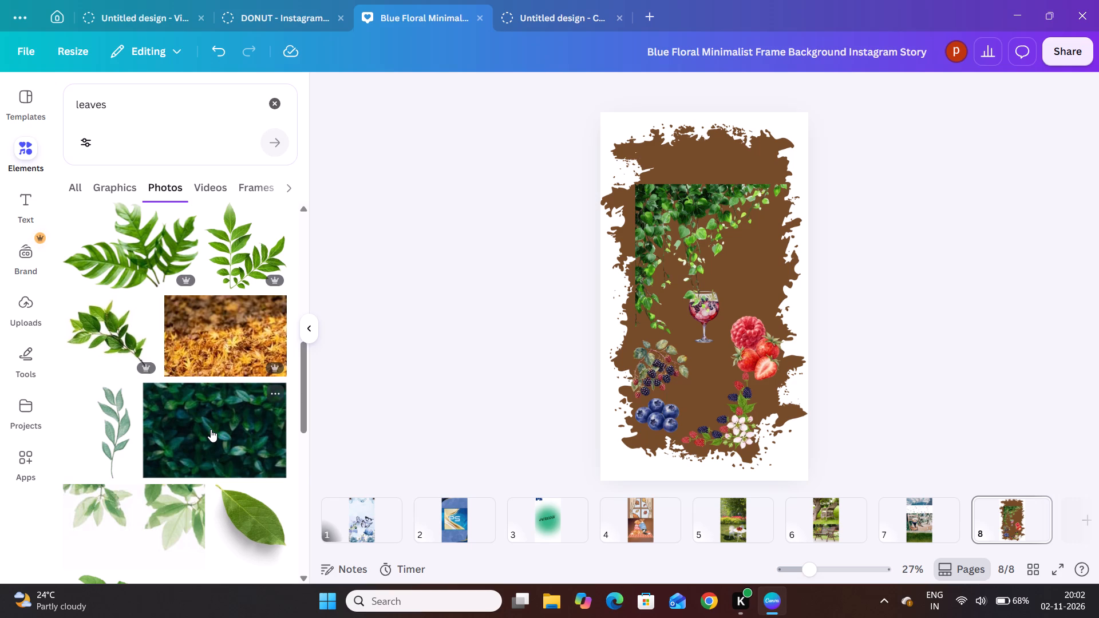
{"action": "scroll", "coordinate": [211, 429], "scroll_direction": "down", "scroll_amount": 1}
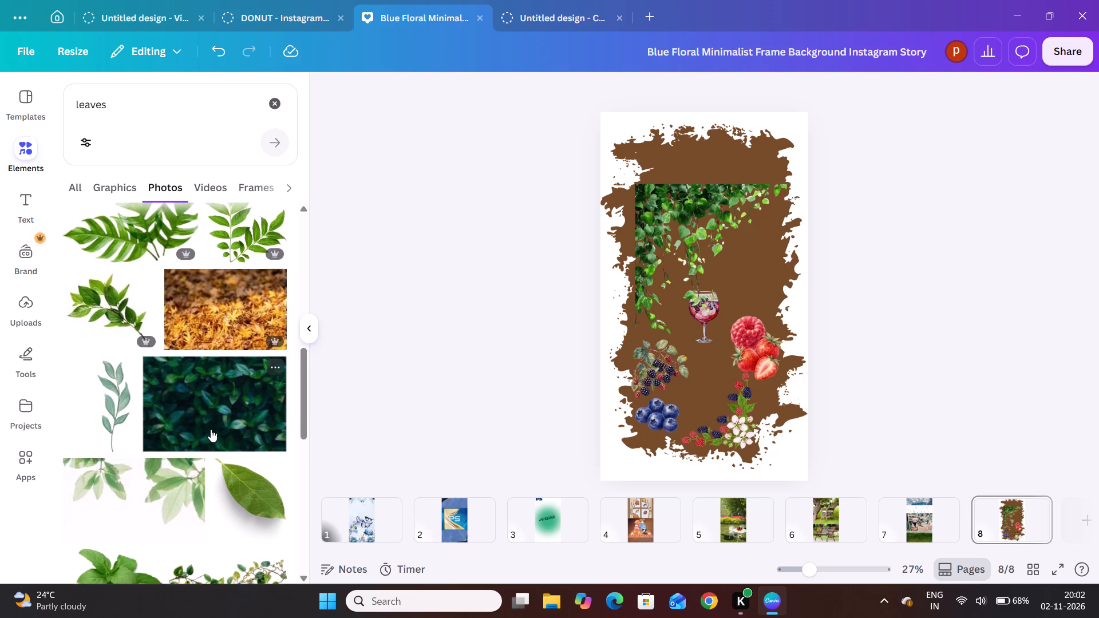
{"action": "scroll", "coordinate": [211, 429], "scroll_direction": "down", "scroll_amount": 2}
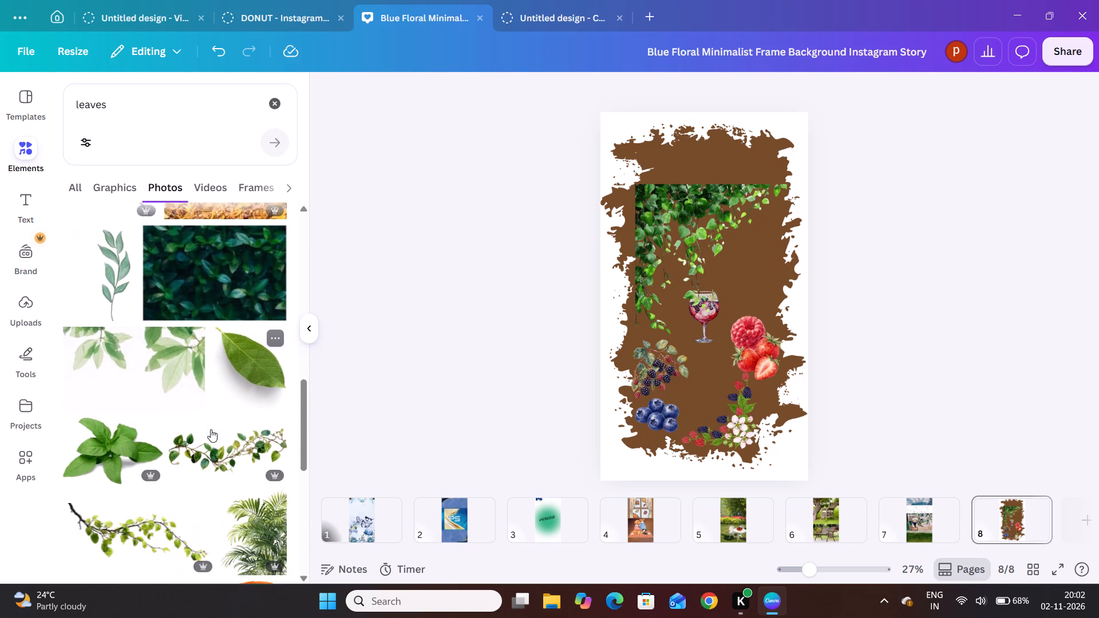
{"action": "scroll", "coordinate": [211, 429], "scroll_direction": "down", "scroll_amount": 2}
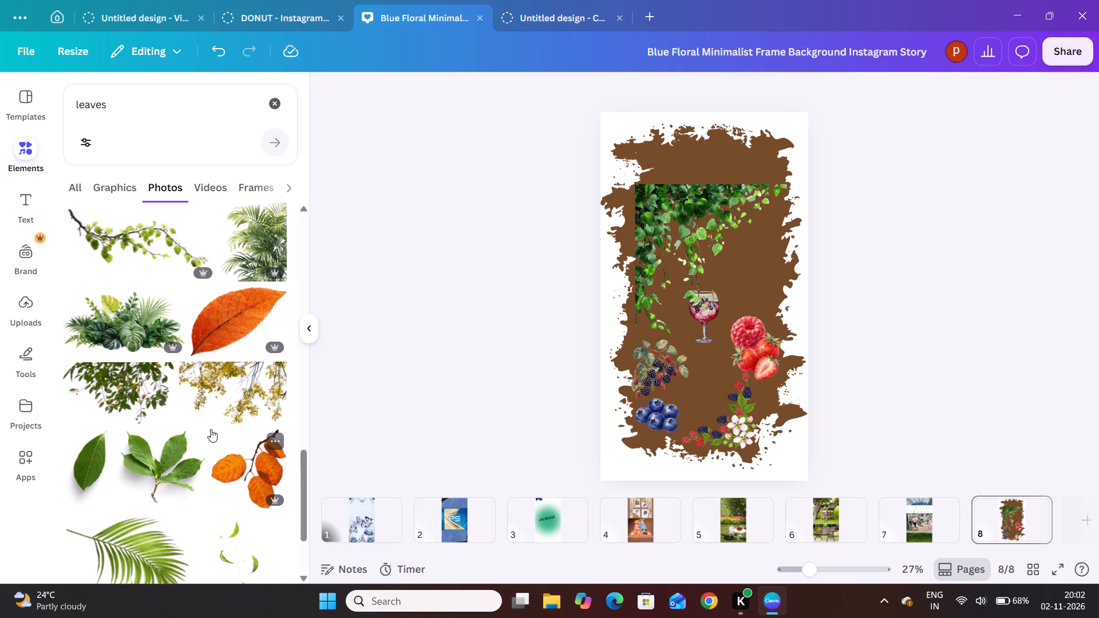
{"action": "scroll", "coordinate": [211, 429], "scroll_direction": "down", "scroll_amount": 4}
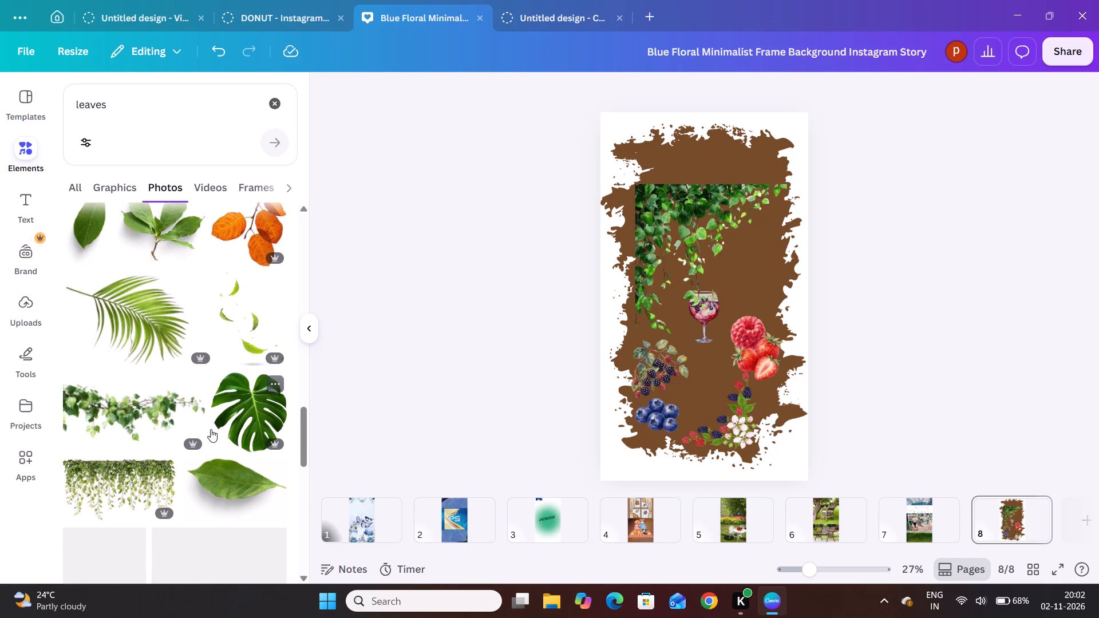
{"action": "scroll", "coordinate": [211, 429], "scroll_direction": "down", "scroll_amount": 2}
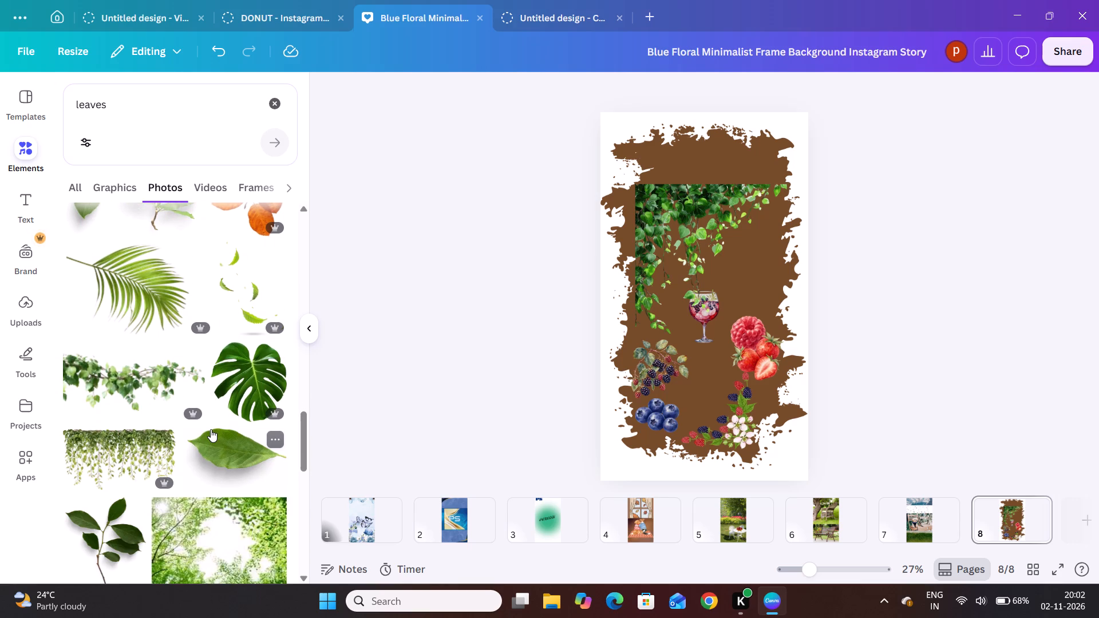
{"action": "scroll", "coordinate": [211, 429], "scroll_direction": "down", "scroll_amount": 2}
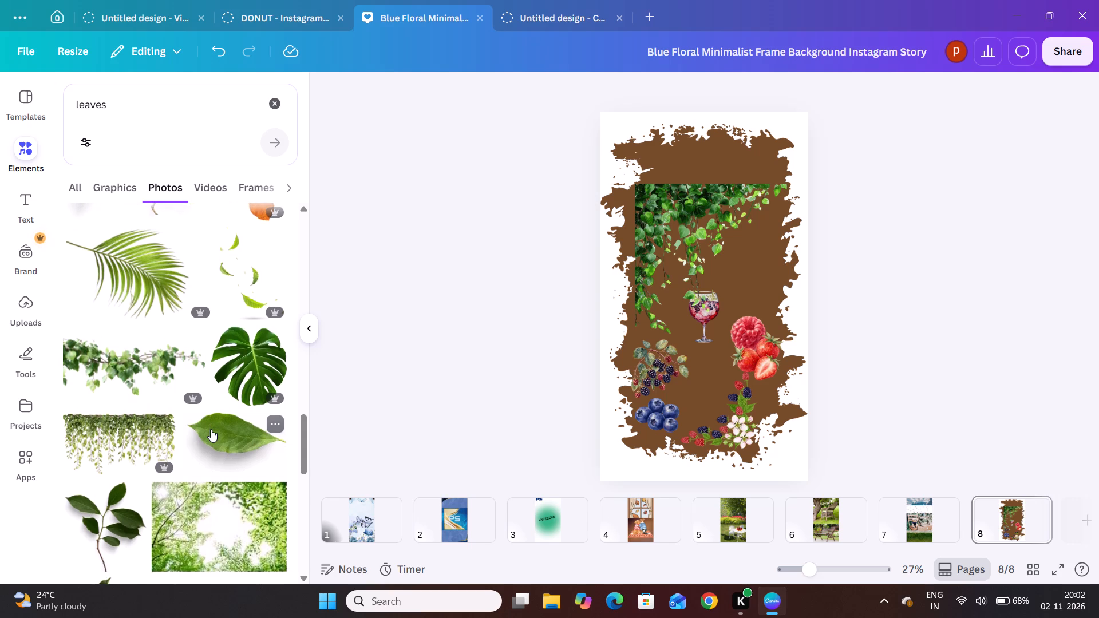
{"action": "scroll", "coordinate": [211, 429], "scroll_direction": "down", "scroll_amount": 1}
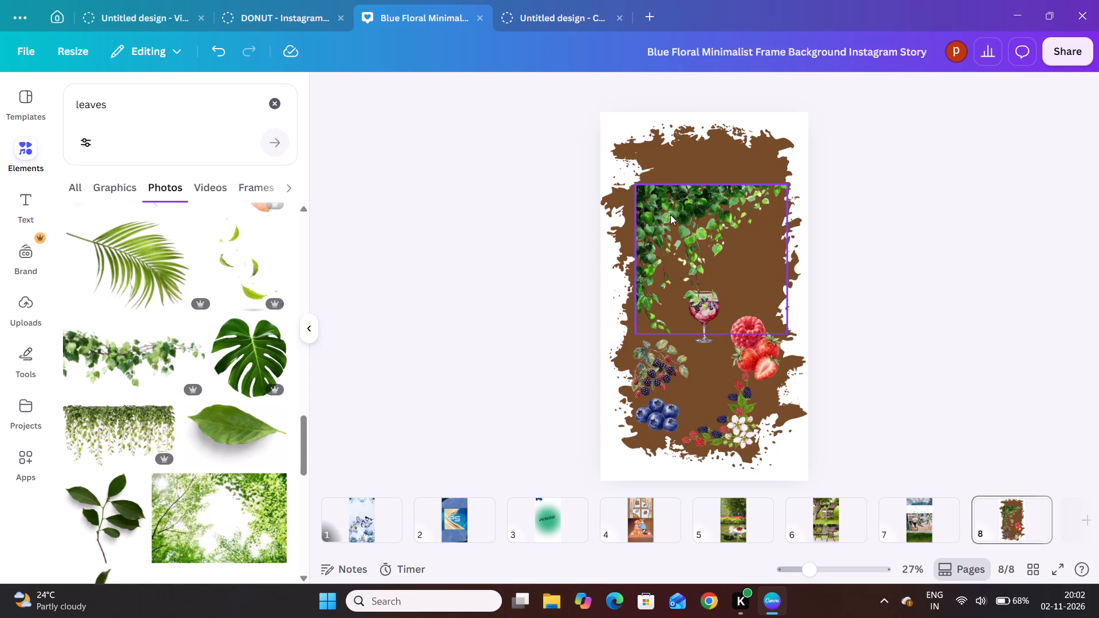
Delete the dense hanging ivy photo from page 8.
{"action": "left_click", "coordinate": [670, 215]}
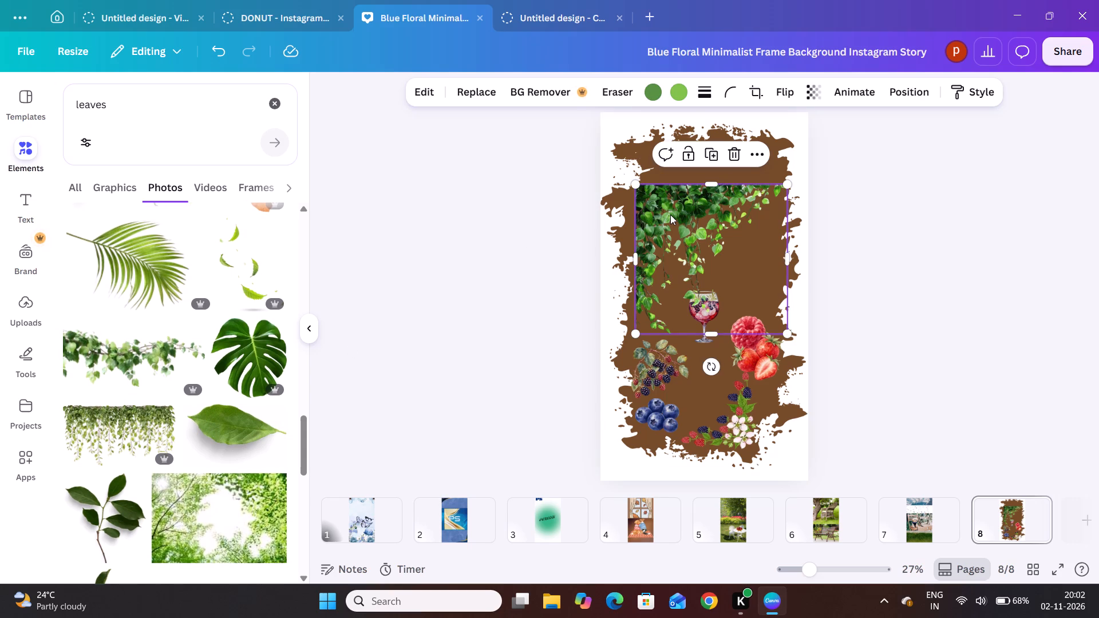
{"action": "key", "text": "Delete"}
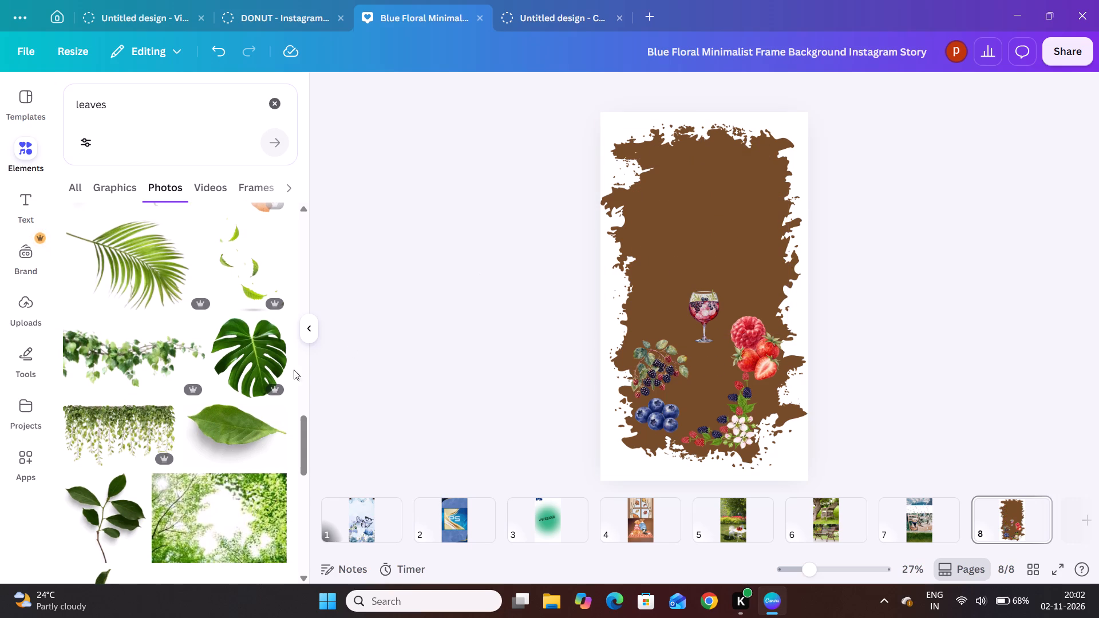
Add the photo of a straight curtain of hanging vines and place it centred across the page, just above the glass.
{"action": "left_click", "coordinate": [144, 438]}
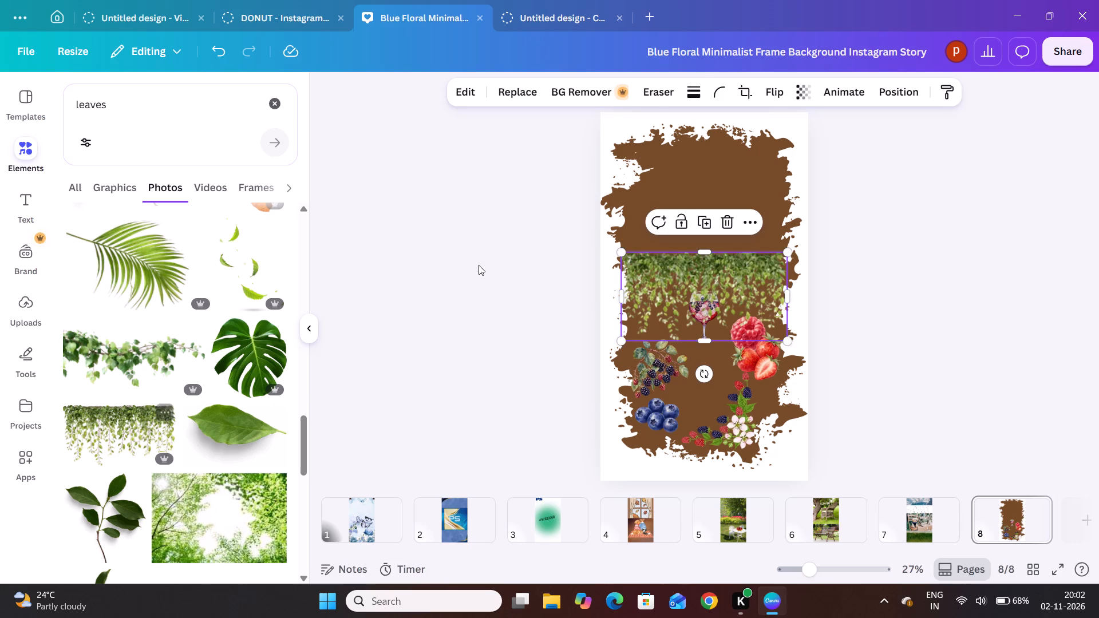
{"action": "left_click_drag", "start_coordinate": [705, 291], "coordinate": [704, 286]}
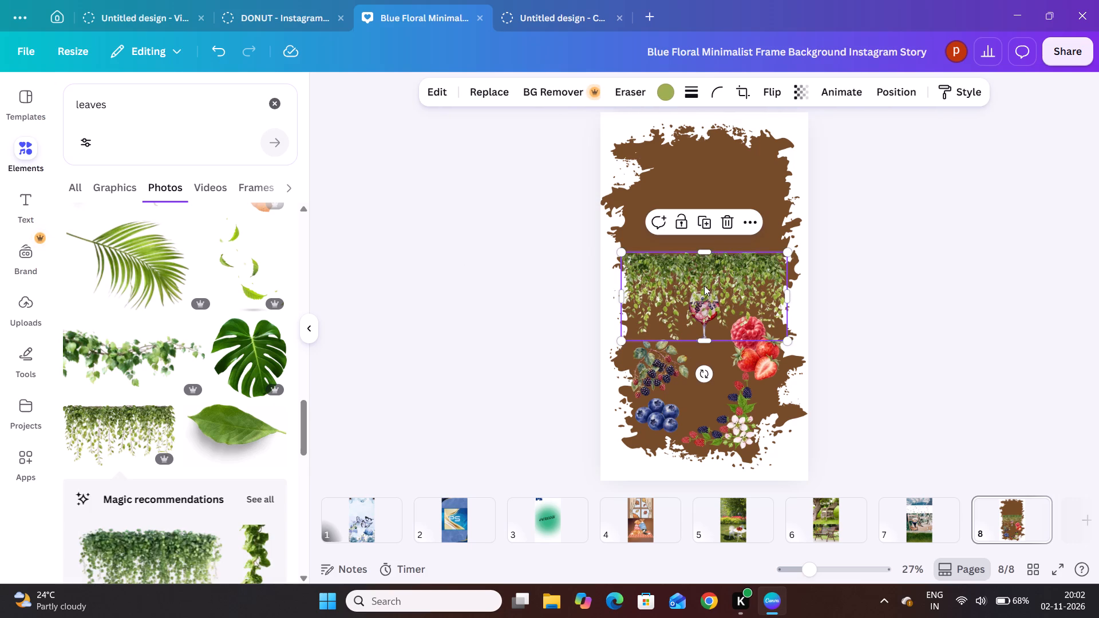
{"action": "left_click_drag", "start_coordinate": [704, 286], "coordinate": [704, 210]}
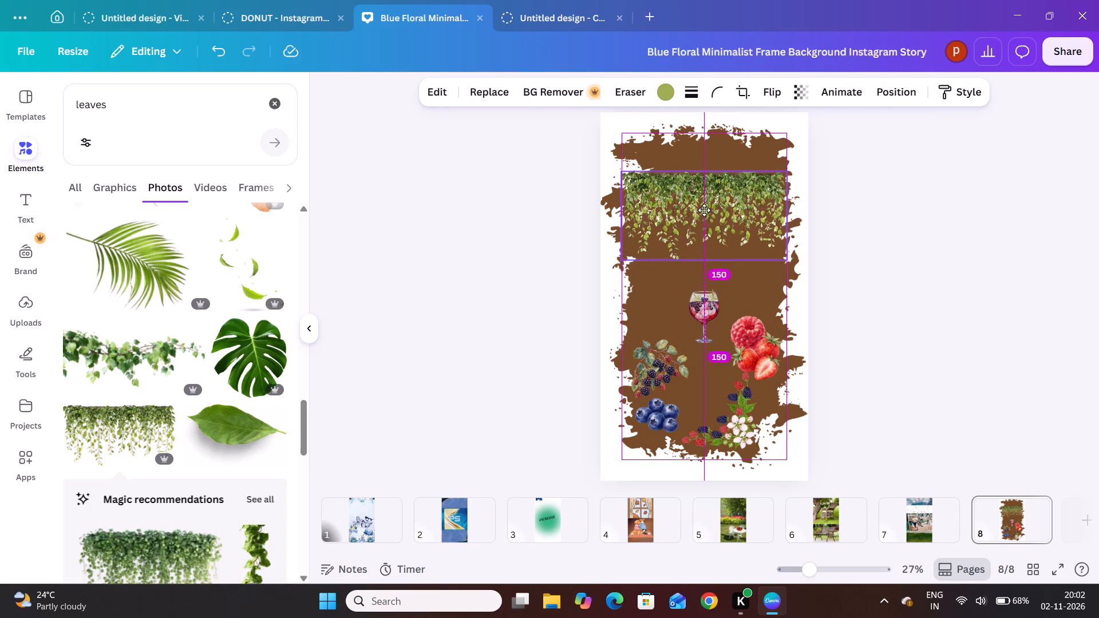
{"action": "left_click_drag", "start_coordinate": [704, 210], "coordinate": [717, 222]}
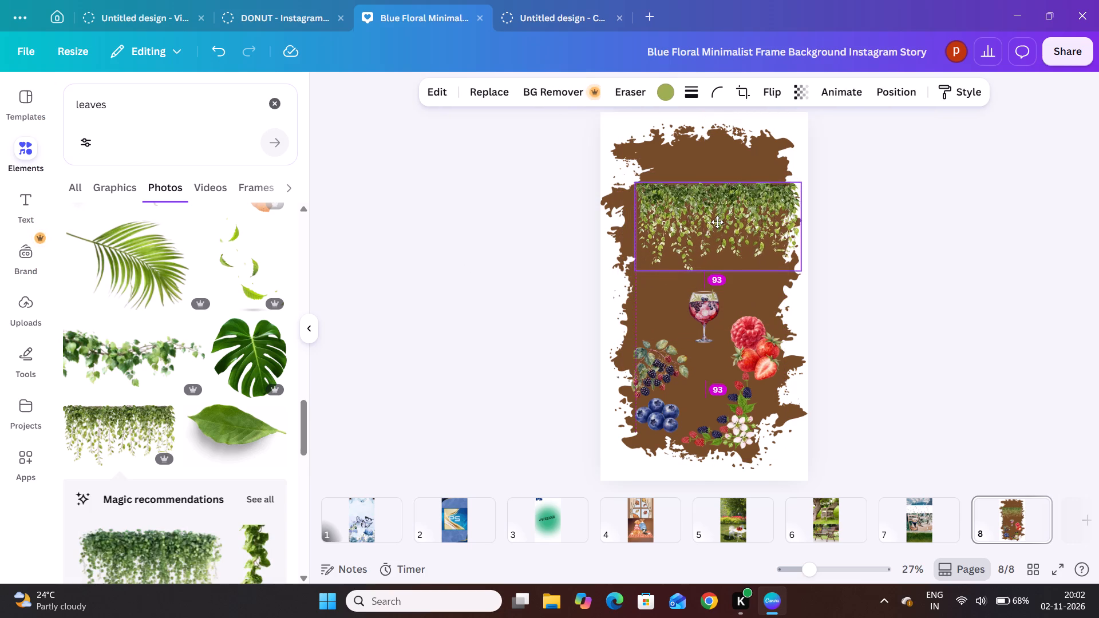
{"action": "left_click_drag", "start_coordinate": [717, 222], "coordinate": [717, 221]}
{"action": "left_click_drag", "start_coordinate": [704, 216], "coordinate": [697, 217]}
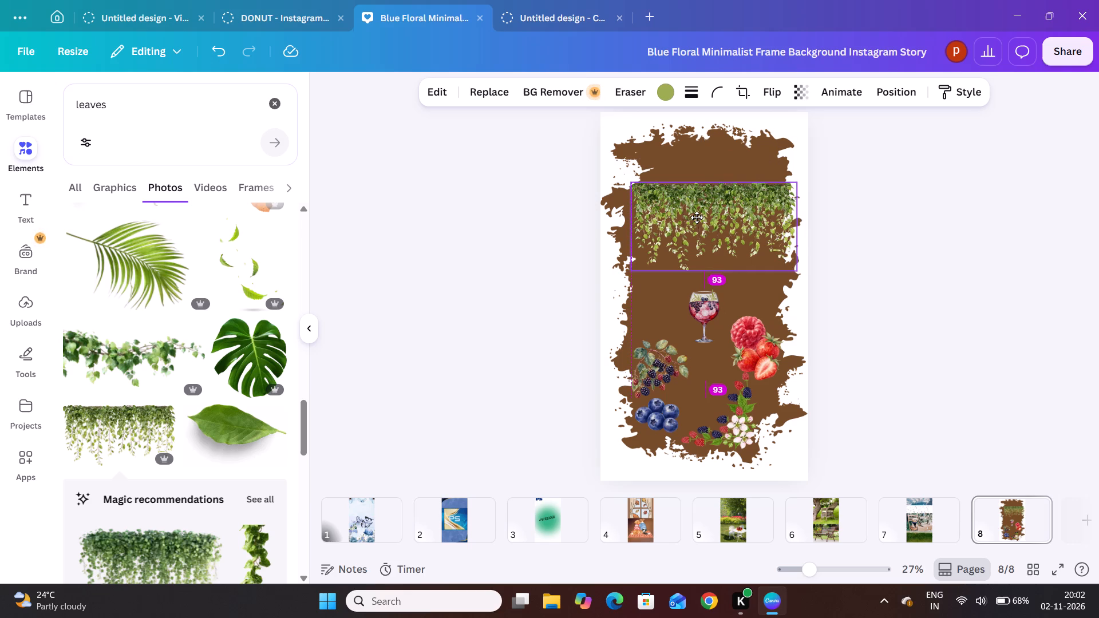
{"action": "left_click_drag", "start_coordinate": [697, 217], "coordinate": [690, 219]}
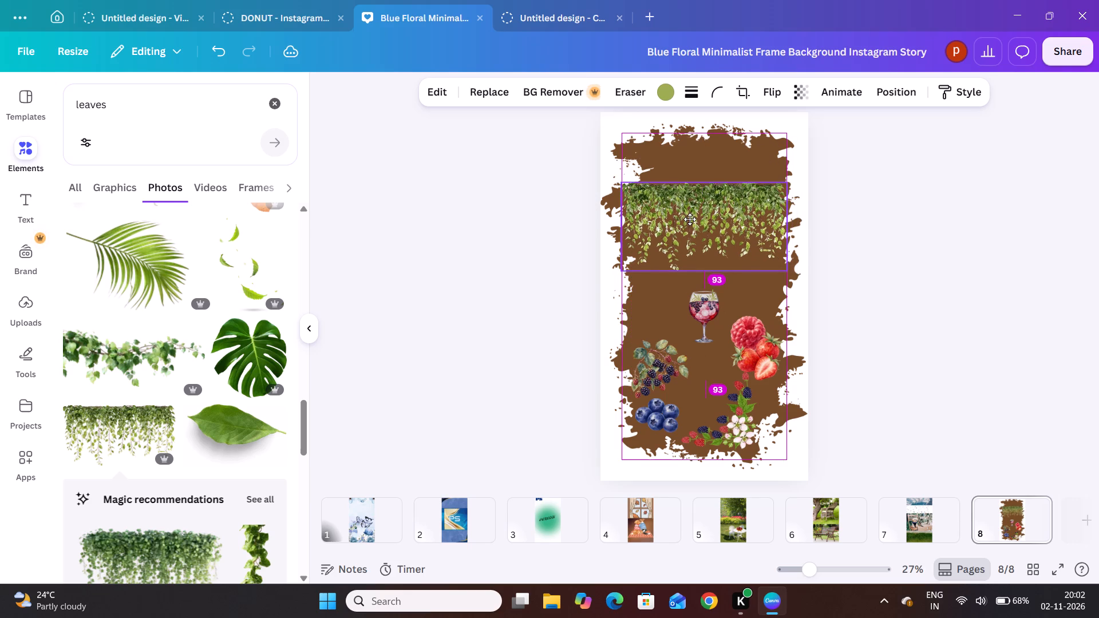
{"action": "left_click_drag", "start_coordinate": [690, 219], "coordinate": [690, 220]}
Nudge the hanging vines photo slightly down on page 8 and stretch its top edge up to near the top of the brown background.
{"action": "left_click_drag", "start_coordinate": [690, 220], "coordinate": [690, 225]}
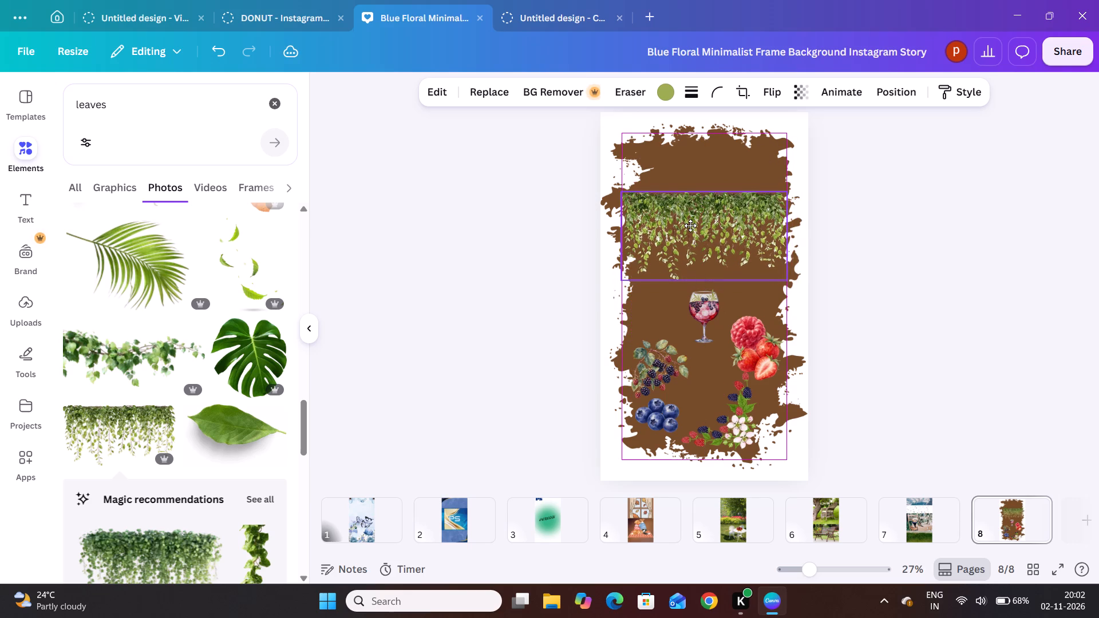
{"action": "left_click_drag", "start_coordinate": [690, 225], "coordinate": [691, 223]}
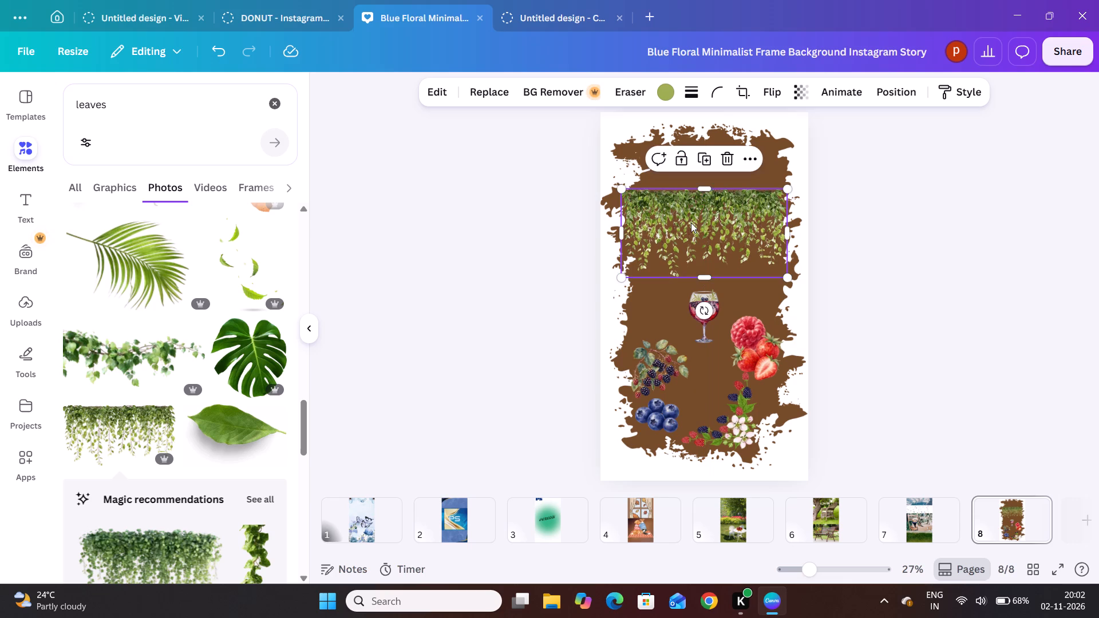
{"action": "left_click_drag", "start_coordinate": [704, 187], "coordinate": [704, 175]}
{"action": "left_click_drag", "start_coordinate": [704, 175], "coordinate": [707, 147]}
{"action": "left_click", "coordinate": [437, 341]}
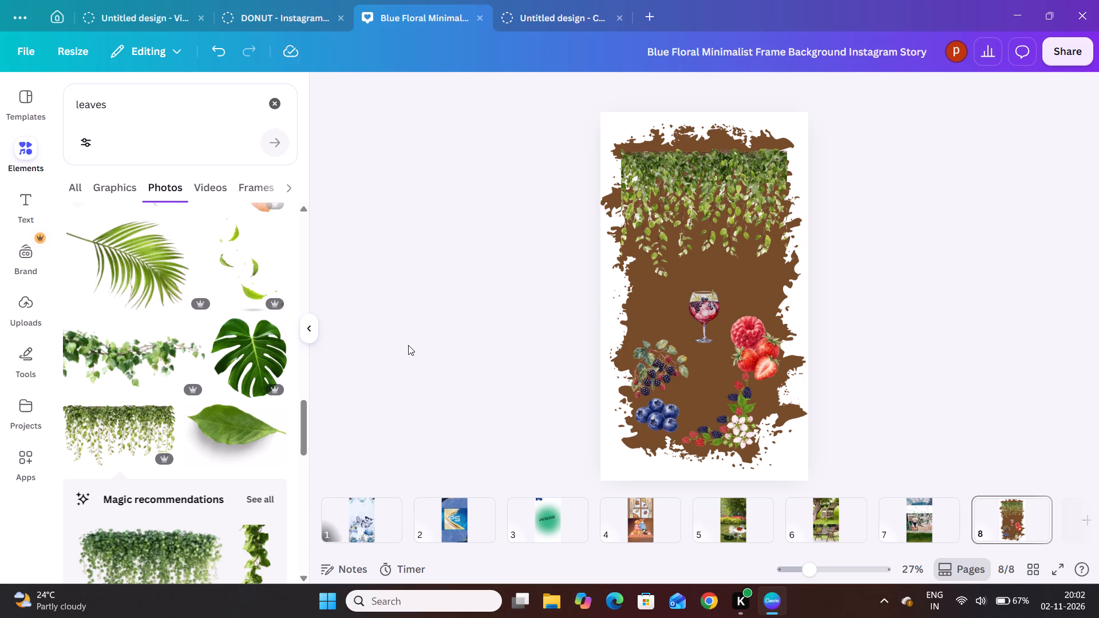
Look through the remaining leaves photo results for further foliage images.
{"action": "scroll", "coordinate": [214, 411], "scroll_direction": "down", "scroll_amount": 1}
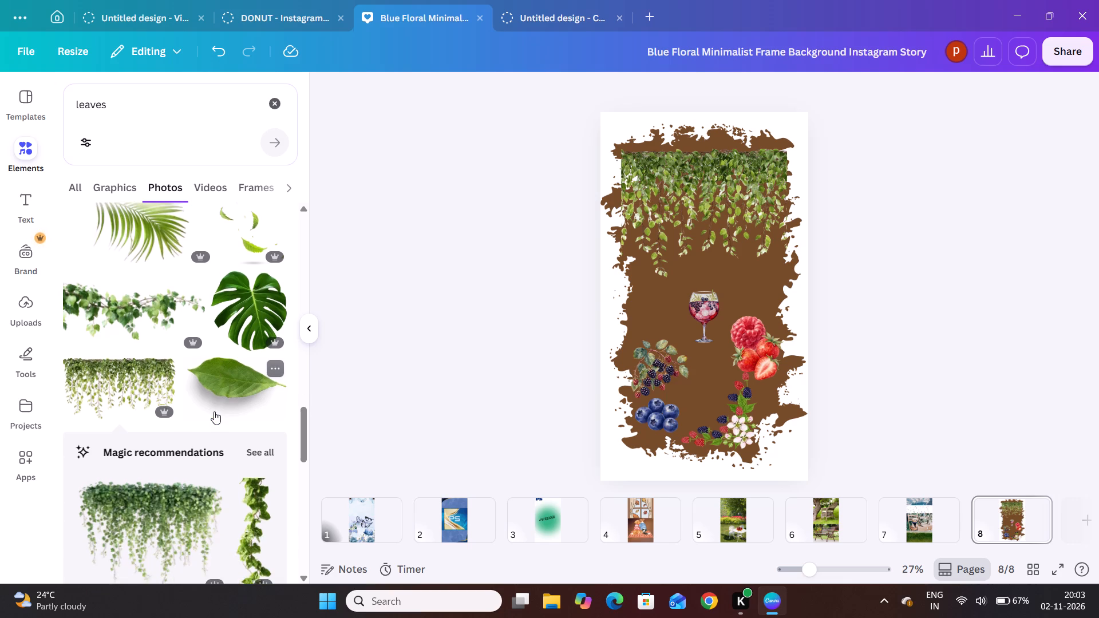
{"action": "scroll", "coordinate": [214, 411], "scroll_direction": "down", "scroll_amount": 3}
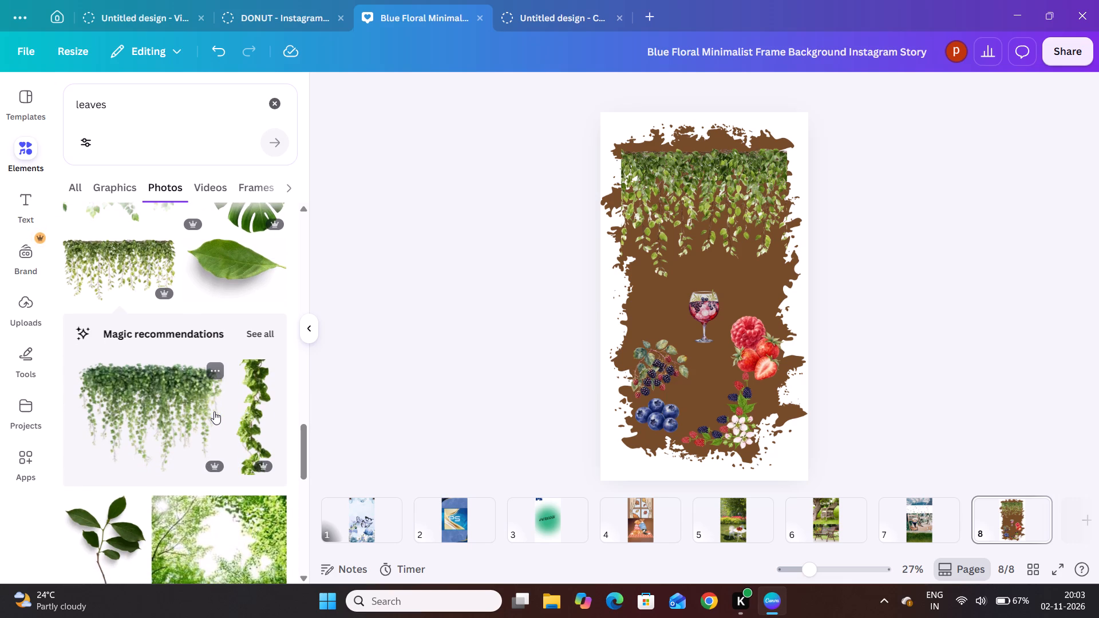
{"action": "scroll", "coordinate": [214, 411], "scroll_direction": "down", "scroll_amount": 3}
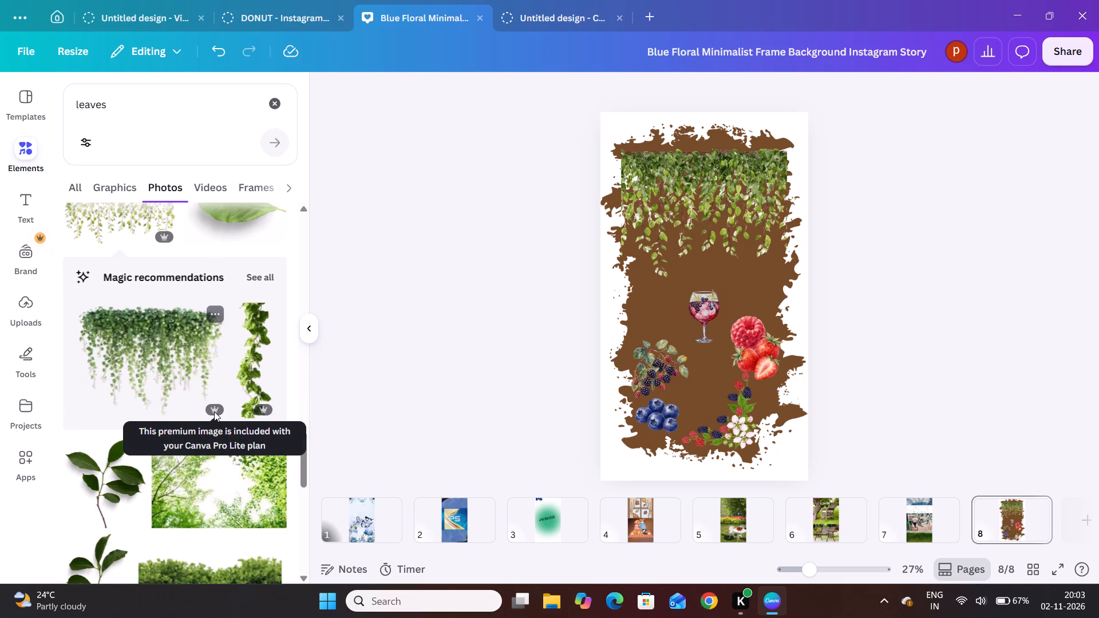
{"action": "scroll", "coordinate": [214, 411], "scroll_direction": "down", "scroll_amount": 3}
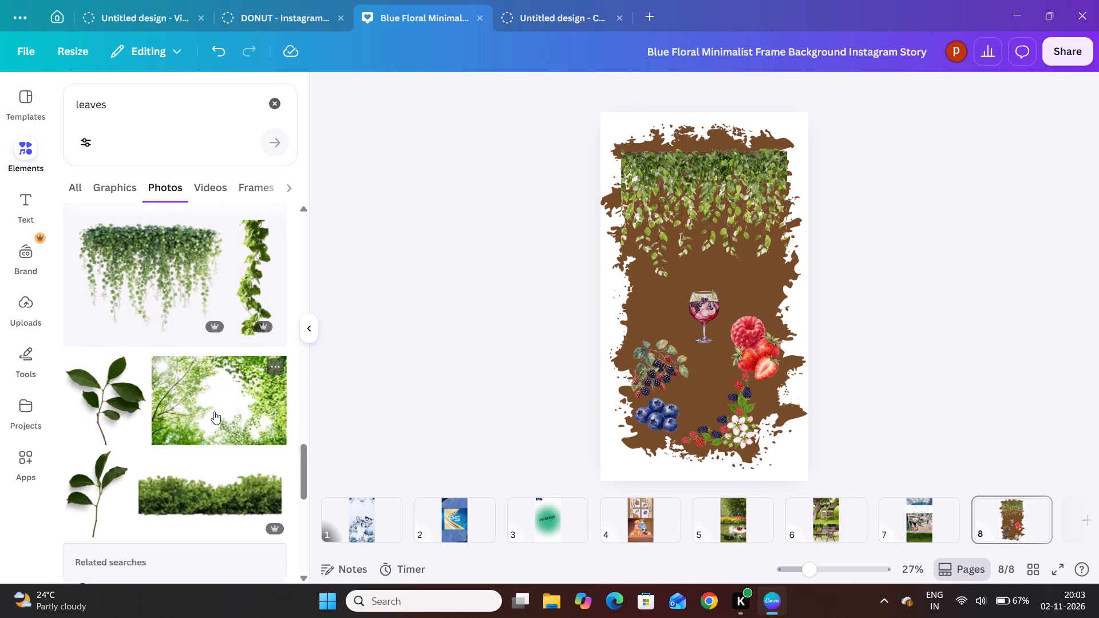
{"action": "scroll", "coordinate": [214, 411], "scroll_direction": "down", "scroll_amount": 1}
{"action": "scroll", "coordinate": [214, 411], "scroll_direction": "right", "scroll_amount": 1}
{"action": "scroll", "coordinate": [214, 411], "scroll_direction": "down", "scroll_amount": 1}
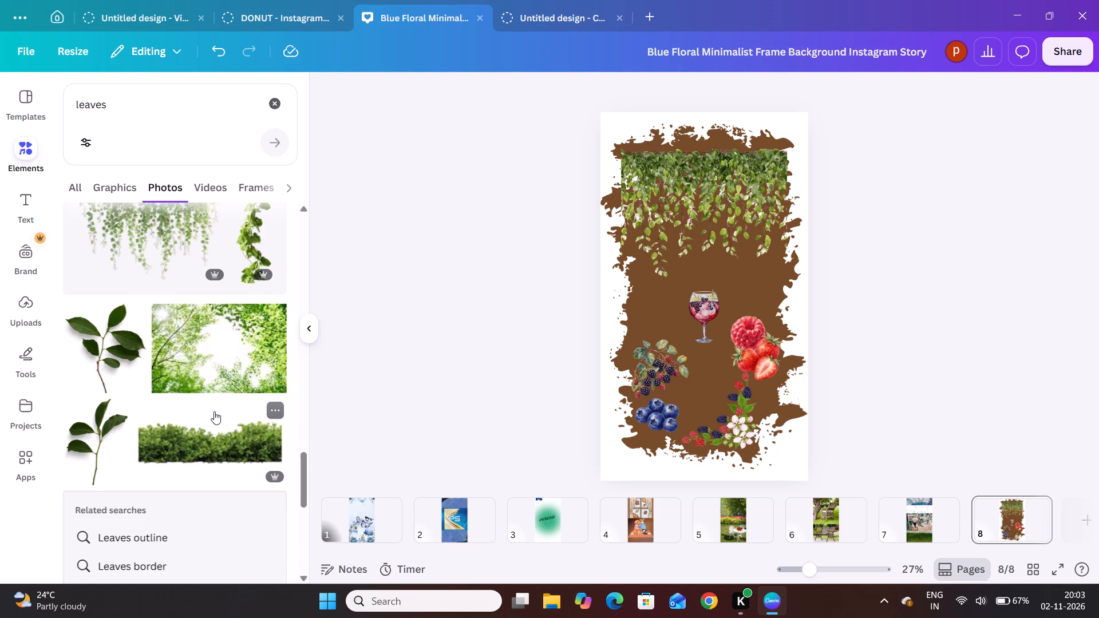
{"action": "scroll", "coordinate": [214, 411], "scroll_direction": "down", "scroll_amount": 4}
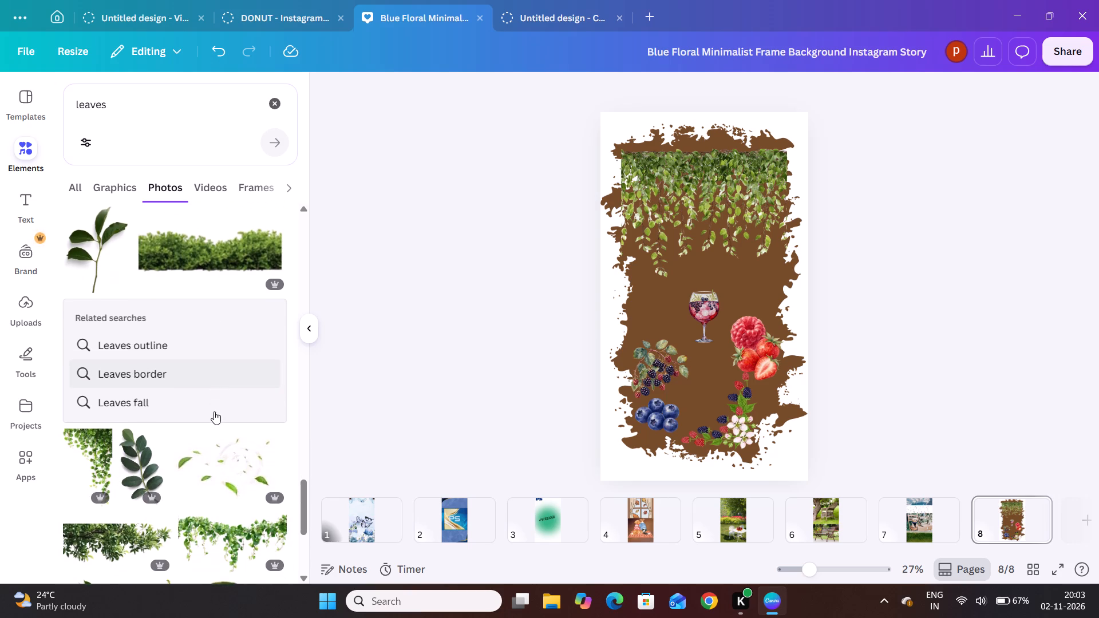
{"action": "scroll", "coordinate": [214, 411], "scroll_direction": "down", "scroll_amount": 1}
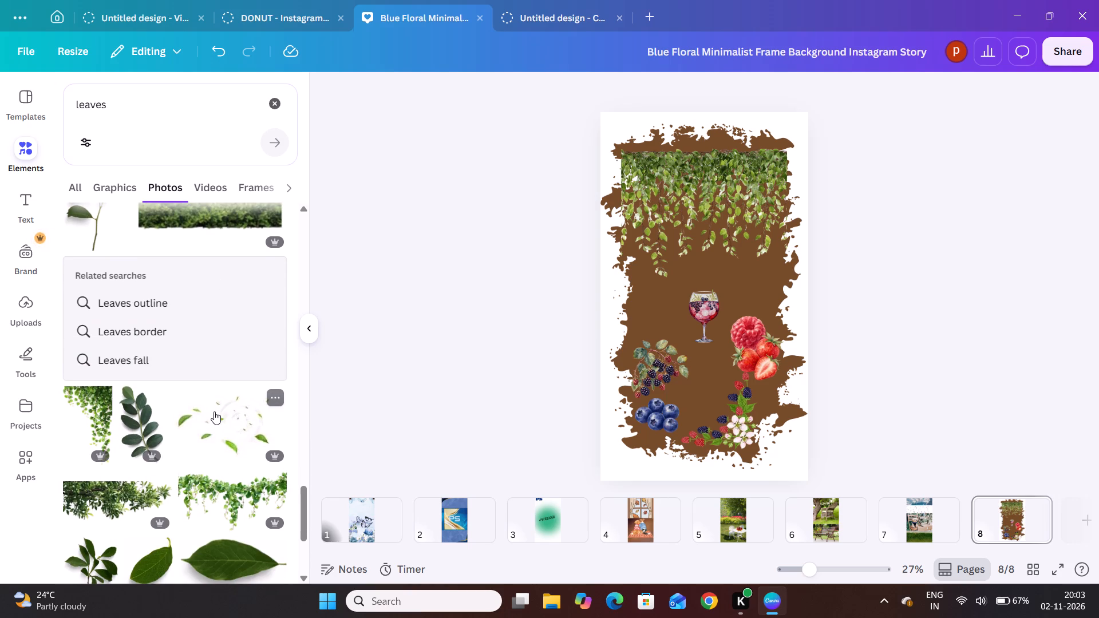
{"action": "scroll", "coordinate": [214, 411], "scroll_direction": "down", "scroll_amount": 1}
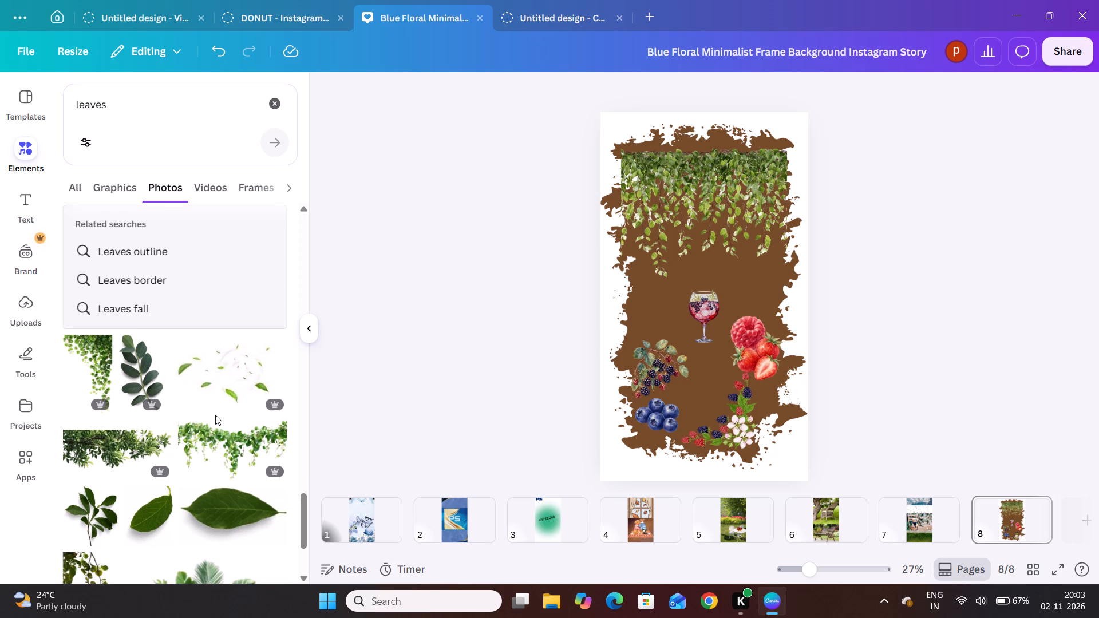
{"action": "scroll", "coordinate": [215, 415], "scroll_direction": "down", "scroll_amount": 3}
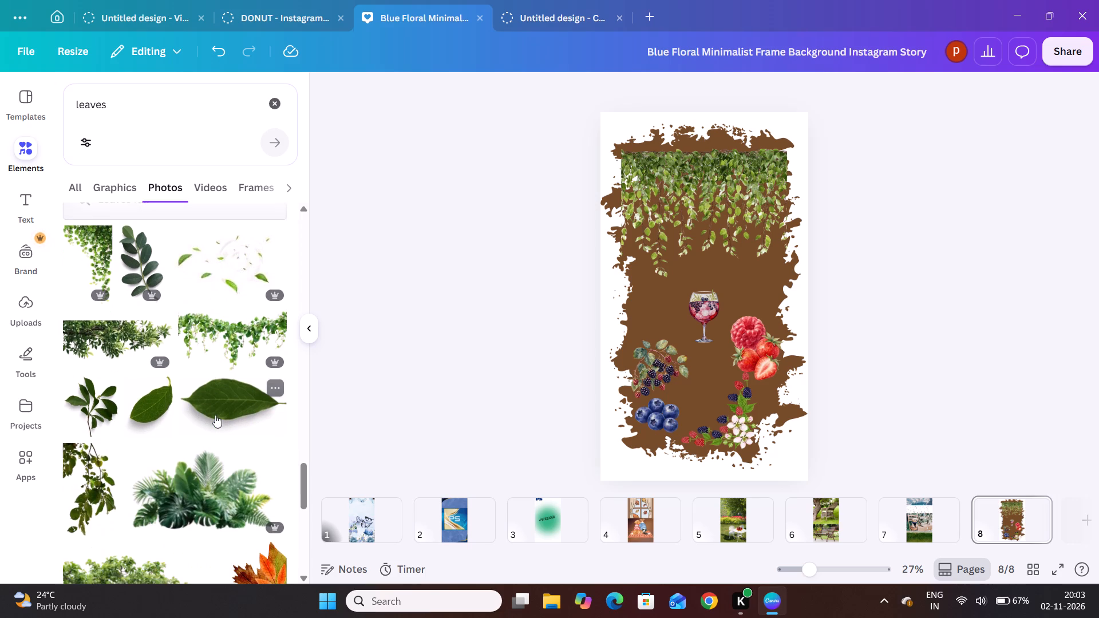
{"action": "scroll", "coordinate": [215, 415], "scroll_direction": "down", "scroll_amount": 1}
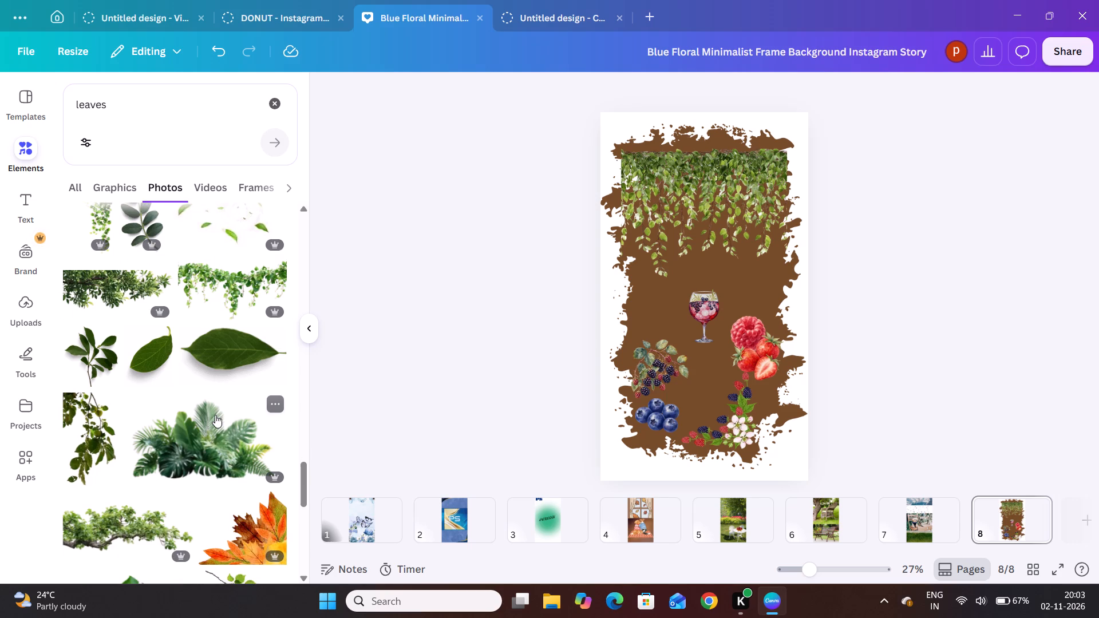
{"action": "scroll", "coordinate": [215, 415], "scroll_direction": "down", "scroll_amount": 1}
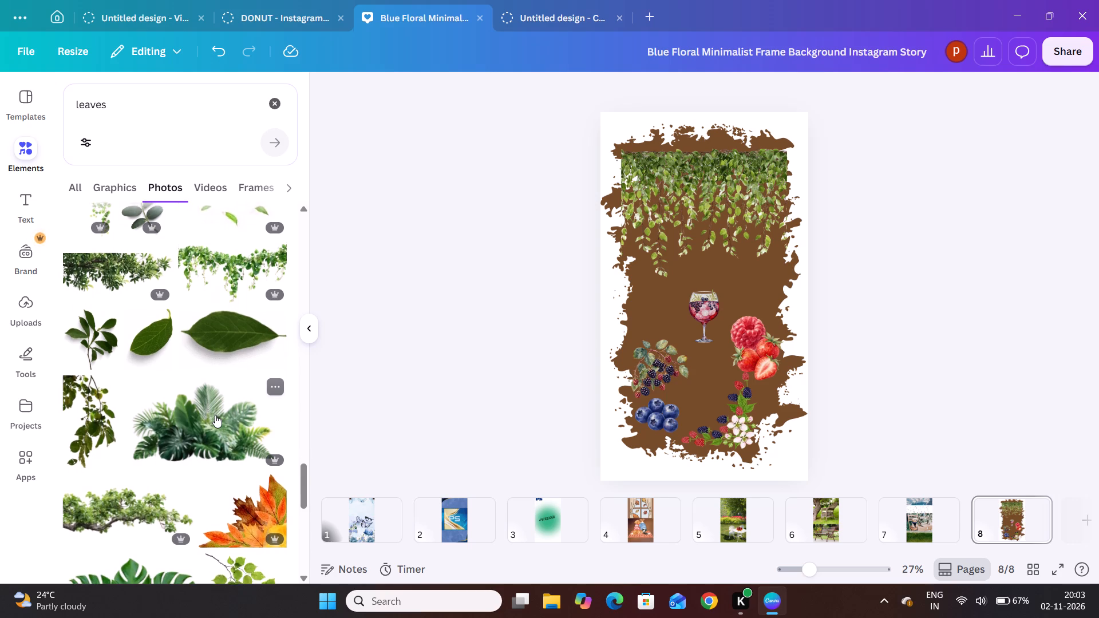
{"action": "scroll", "coordinate": [215, 415], "scroll_direction": "down", "scroll_amount": 3}
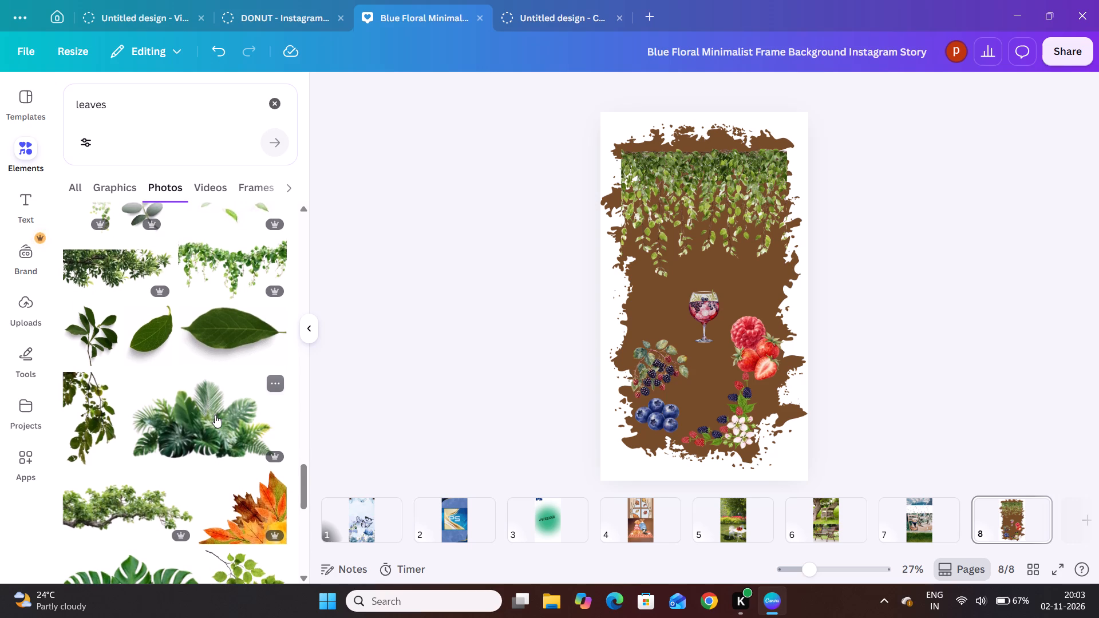
{"action": "scroll", "coordinate": [215, 415], "scroll_direction": "down", "scroll_amount": 4}
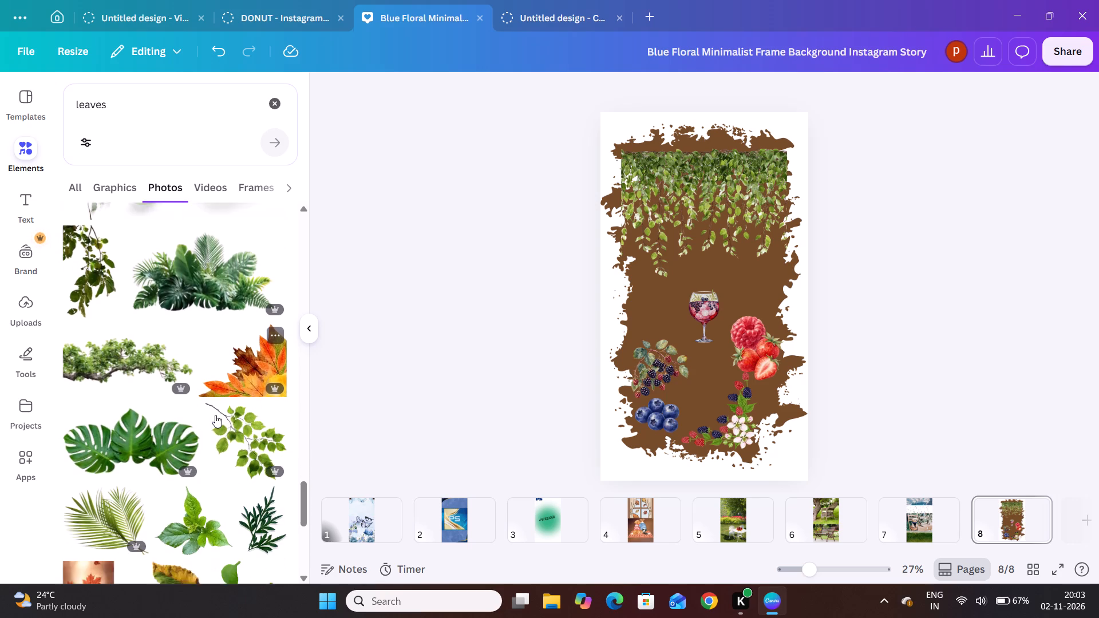
{"action": "scroll", "coordinate": [215, 415], "scroll_direction": "down", "scroll_amount": 2}
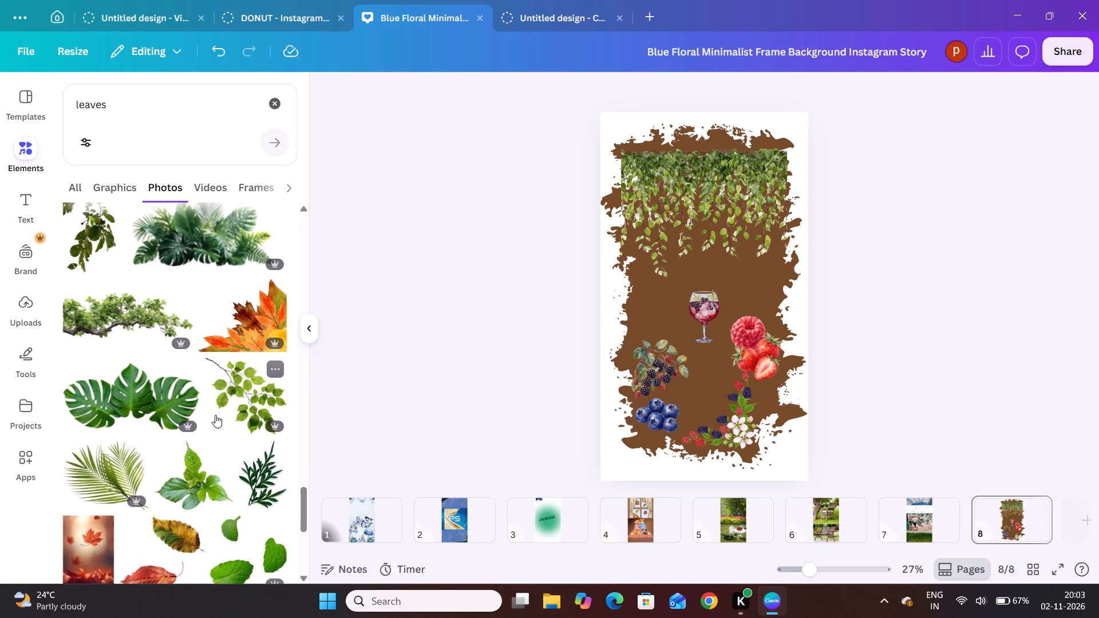
{"action": "scroll", "coordinate": [215, 415], "scroll_direction": "down", "scroll_amount": 2}
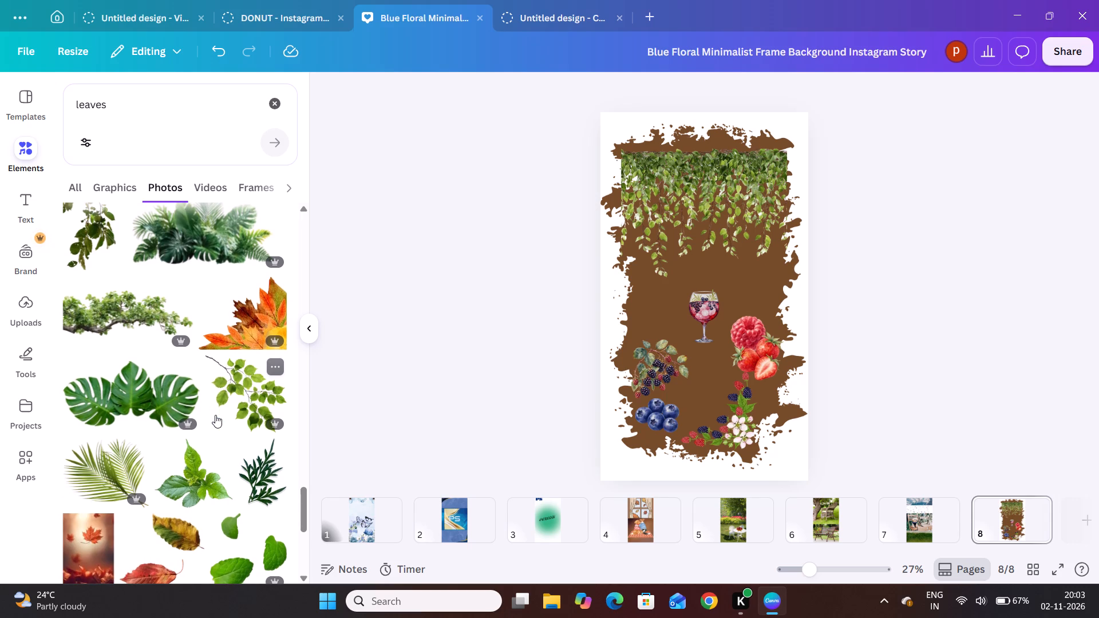
{"action": "scroll", "coordinate": [215, 415], "scroll_direction": "down", "scroll_amount": 3}
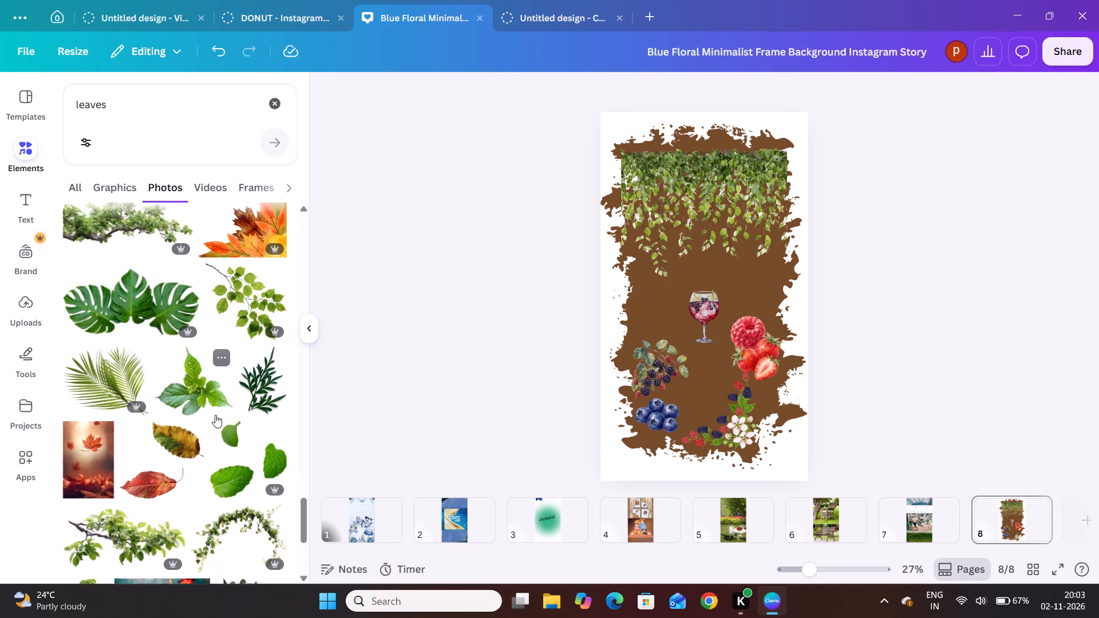
{"action": "scroll", "coordinate": [215, 415], "scroll_direction": "down", "scroll_amount": 3}
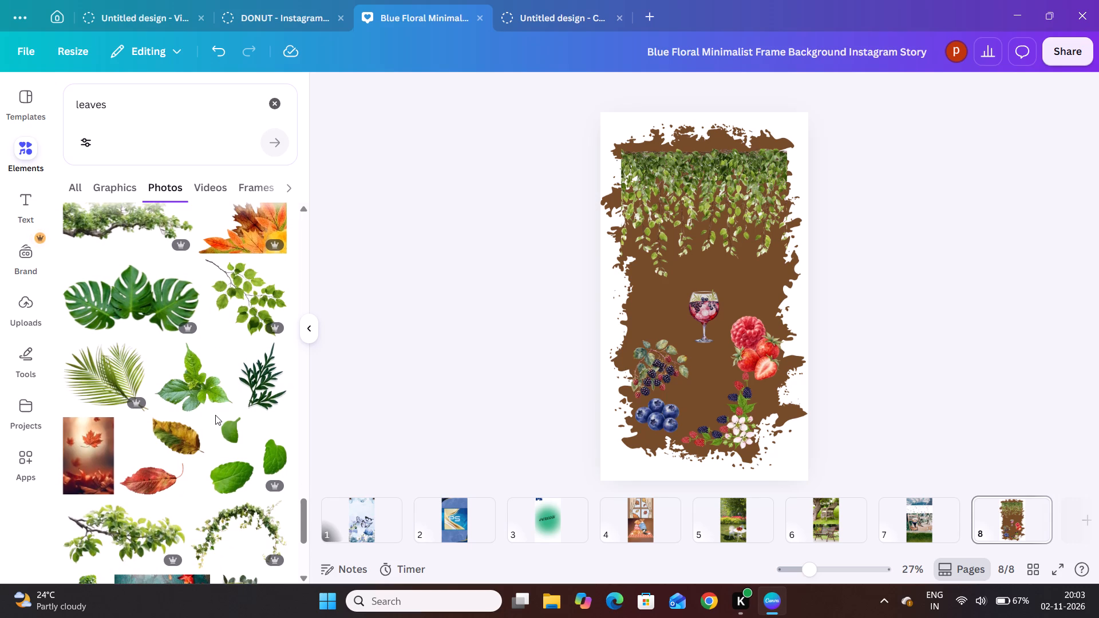
{"action": "scroll", "coordinate": [215, 415], "scroll_direction": "down", "scroll_amount": 2}
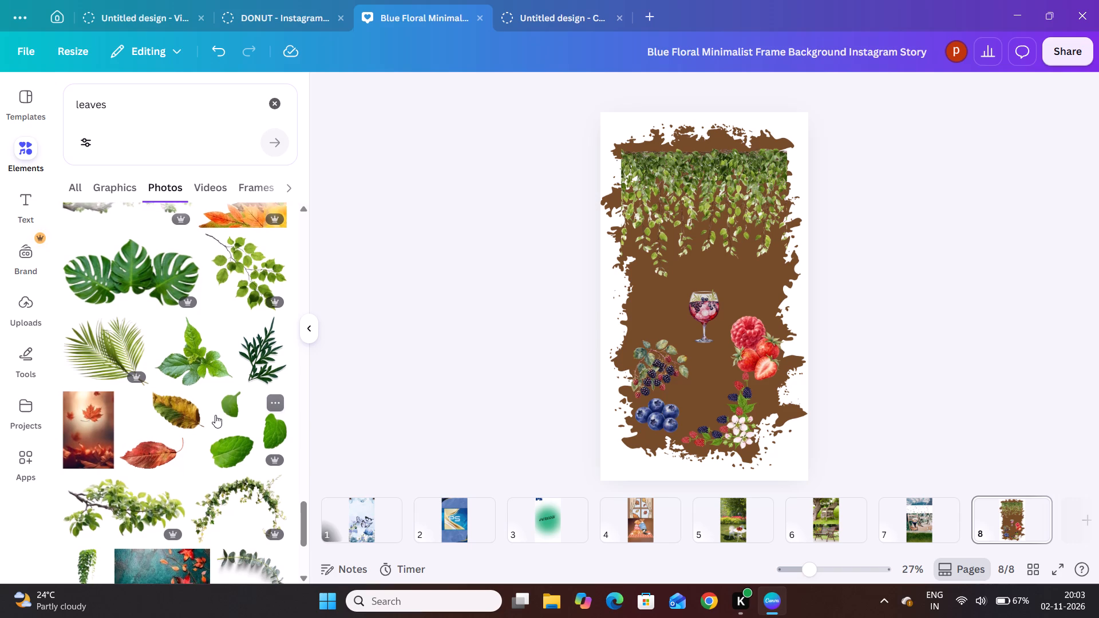
{"action": "scroll", "coordinate": [215, 415], "scroll_direction": "down", "scroll_amount": 2}
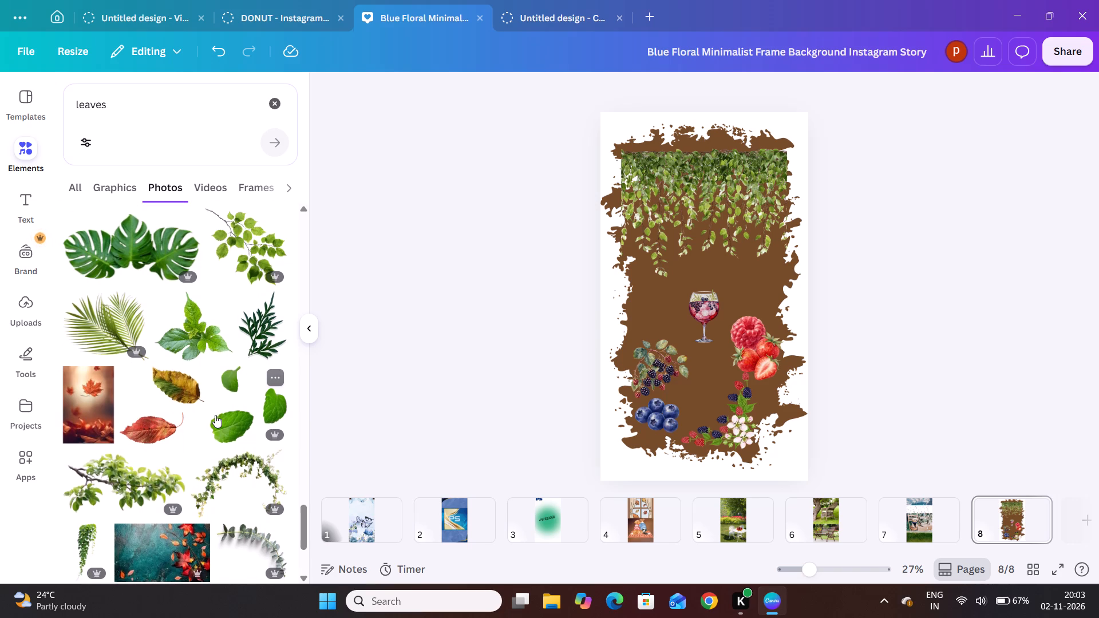
{"action": "scroll", "coordinate": [215, 415], "scroll_direction": "down", "scroll_amount": 2}
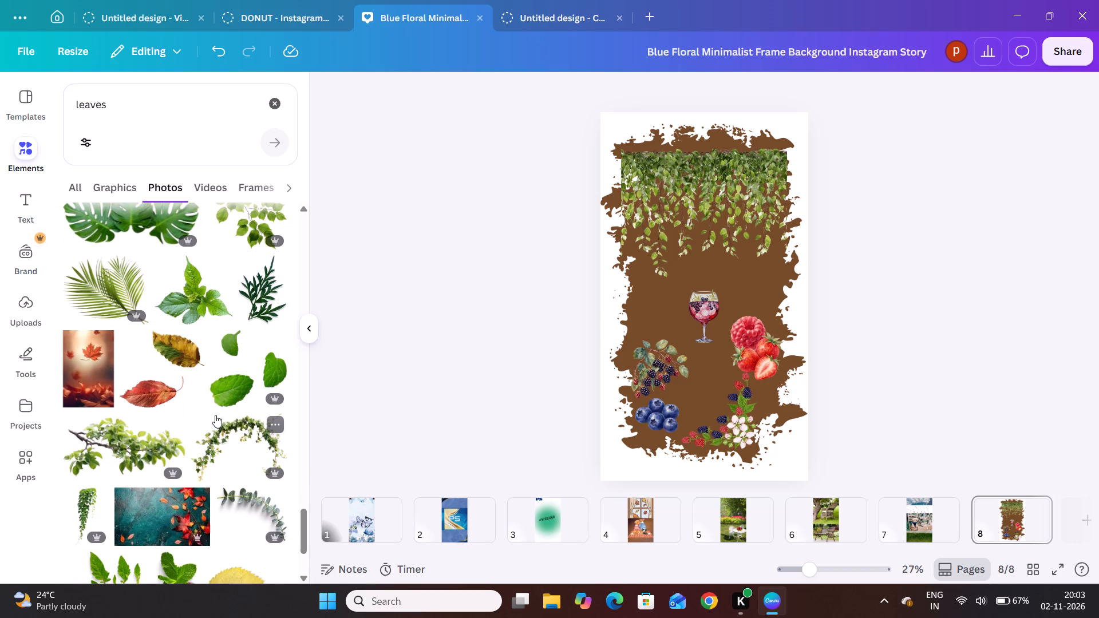
{"action": "scroll", "coordinate": [215, 415], "scroll_direction": "down", "scroll_amount": 2}
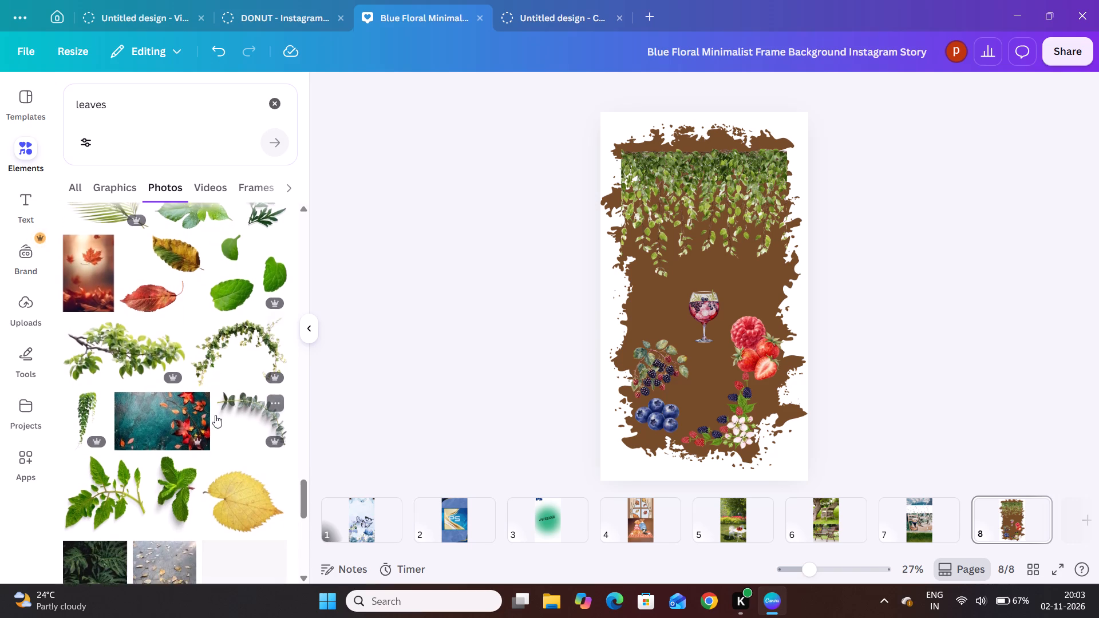
{"action": "scroll", "coordinate": [215, 415], "scroll_direction": "down", "scroll_amount": 2}
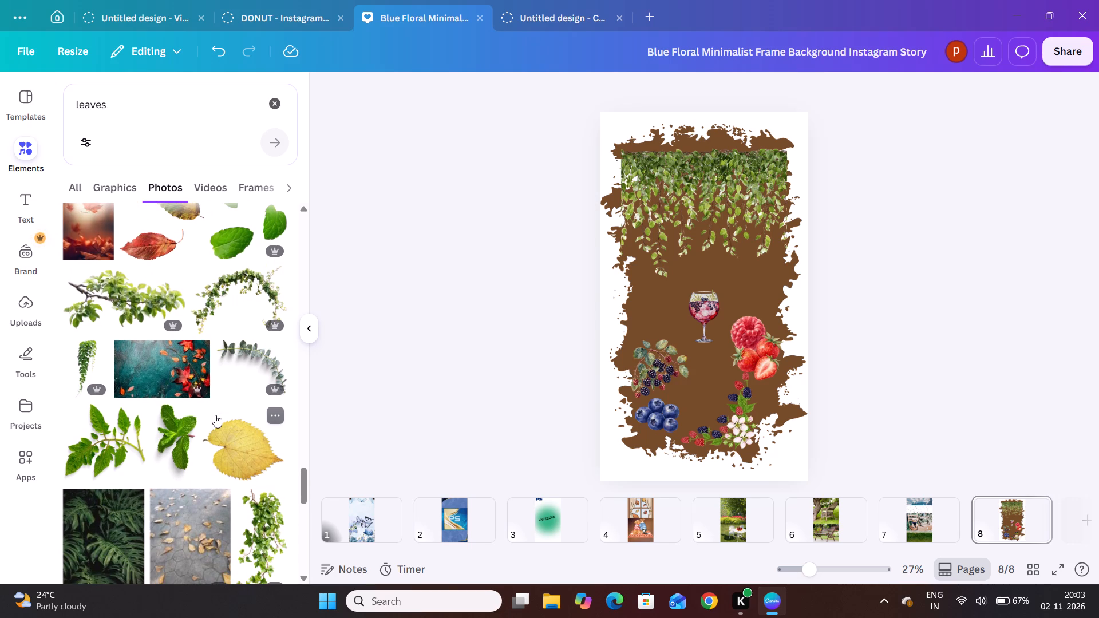
{"action": "scroll", "coordinate": [215, 415], "scroll_direction": "down", "scroll_amount": 1}
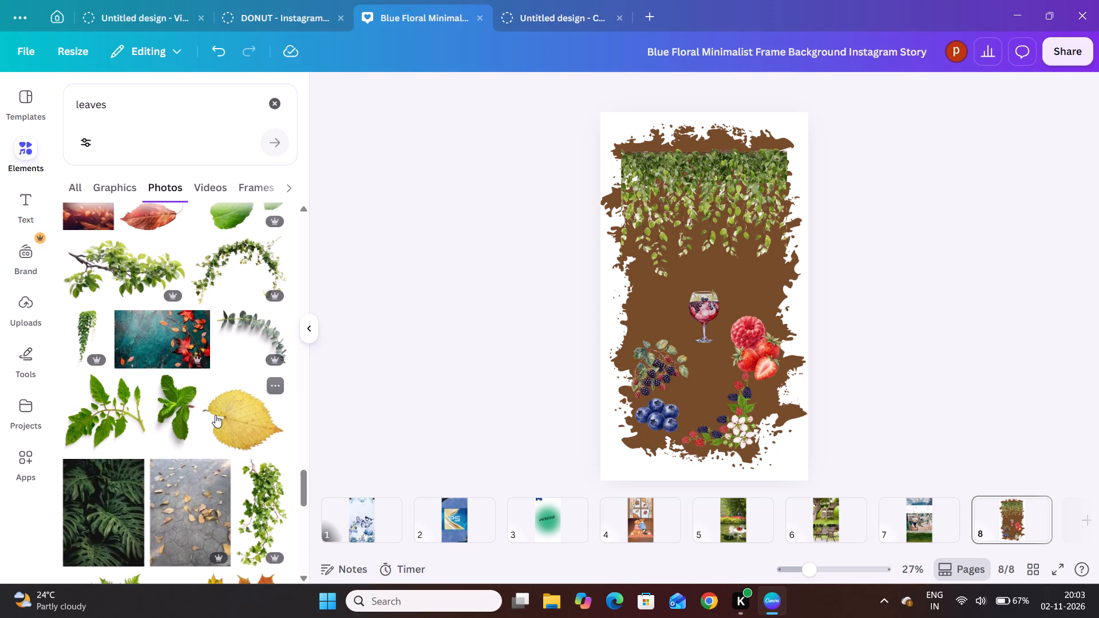
{"action": "scroll", "coordinate": [215, 415], "scroll_direction": "down", "scroll_amount": 2}
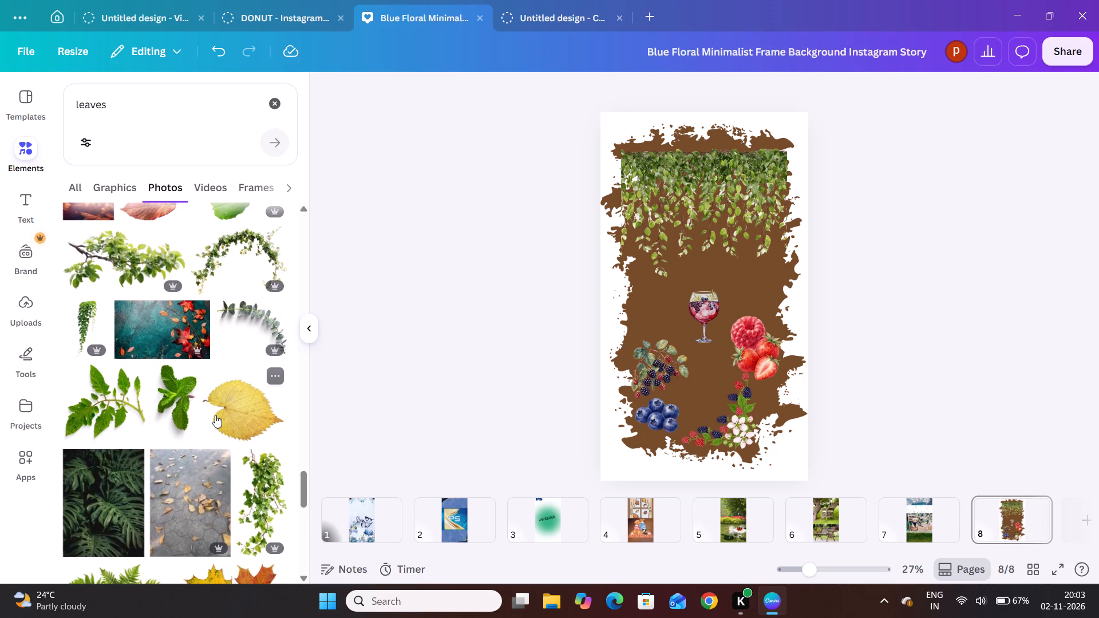
{"action": "scroll", "coordinate": [215, 415], "scroll_direction": "down", "scroll_amount": 5}
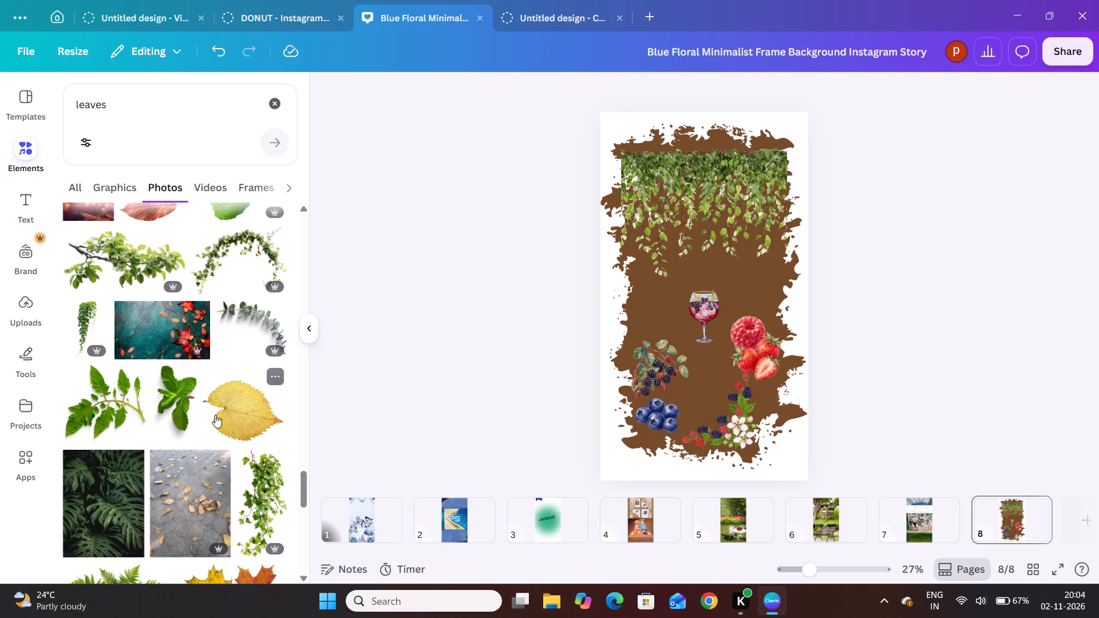
{"action": "scroll", "coordinate": [215, 415], "scroll_direction": "down", "scroll_amount": 1}
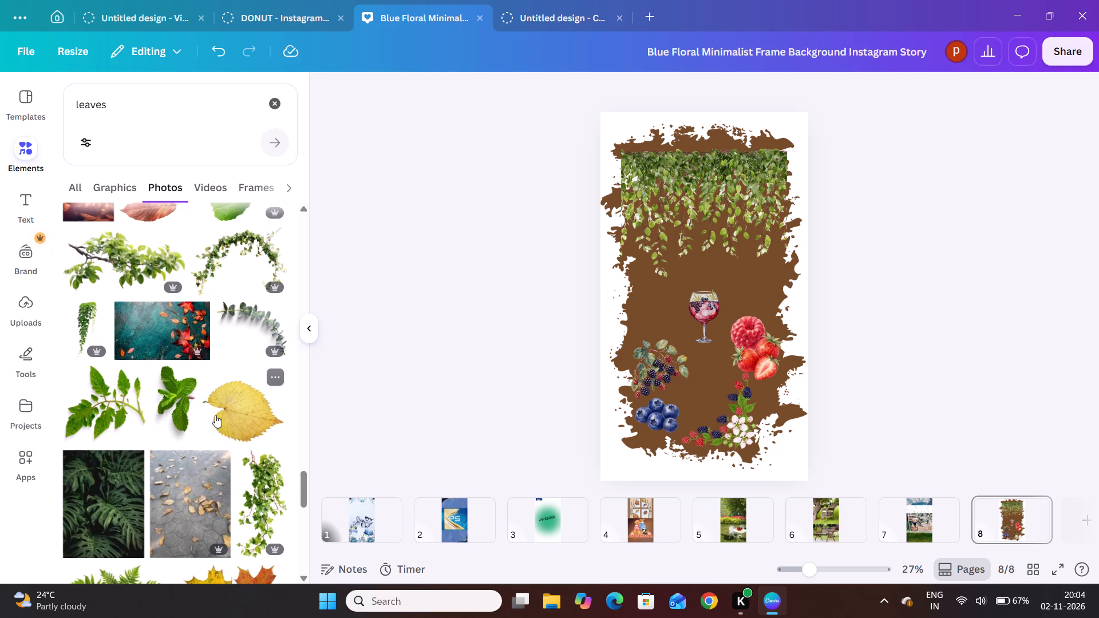
{"action": "scroll", "coordinate": [215, 415], "scroll_direction": "down", "scroll_amount": 1}
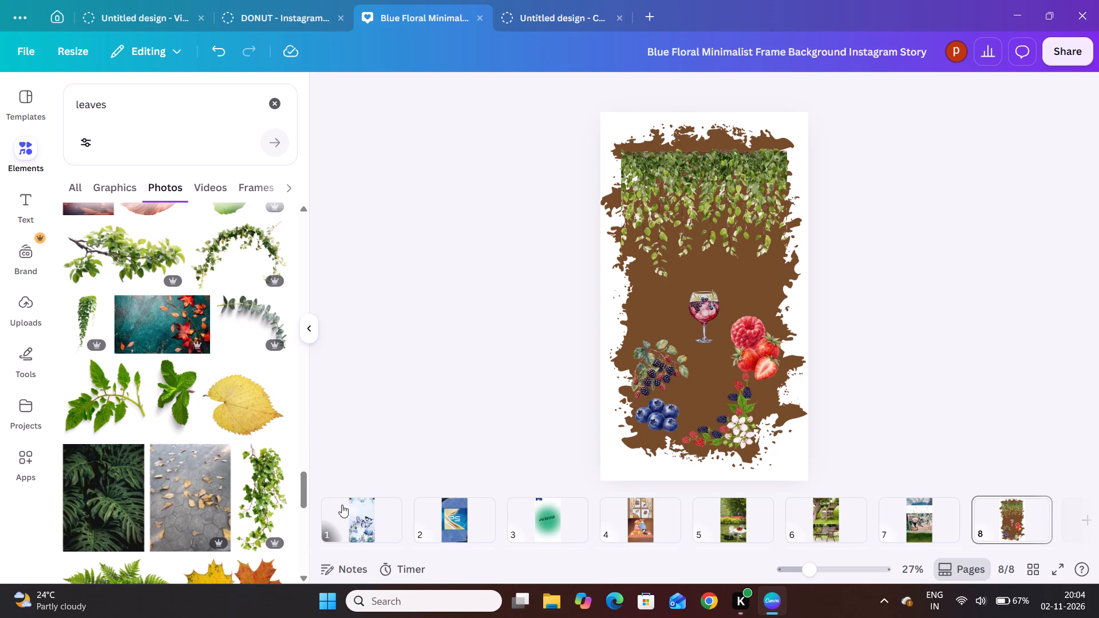
Add a blank page 9 at the end of the design and select its empty canvas.
{"action": "left_click", "coordinate": [352, 520]}
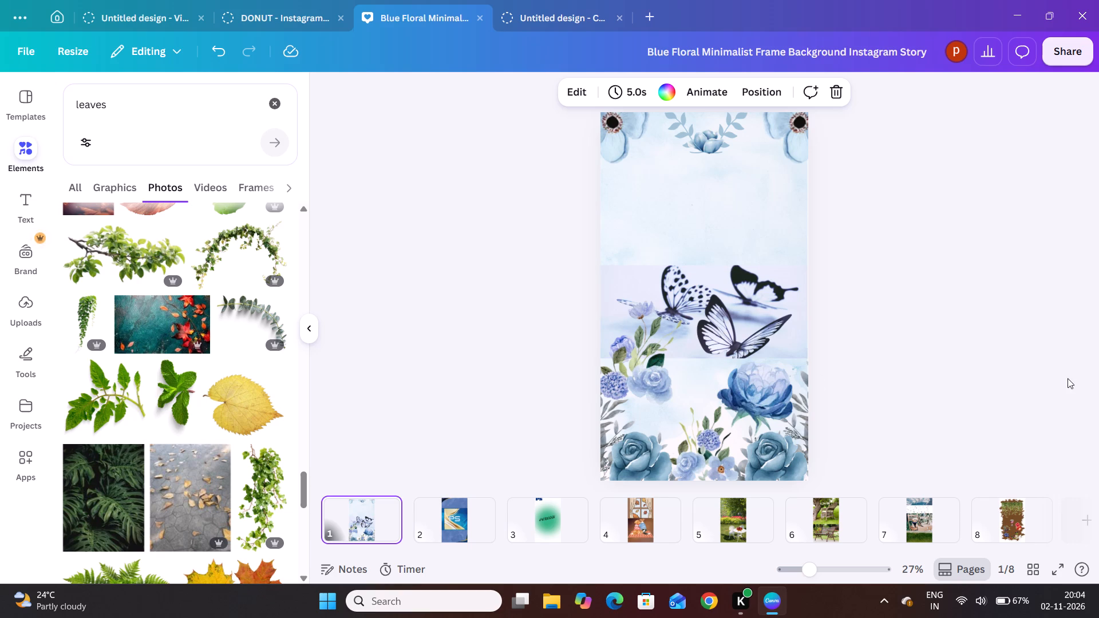
{"action": "left_click", "coordinate": [1084, 517]}
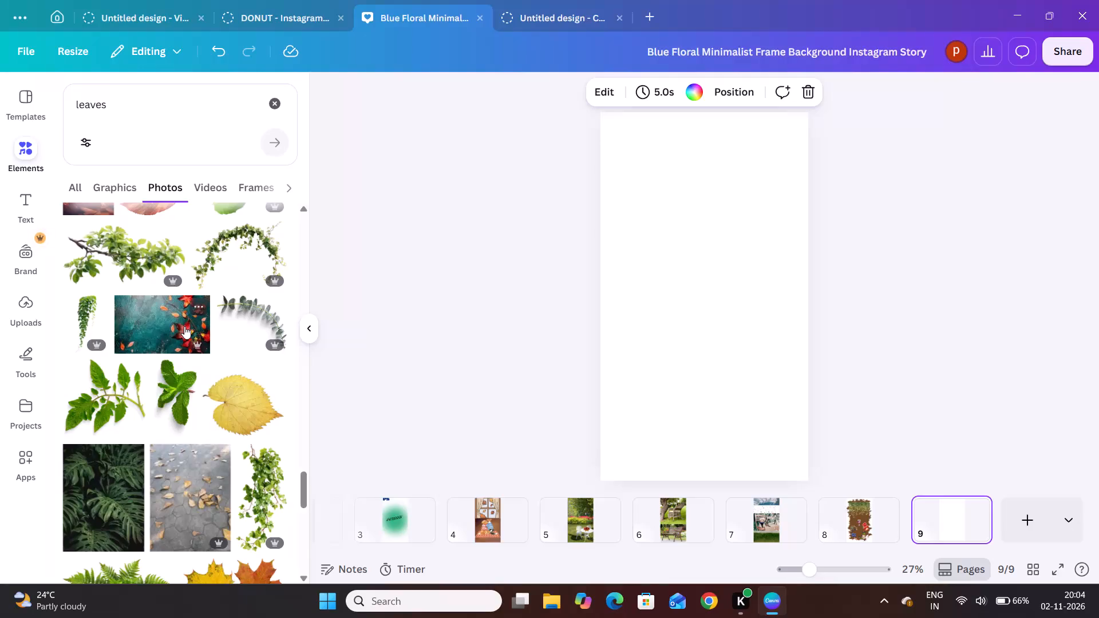
{"action": "left_click", "coordinate": [682, 260]}
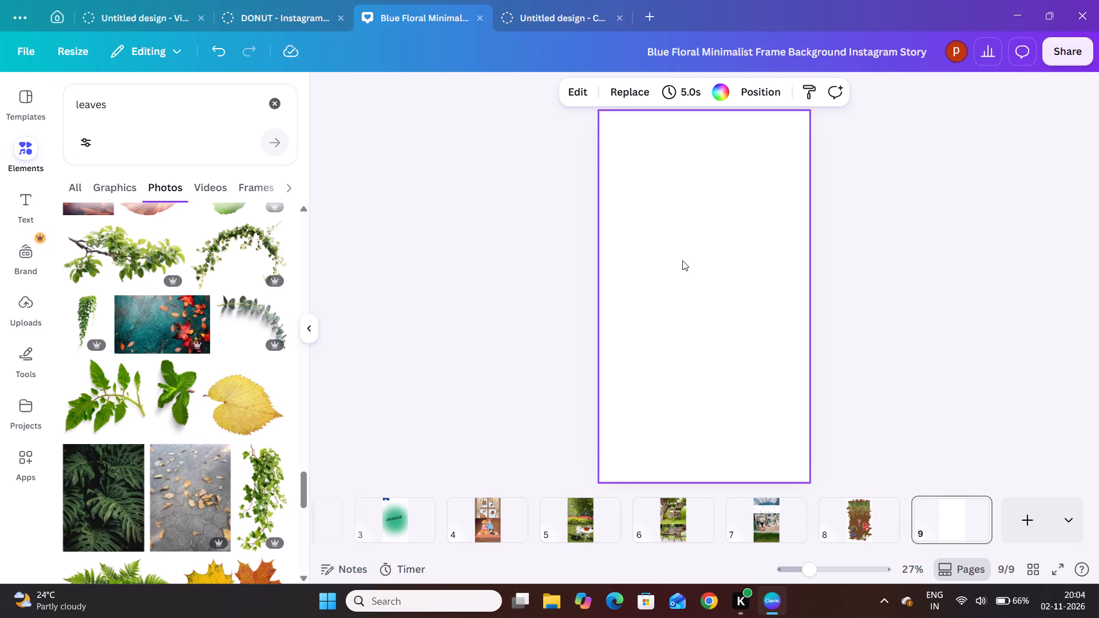
Add the teal stone photo with red and orange autumn leaves to page 9 and stretch it to fill the page at 1,080 × 1,920.
{"action": "left_click", "coordinate": [130, 313]}
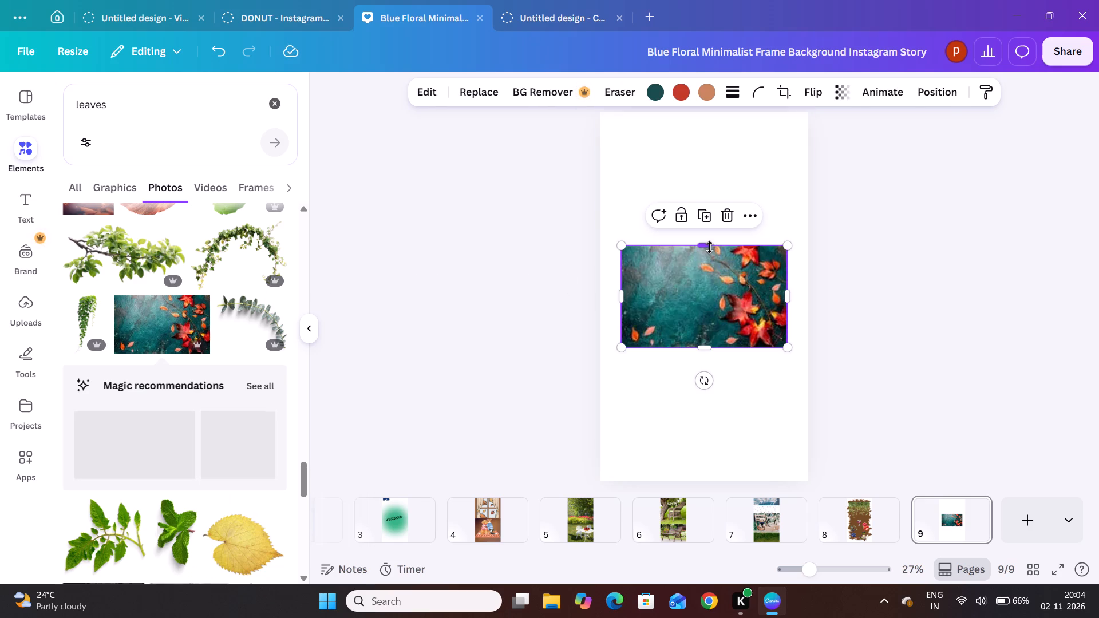
{"action": "left_click_drag", "start_coordinate": [710, 247], "coordinate": [691, 158]}
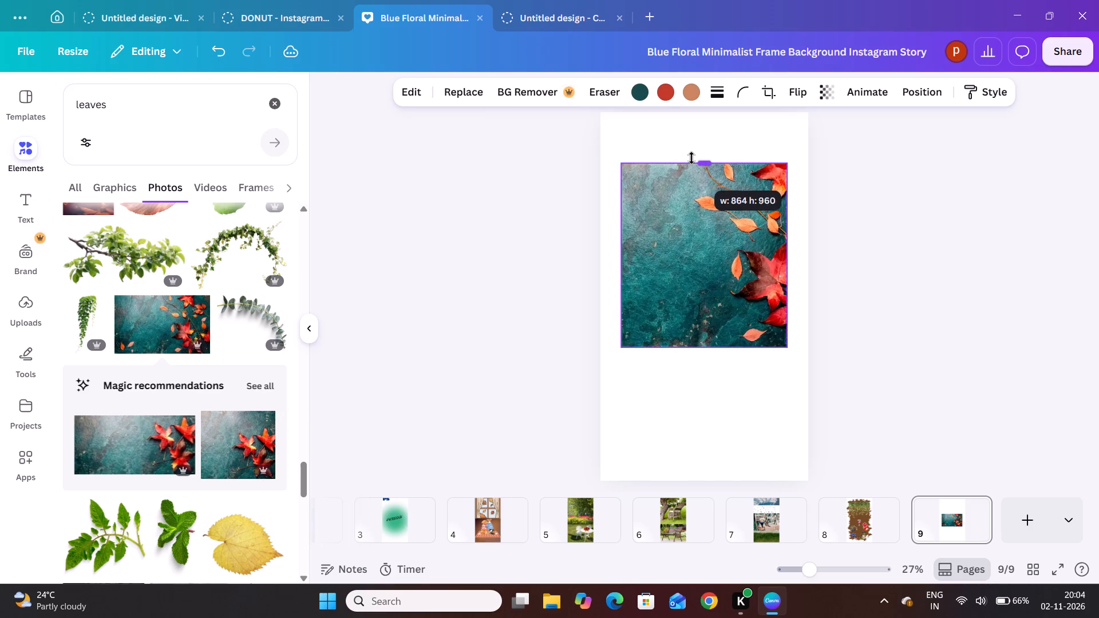
{"action": "left_click_drag", "start_coordinate": [691, 158], "coordinate": [688, 115]}
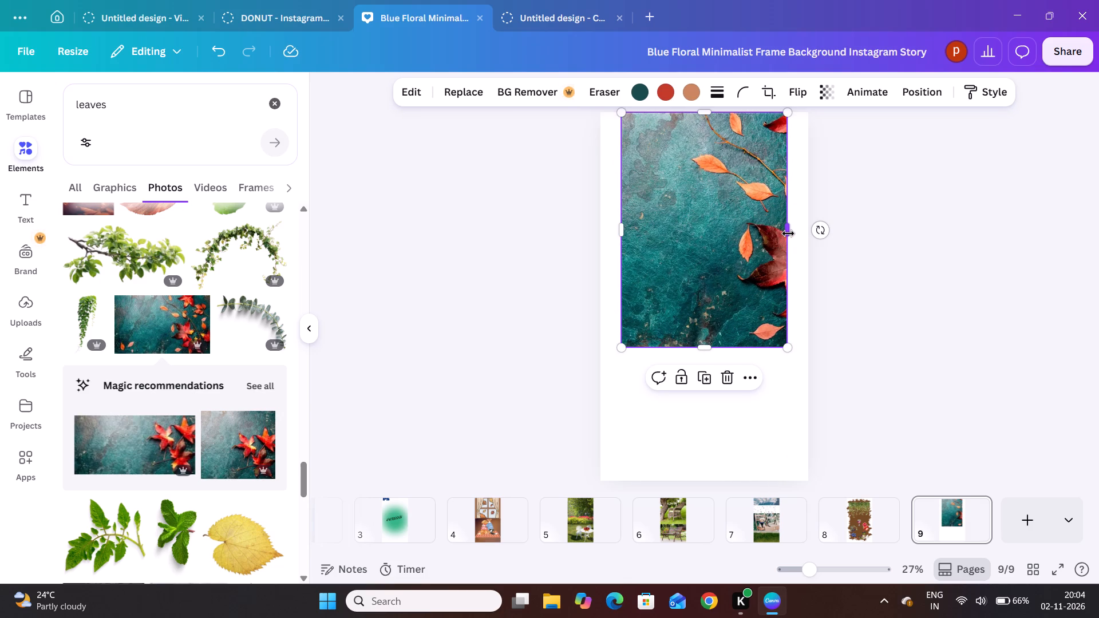
{"action": "left_click_drag", "start_coordinate": [788, 233], "coordinate": [807, 242]}
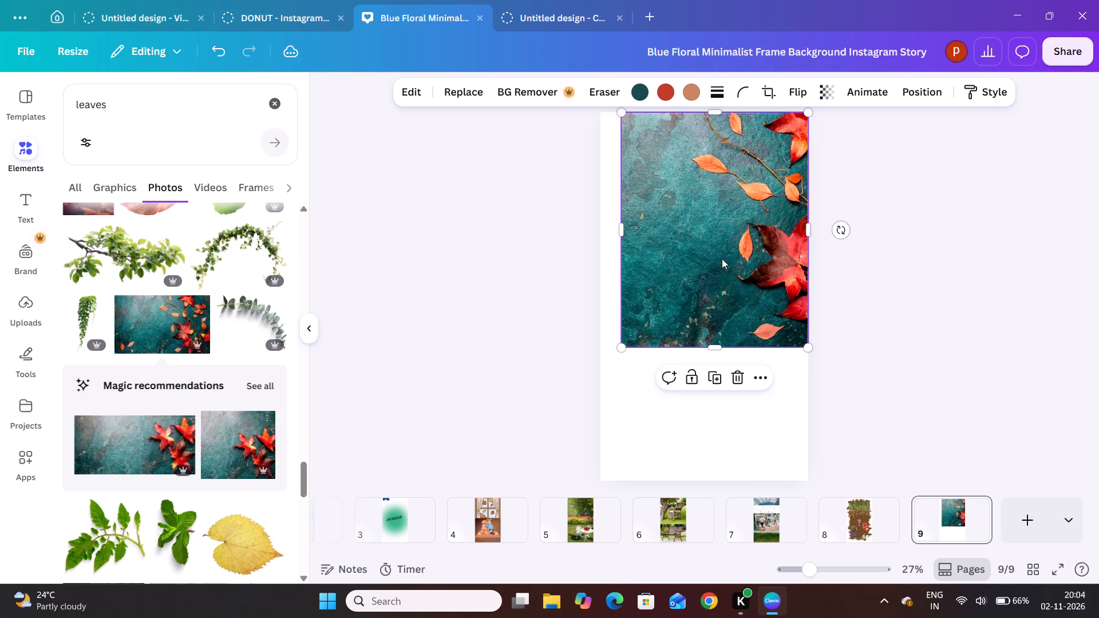
{"action": "left_click_drag", "start_coordinate": [705, 275], "coordinate": [689, 285]}
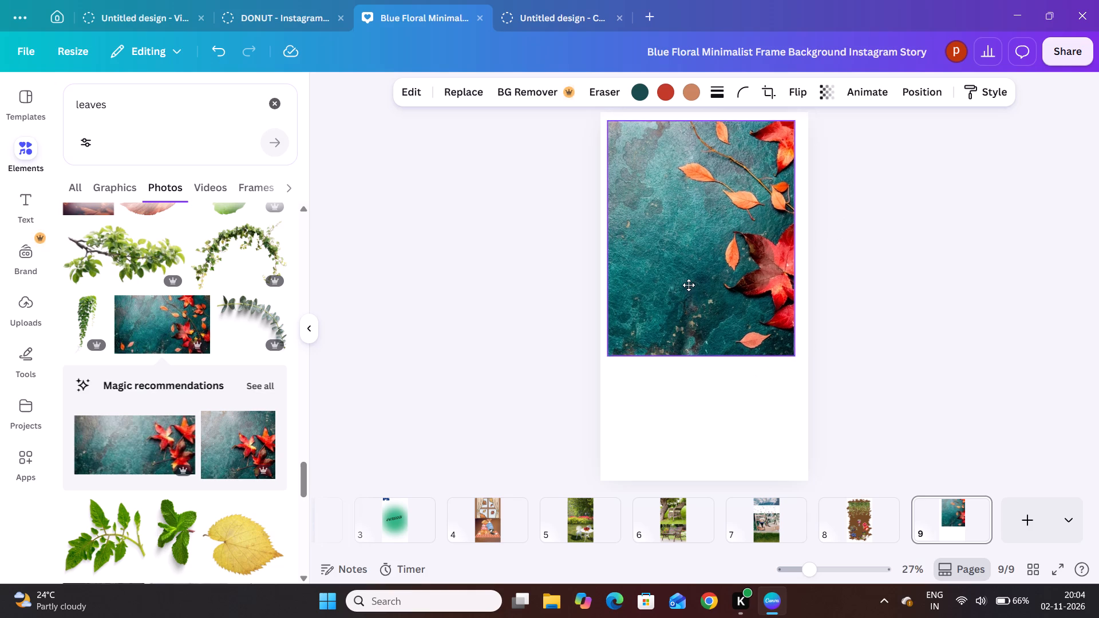
{"action": "left_click_drag", "start_coordinate": [689, 285], "coordinate": [687, 285]}
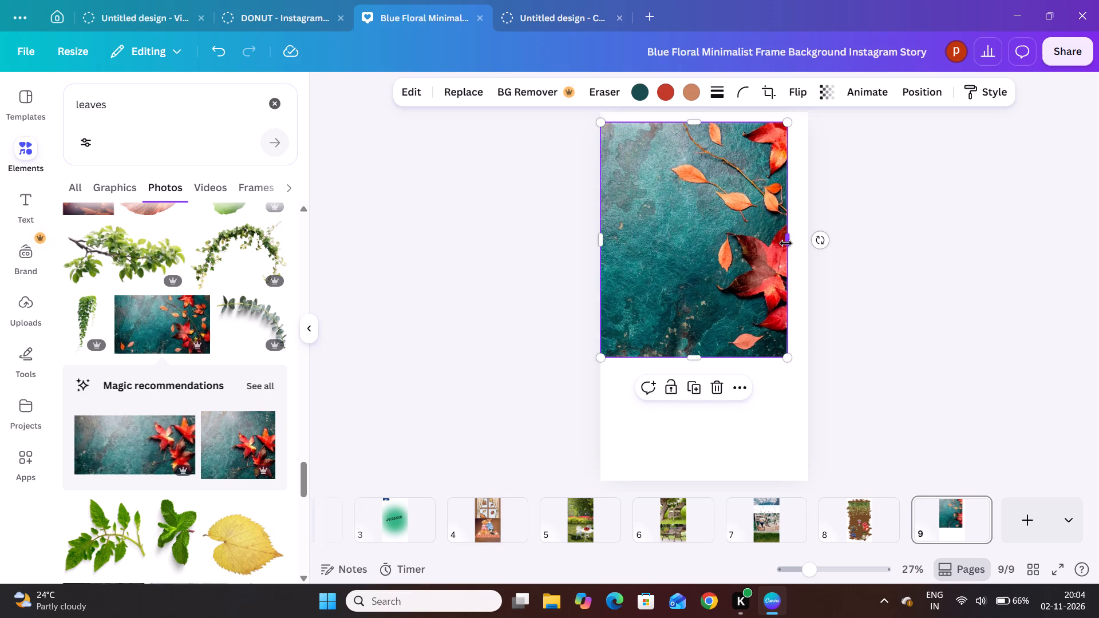
{"action": "left_click_drag", "start_coordinate": [786, 243], "coordinate": [805, 245]}
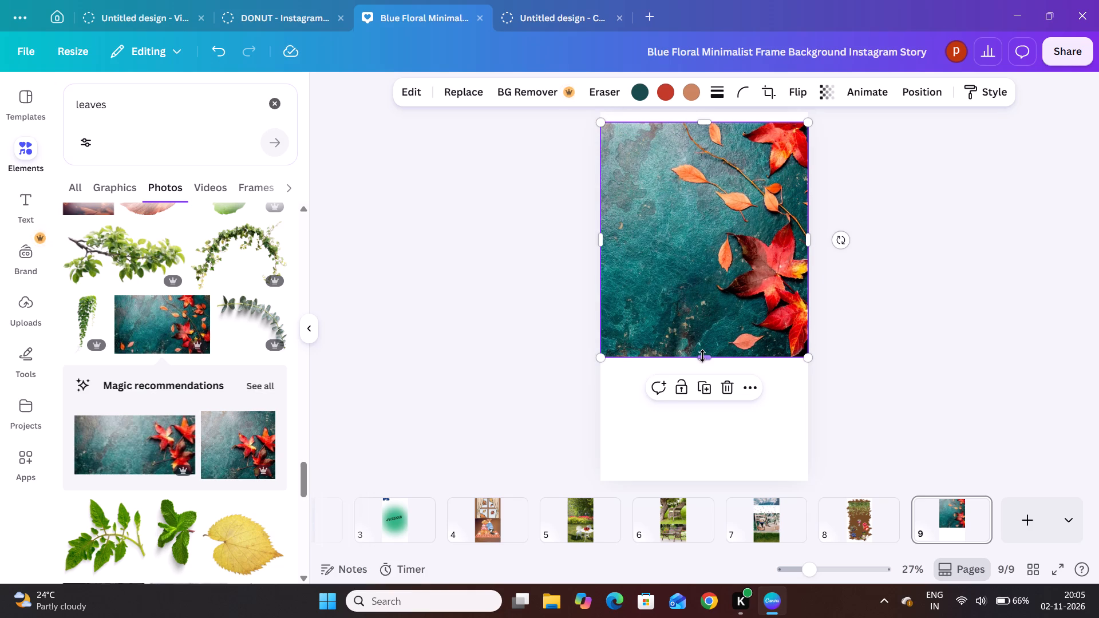
{"action": "left_click_drag", "start_coordinate": [702, 356], "coordinate": [697, 481]}
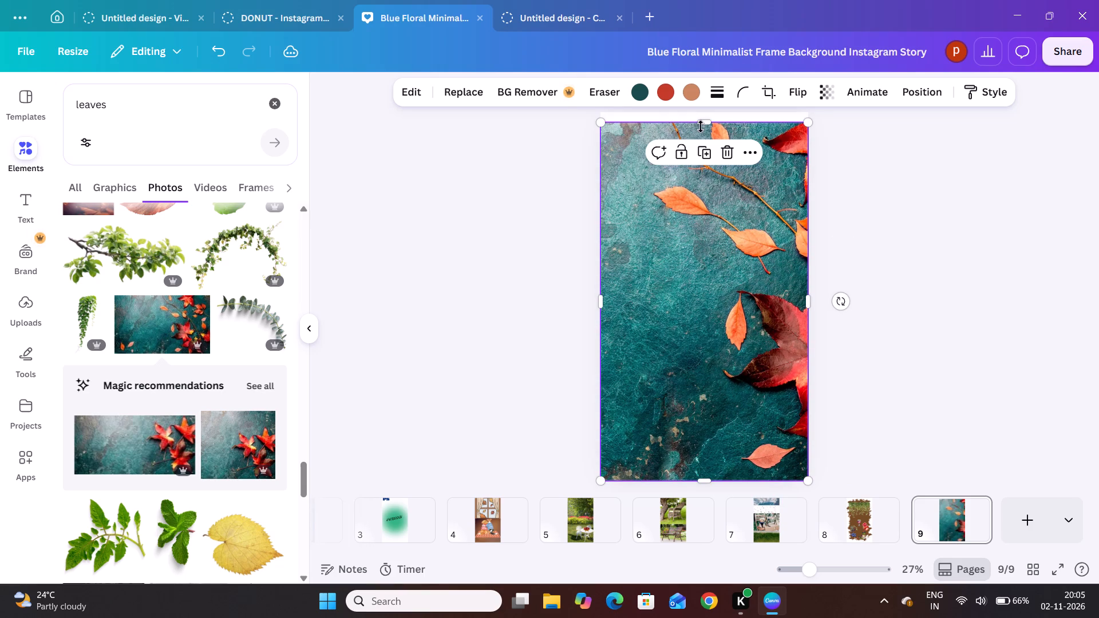
{"action": "left_click_drag", "start_coordinate": [702, 126], "coordinate": [703, 116]}
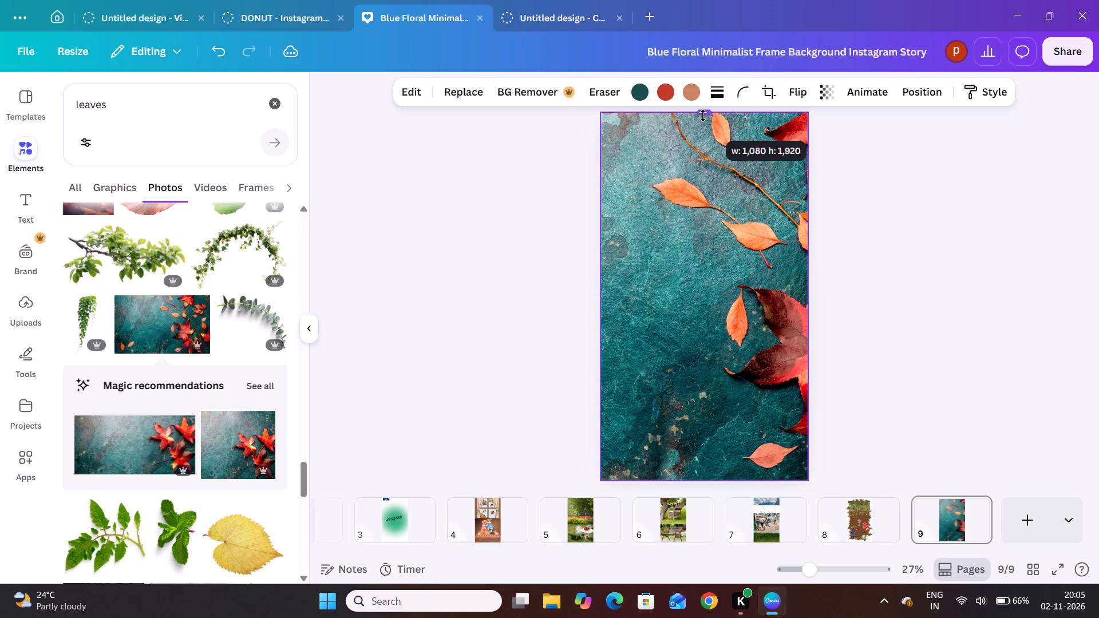
{"action": "left_click", "coordinate": [516, 251]}
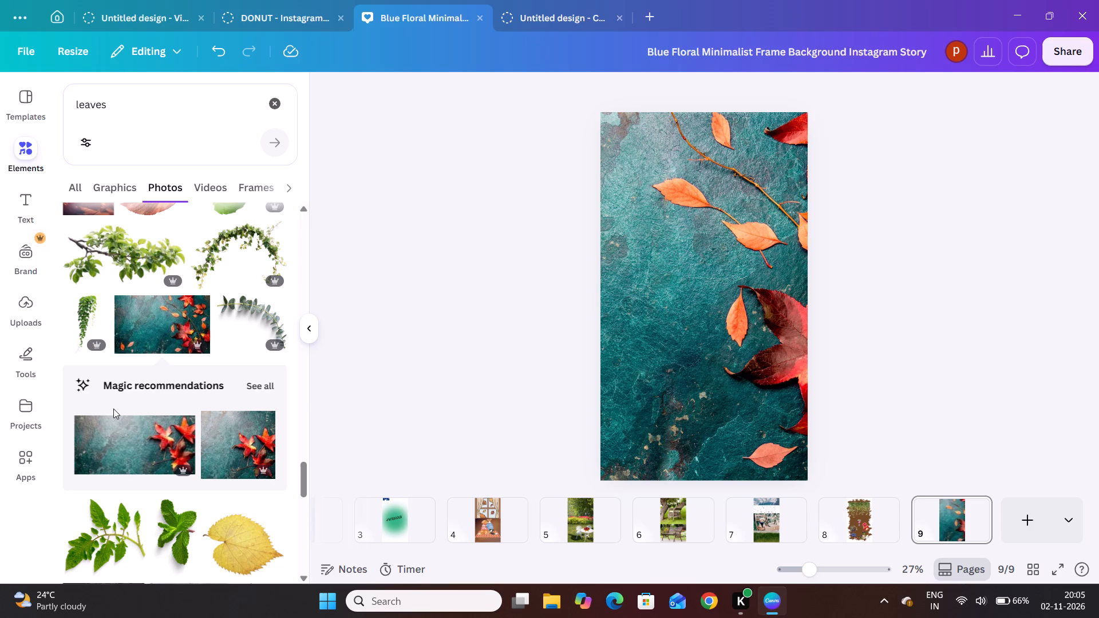
Add the yellow heart-shaped leaf photo, shrink it to about half size, place it beside the page's left edge at mid-height and tilt it slightly clockwise.
{"action": "scroll", "coordinate": [113, 409], "scroll_direction": "down", "scroll_amount": 2}
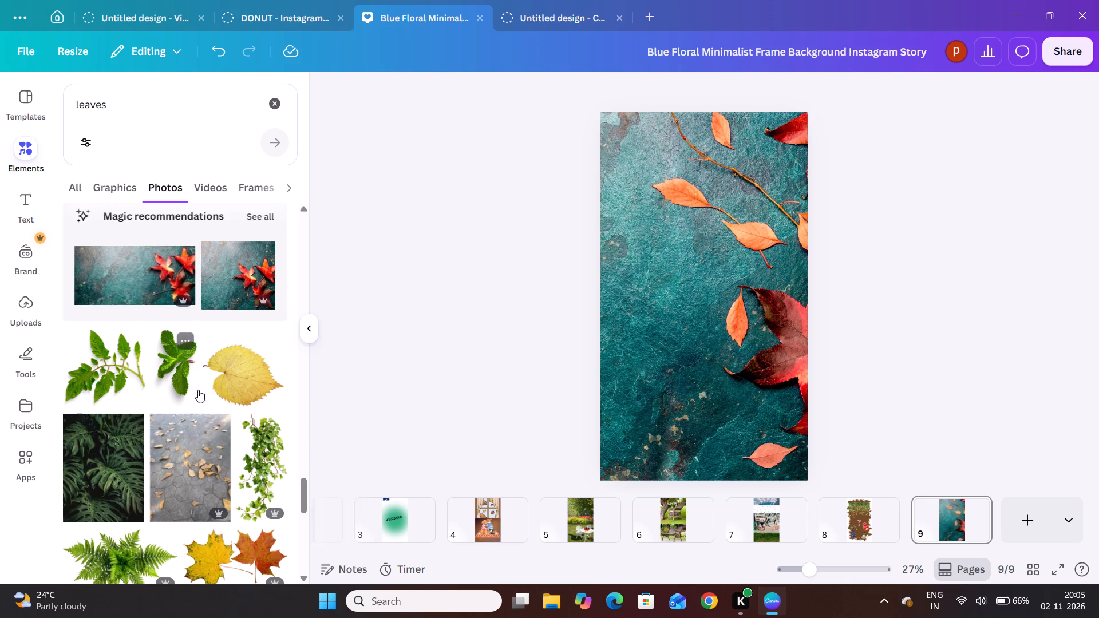
{"action": "left_click", "coordinate": [235, 370]}
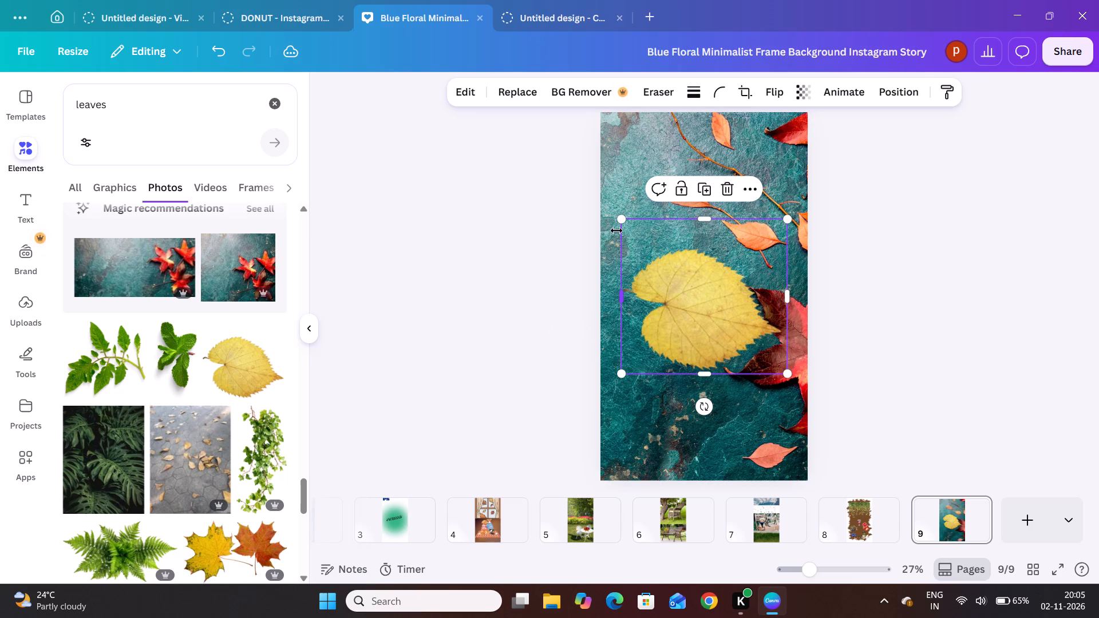
{"action": "left_click_drag", "start_coordinate": [617, 216], "coordinate": [683, 300]}
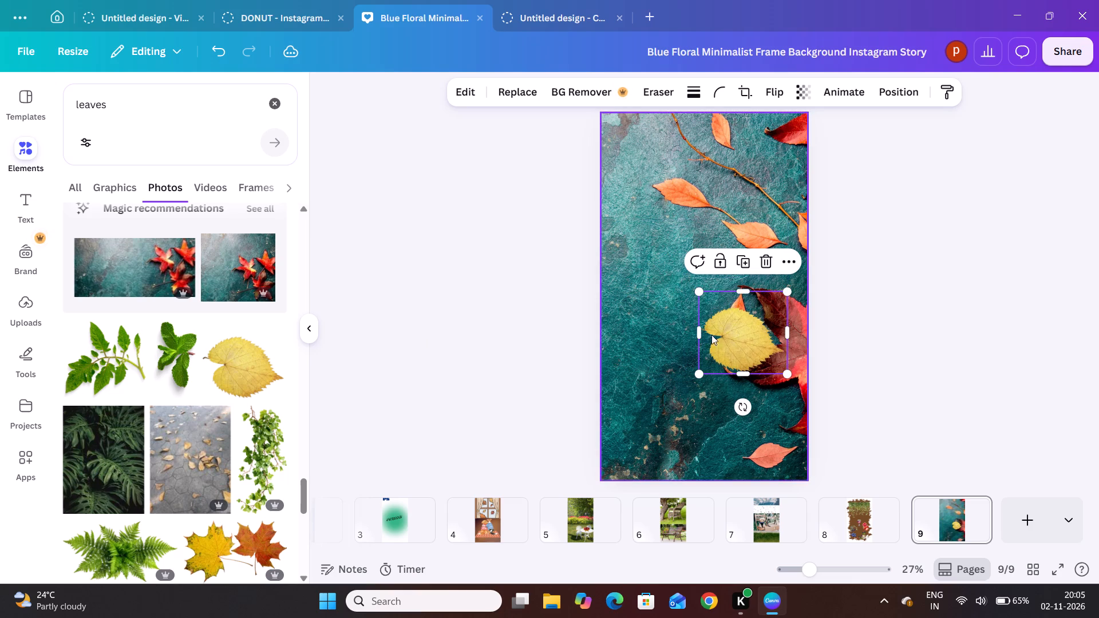
{"action": "left_click_drag", "start_coordinate": [756, 325], "coordinate": [666, 386]}
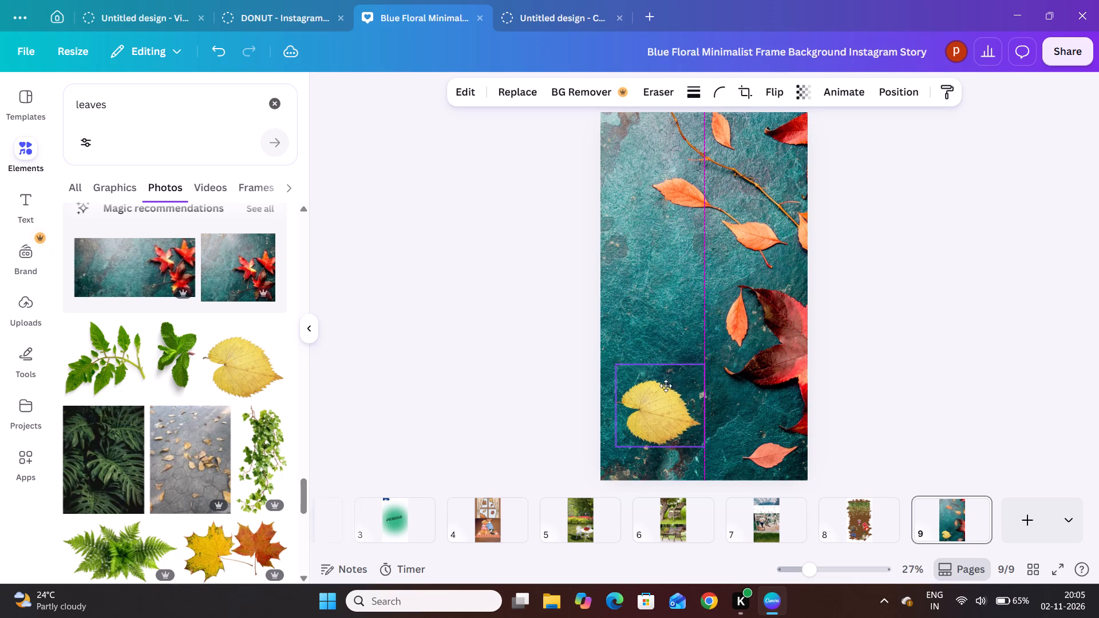
{"action": "left_click_drag", "start_coordinate": [666, 386], "coordinate": [663, 310]}
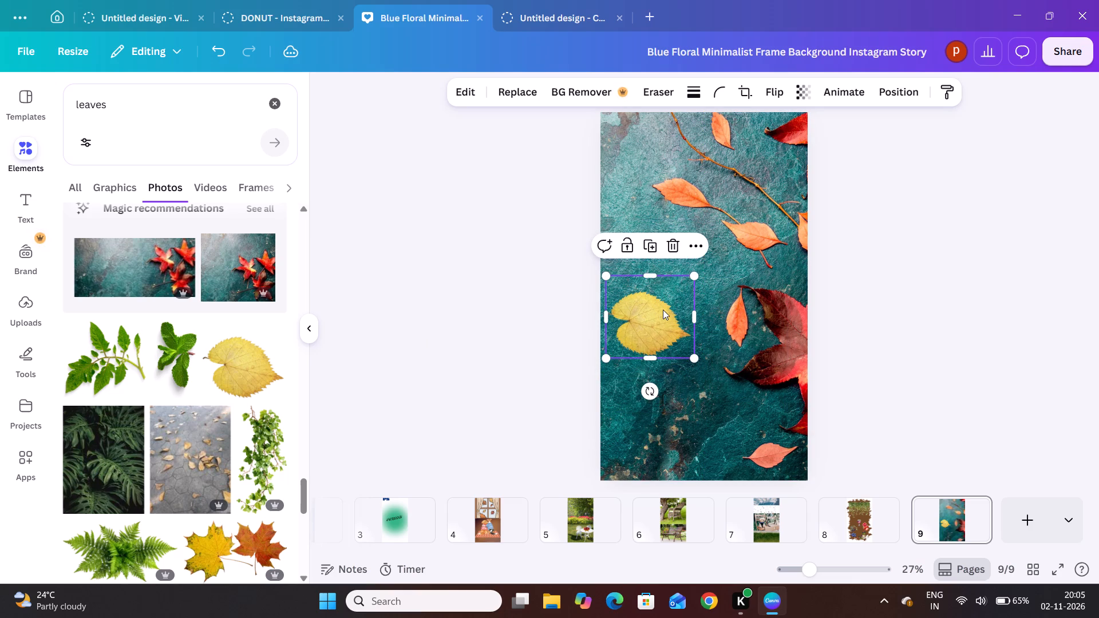
{"action": "left_click_drag", "start_coordinate": [651, 397], "coordinate": [647, 398]}
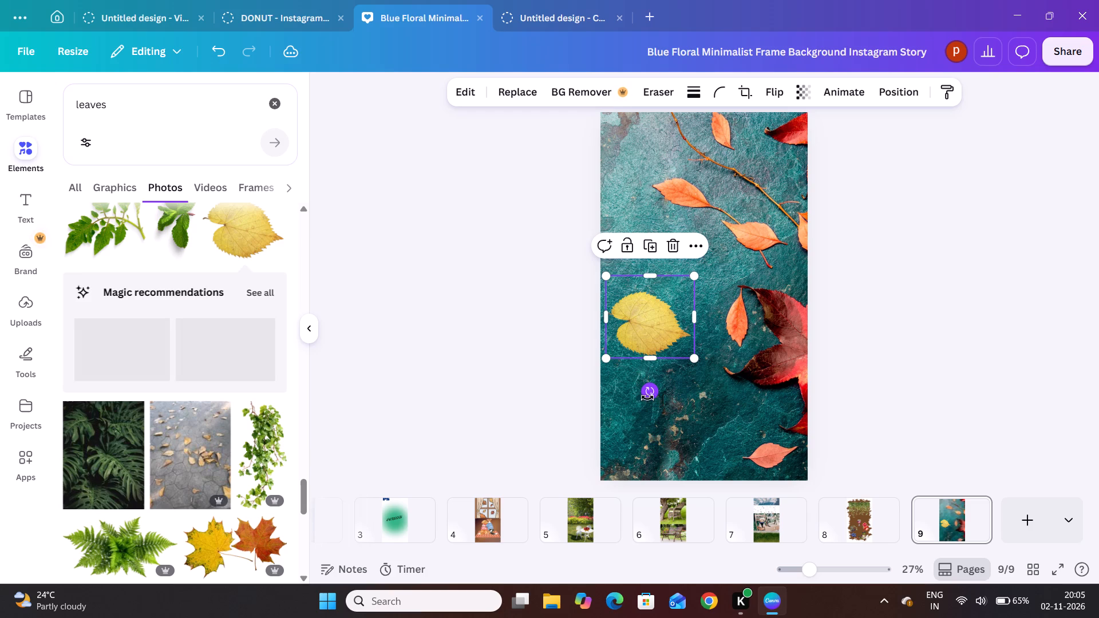
{"action": "left_click_drag", "start_coordinate": [647, 398], "coordinate": [641, 399]}
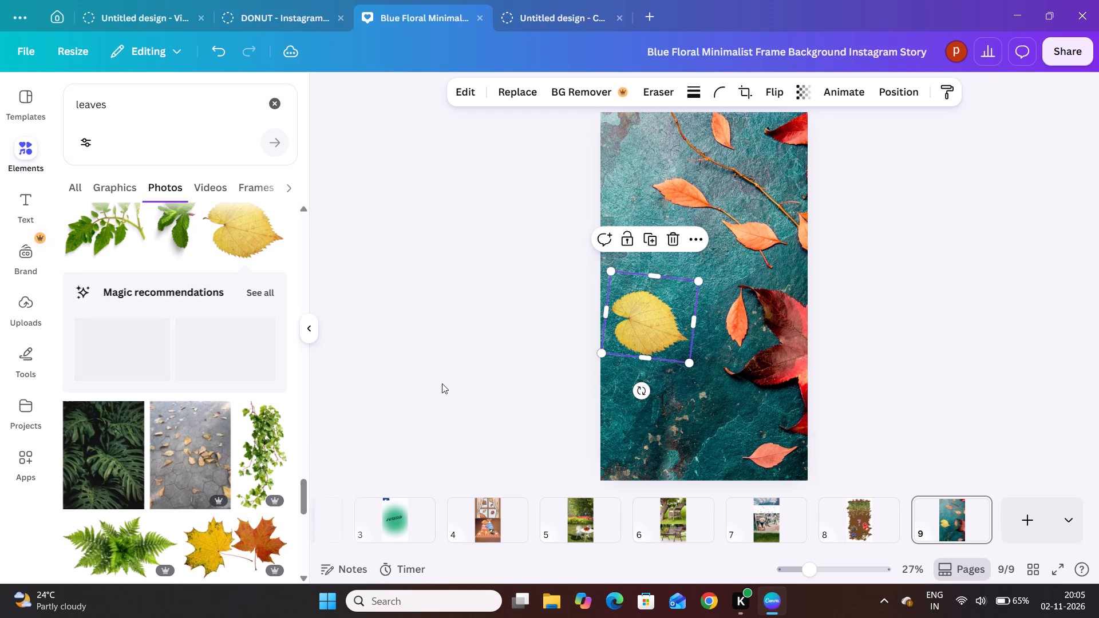
{"action": "left_click", "coordinate": [442, 383]}
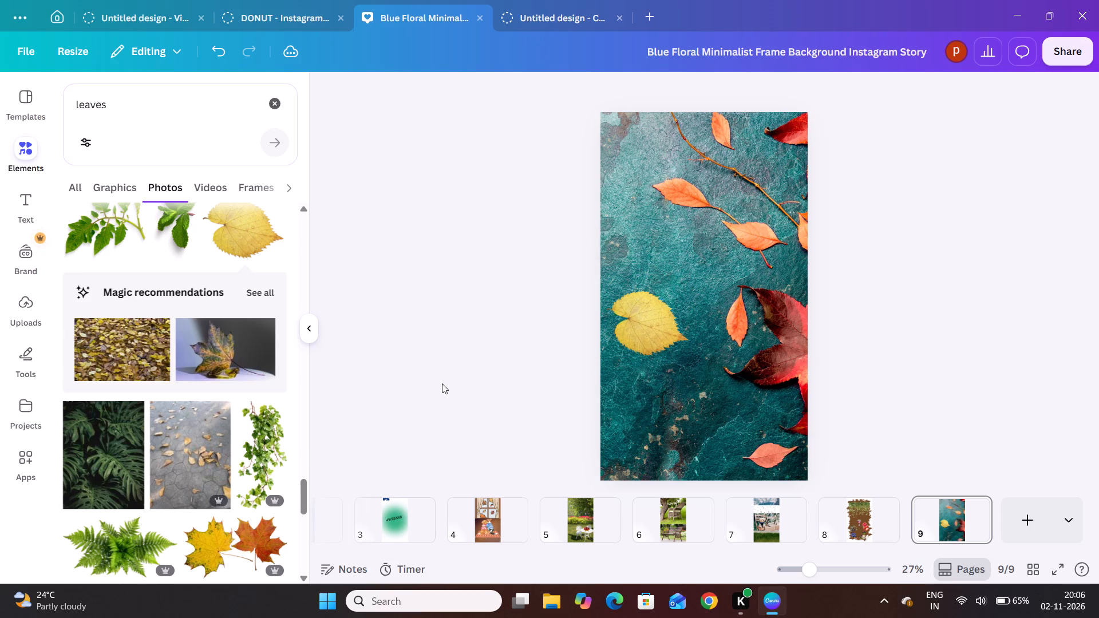
{"action": "double_click", "coordinate": [442, 383]}
Add the wide single green leaf photo from the leaves results and place it partly off the page's top-left corner.
{"action": "scroll", "coordinate": [192, 402], "scroll_direction": "up", "scroll_amount": 1}
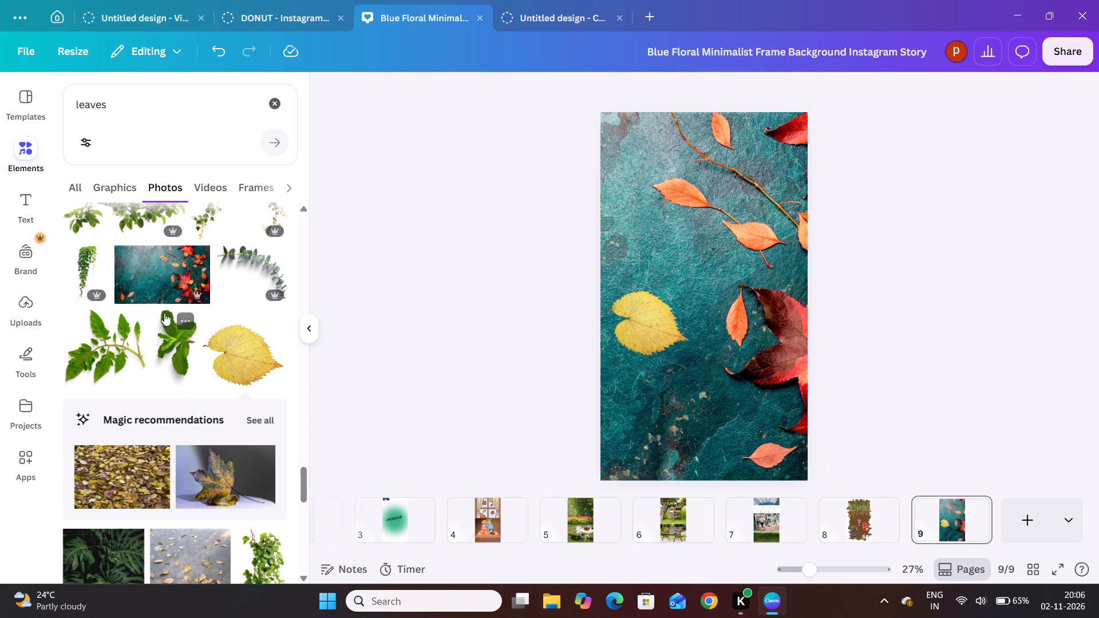
{"action": "scroll", "coordinate": [164, 313], "scroll_direction": "up", "scroll_amount": 4}
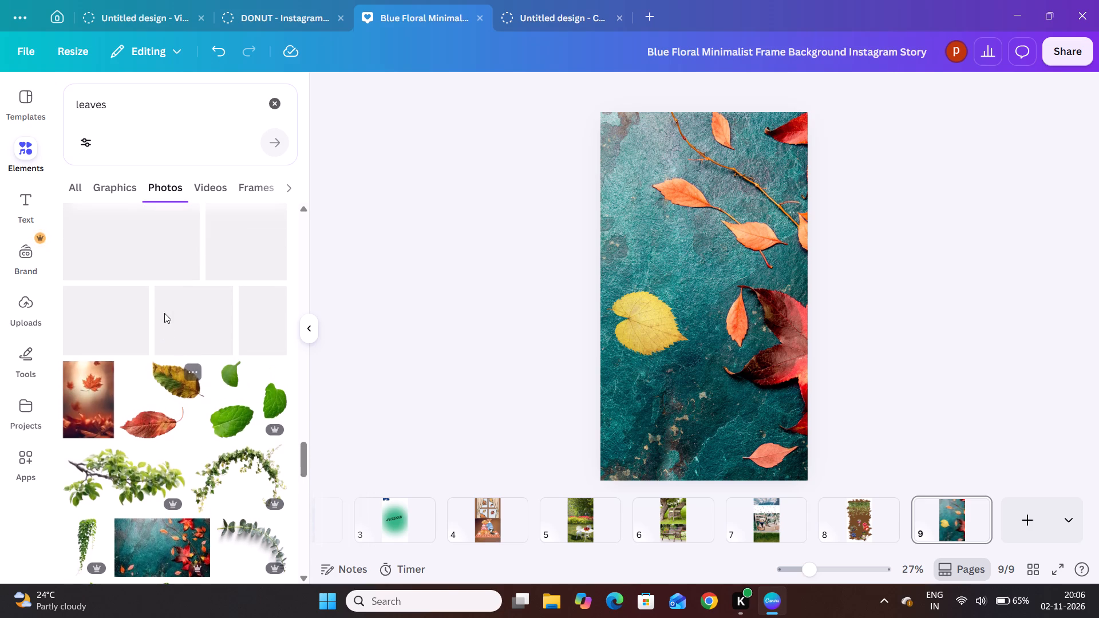
{"action": "scroll", "coordinate": [164, 313], "scroll_direction": "up", "scroll_amount": 1}
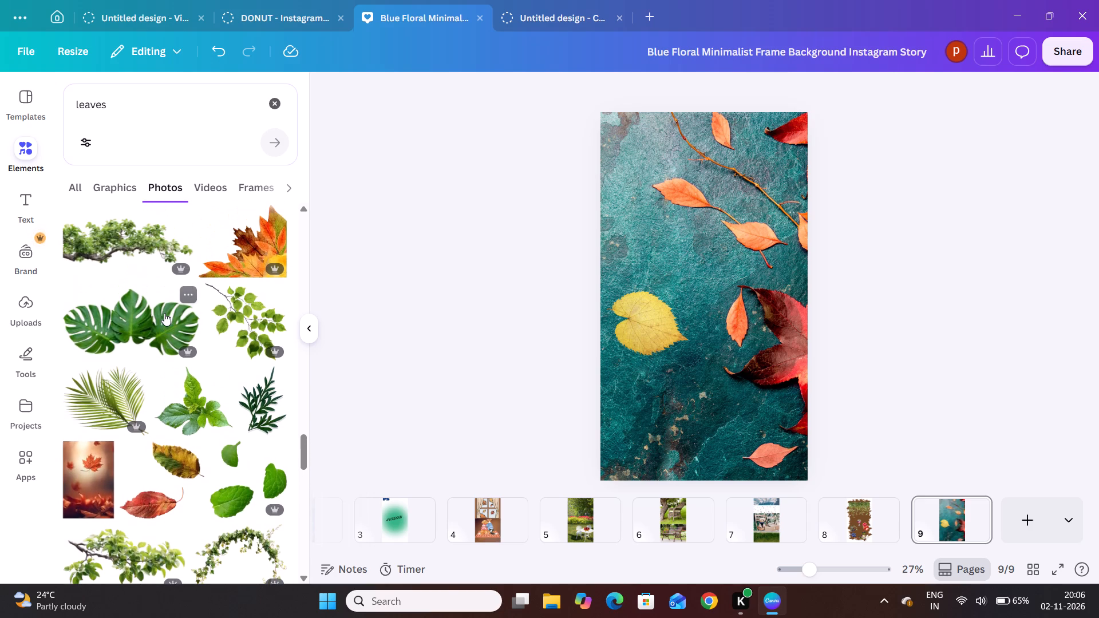
{"action": "scroll", "coordinate": [164, 313], "scroll_direction": "up", "scroll_amount": 3}
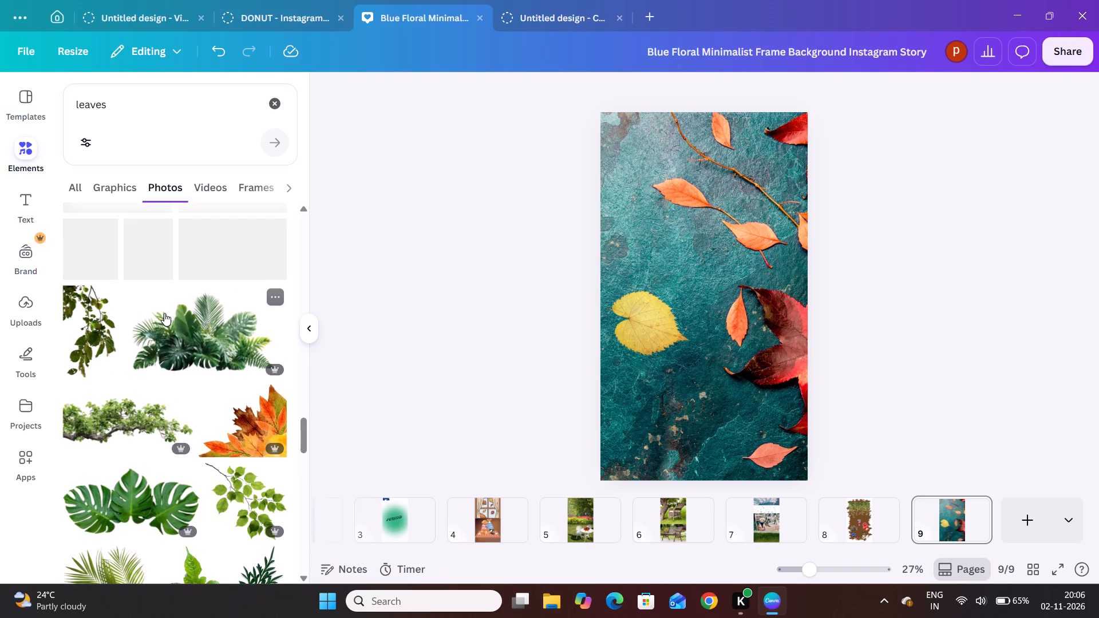
{"action": "scroll", "coordinate": [164, 313], "scroll_direction": "up", "scroll_amount": 2}
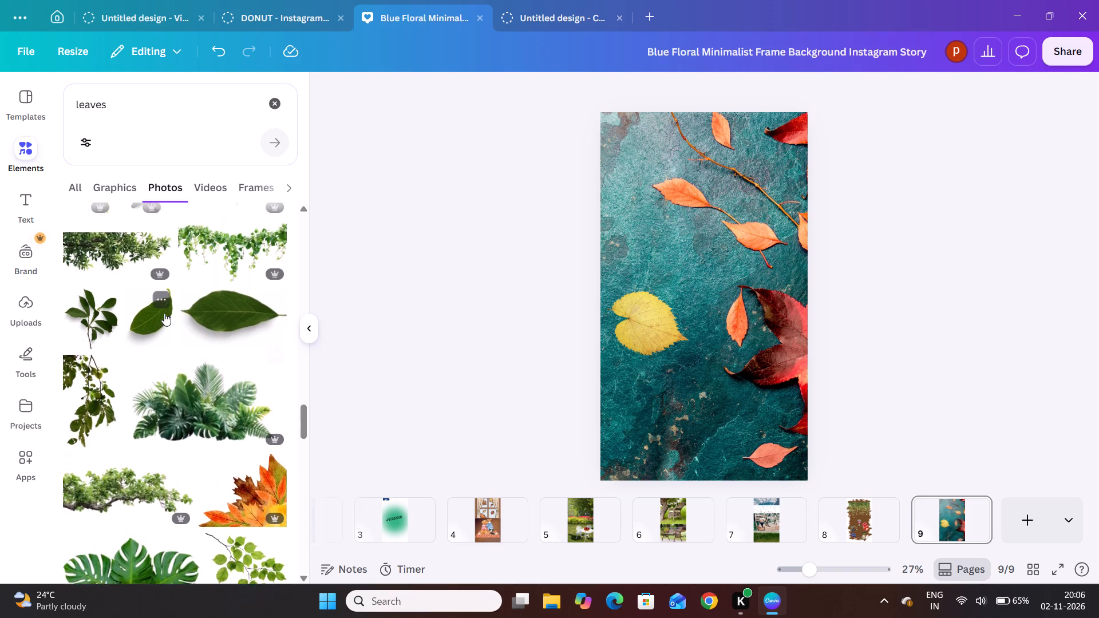
{"action": "scroll", "coordinate": [164, 313], "scroll_direction": "up", "scroll_amount": 1}
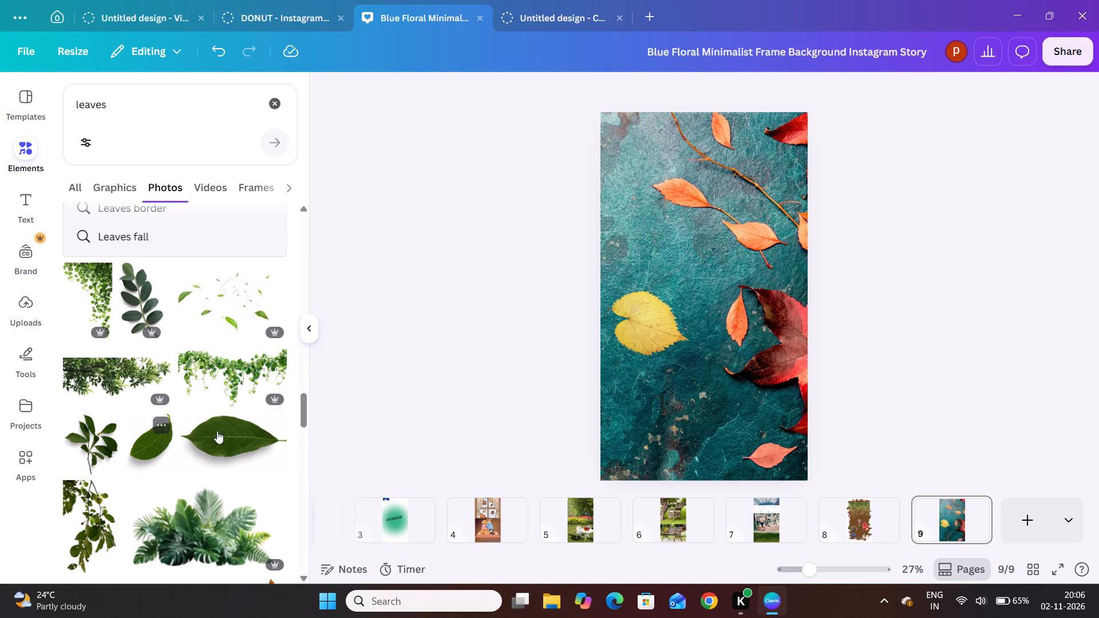
{"action": "left_click", "coordinate": [233, 435]}
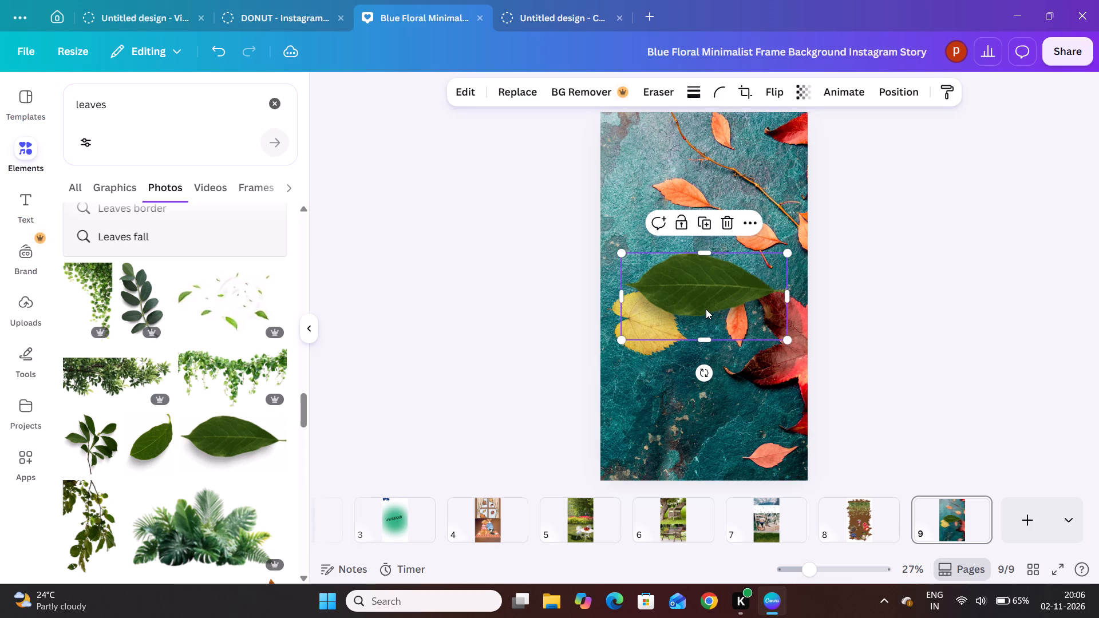
{"action": "left_click", "coordinate": [706, 309]}
{"action": "left_click_drag", "start_coordinate": [706, 309], "coordinate": [662, 186]}
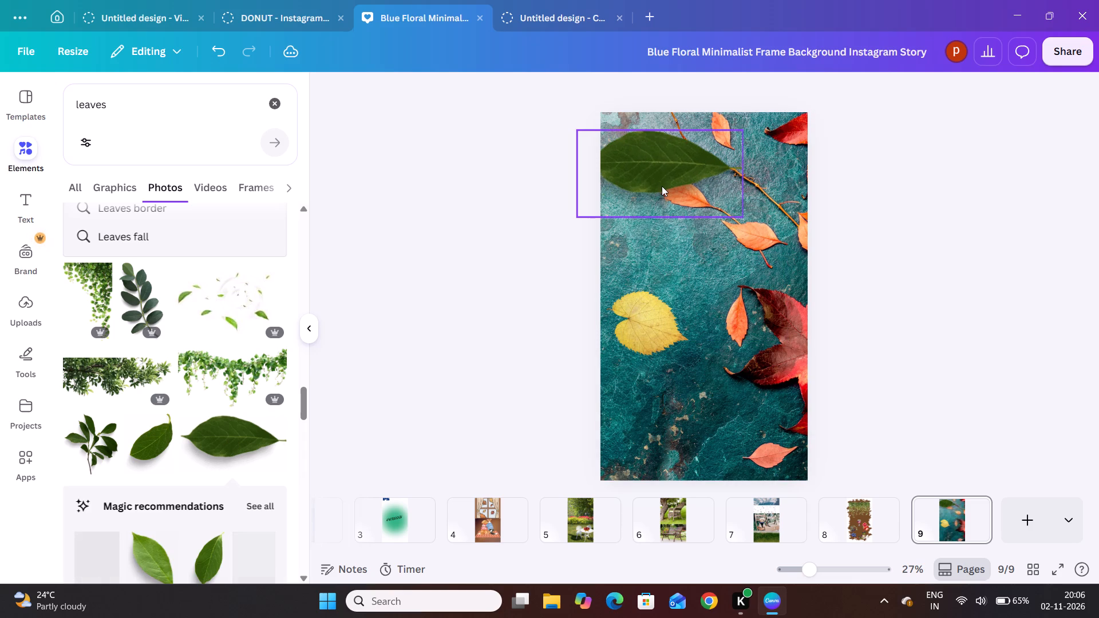
{"action": "left_click_drag", "start_coordinate": [658, 175], "coordinate": [628, 145]}
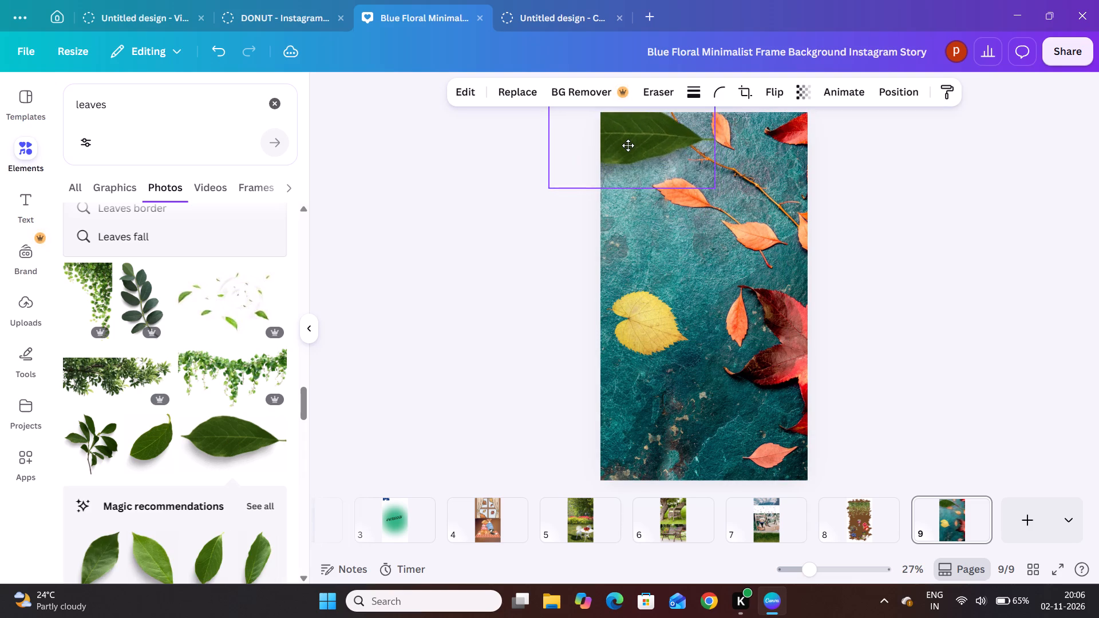
{"action": "left_click_drag", "start_coordinate": [628, 145], "coordinate": [616, 145]}
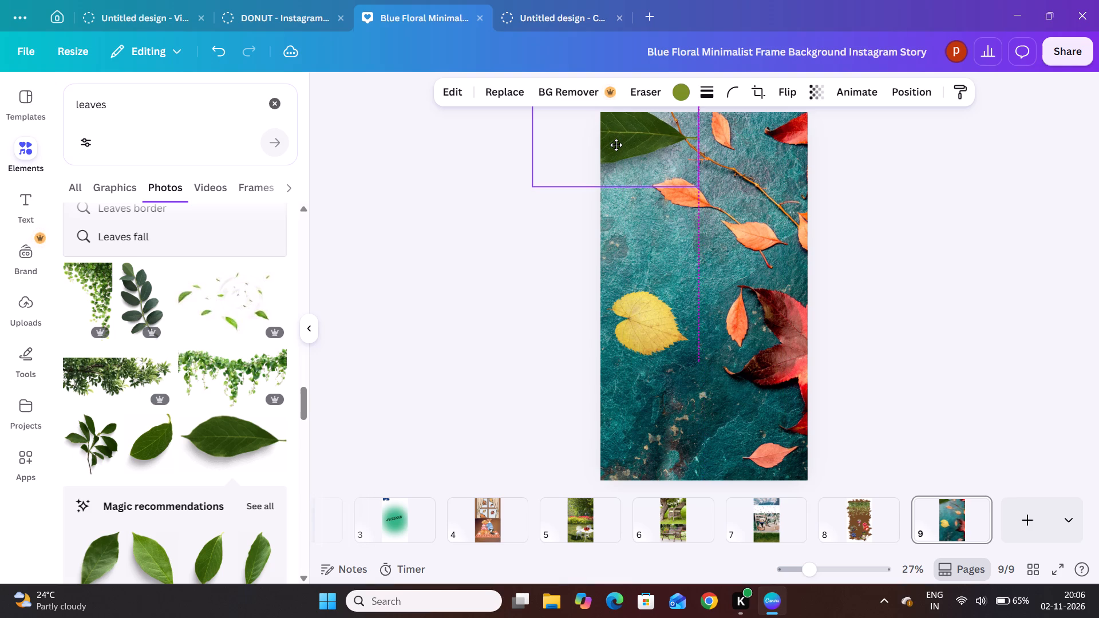
{"action": "left_click_drag", "start_coordinate": [616, 145], "coordinate": [614, 146]}
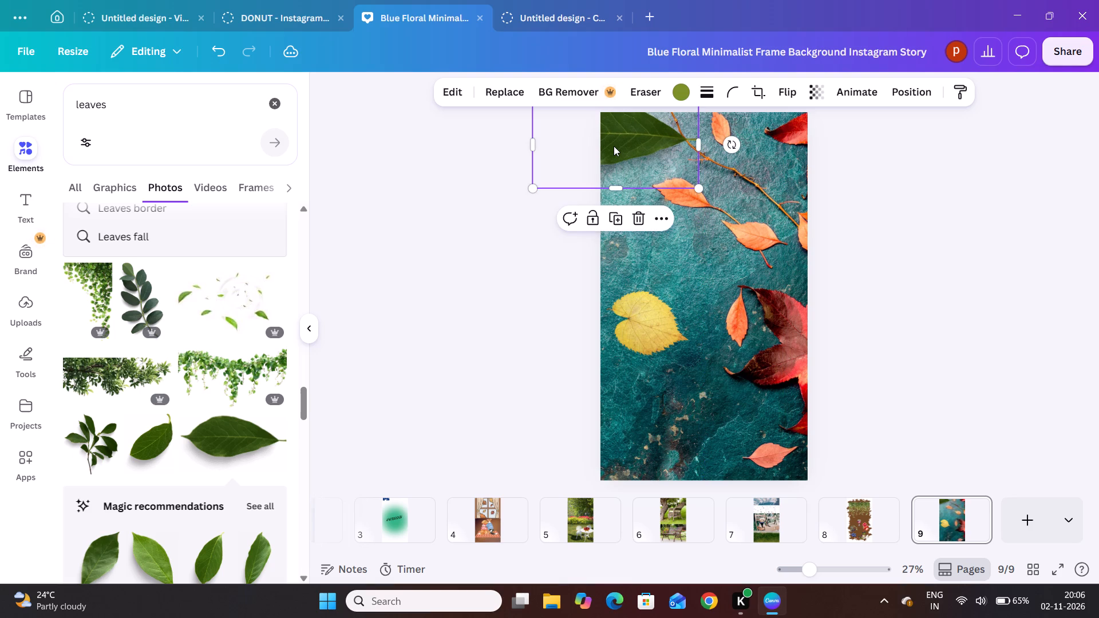
{"action": "left_click", "coordinate": [677, 260]}
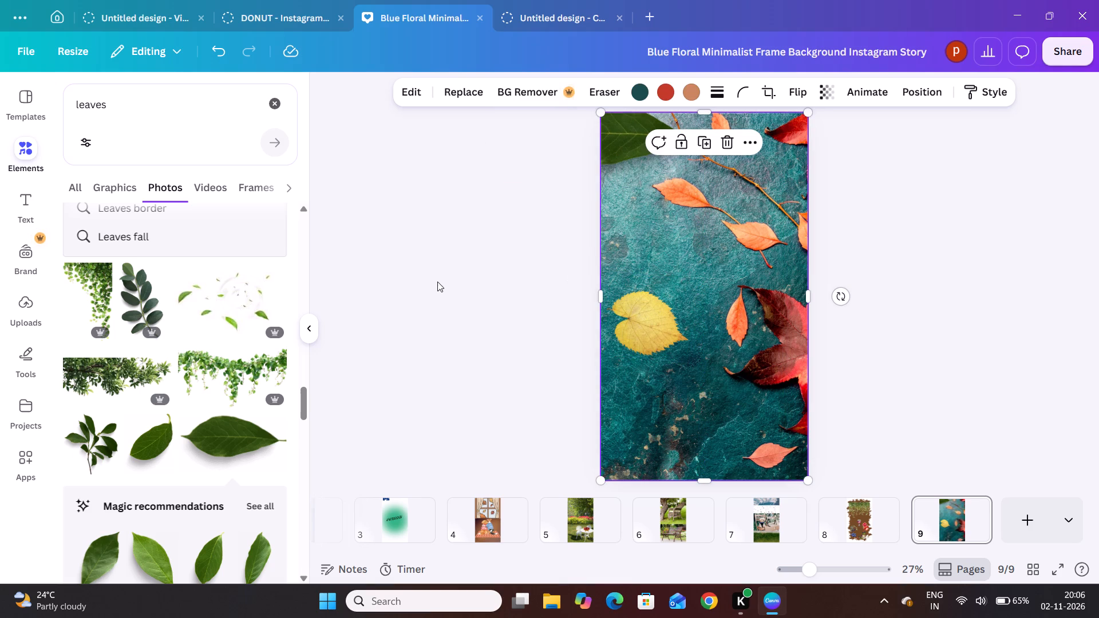
Add the wide single green leaf photo again, place it partly off the page's bottom-left corner and rotate it so its tip points diagonally up into the page.
{"action": "left_click", "coordinate": [234, 428]}
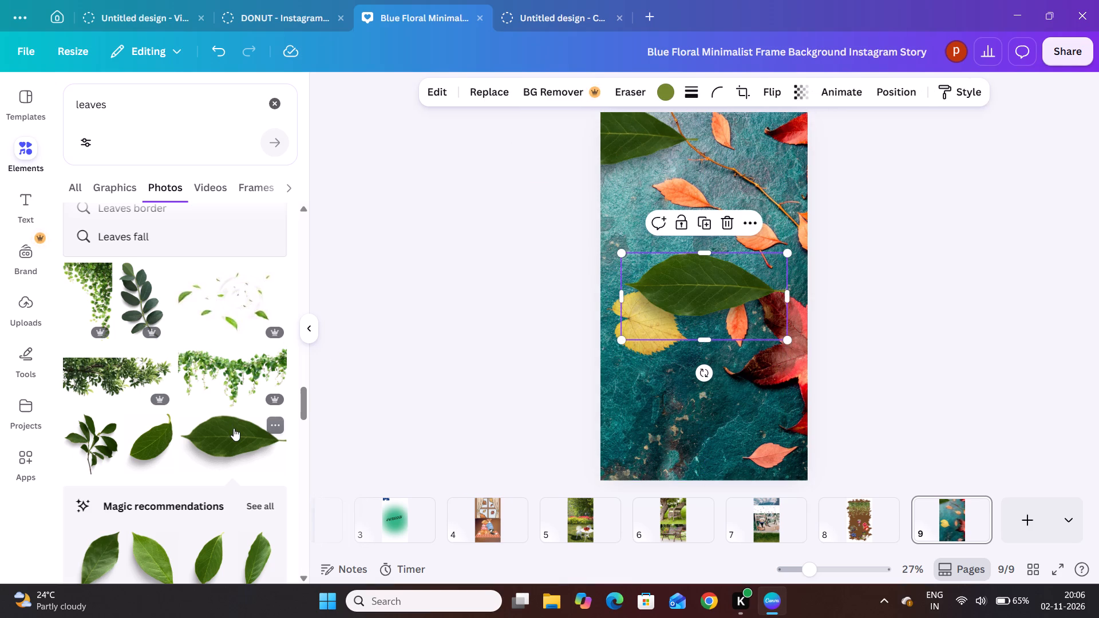
{"action": "left_click_drag", "start_coordinate": [686, 278], "coordinate": [627, 455]}
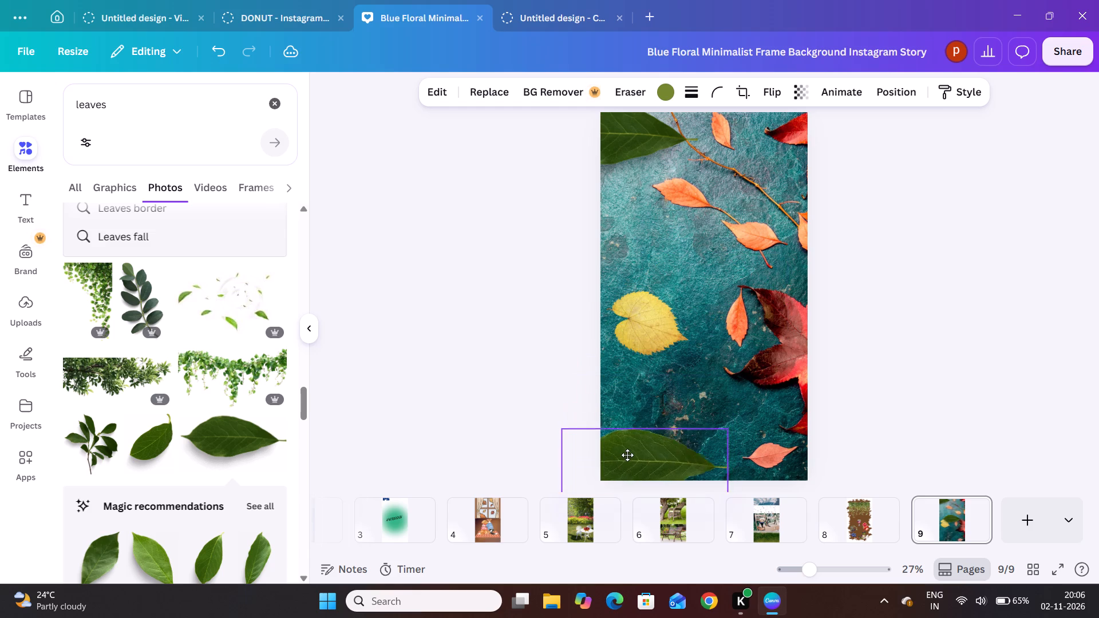
{"action": "left_click_drag", "start_coordinate": [627, 455], "coordinate": [612, 456]}
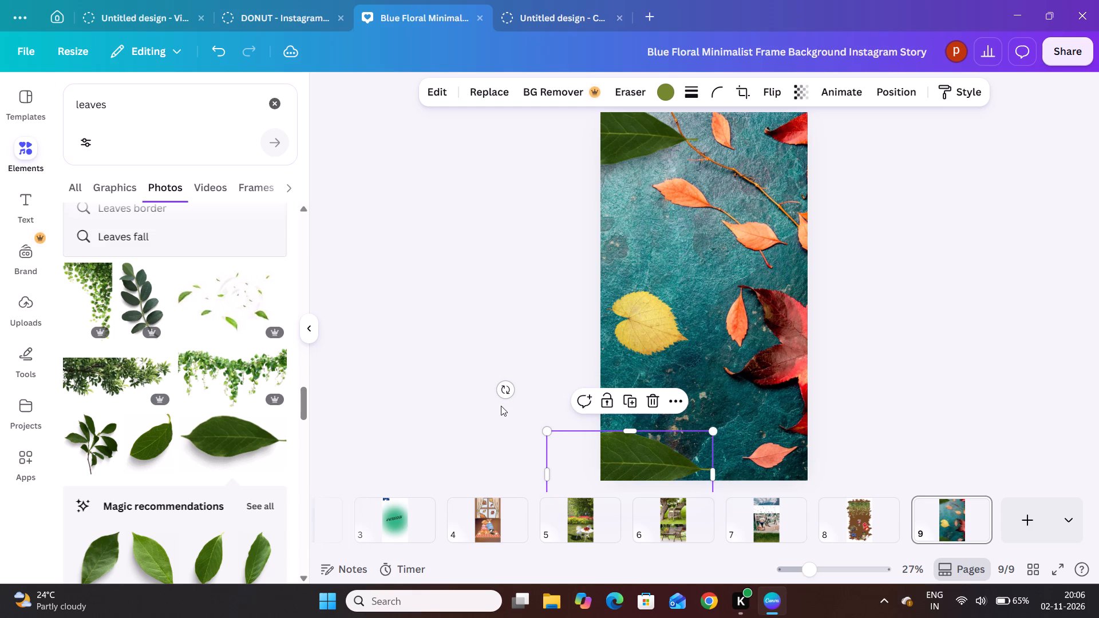
{"action": "left_click_drag", "start_coordinate": [505, 393], "coordinate": [509, 443]}
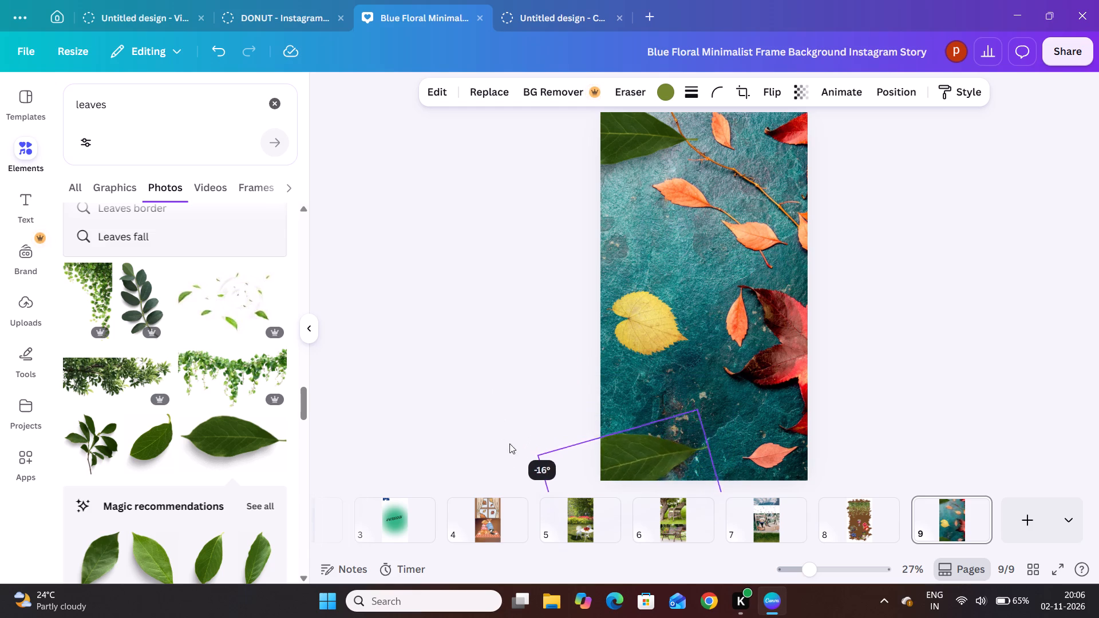
{"action": "left_click_drag", "start_coordinate": [509, 443], "coordinate": [492, 515]}
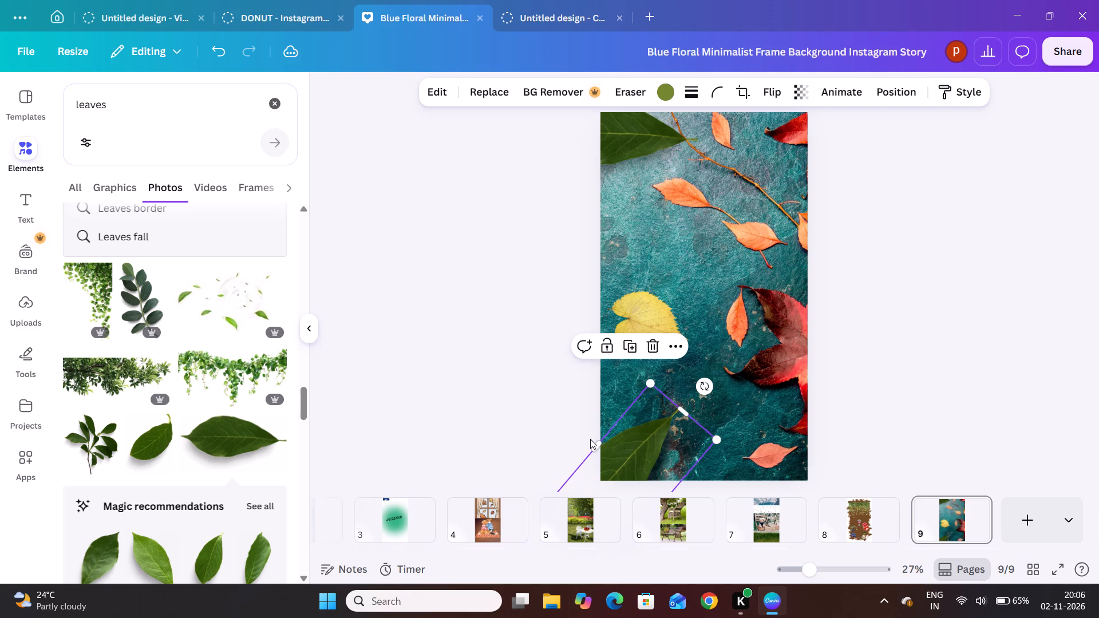
{"action": "left_click_drag", "start_coordinate": [627, 444], "coordinate": [619, 457]}
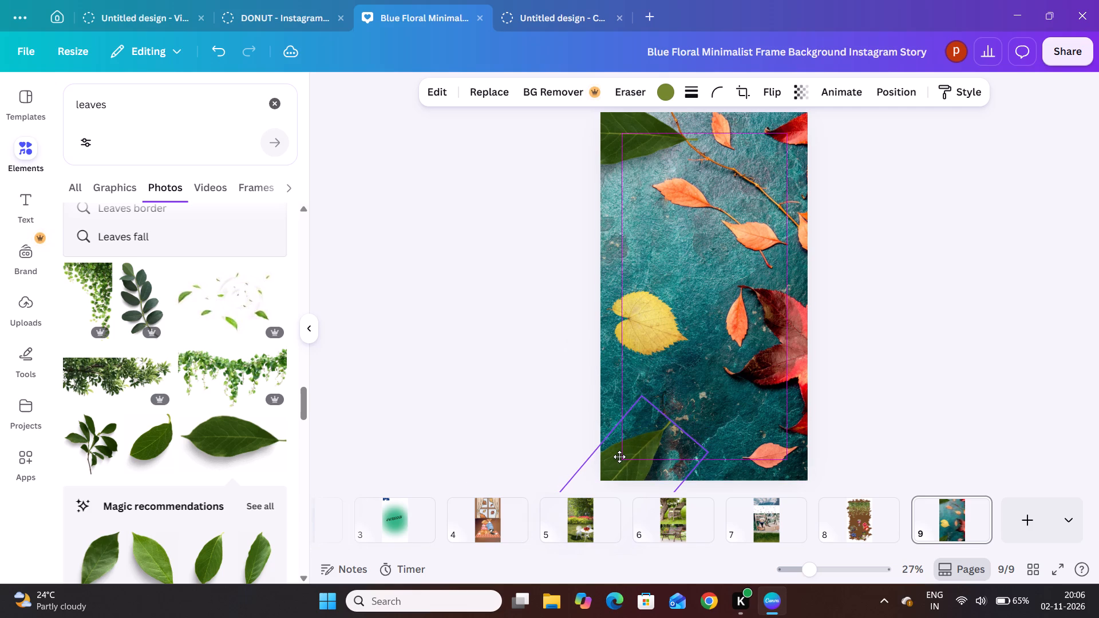
{"action": "left_click_drag", "start_coordinate": [619, 457], "coordinate": [614, 460]}
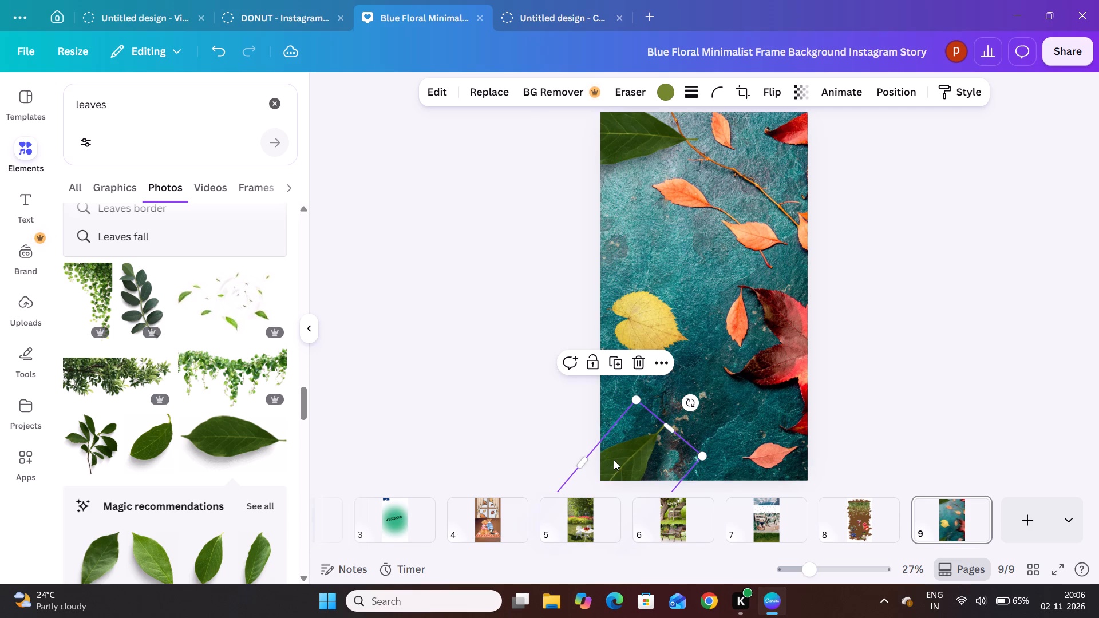
Shrink the green leaf at the page's top-left corner slightly, keeping it partly off the page.
{"action": "left_click", "coordinate": [614, 275]}
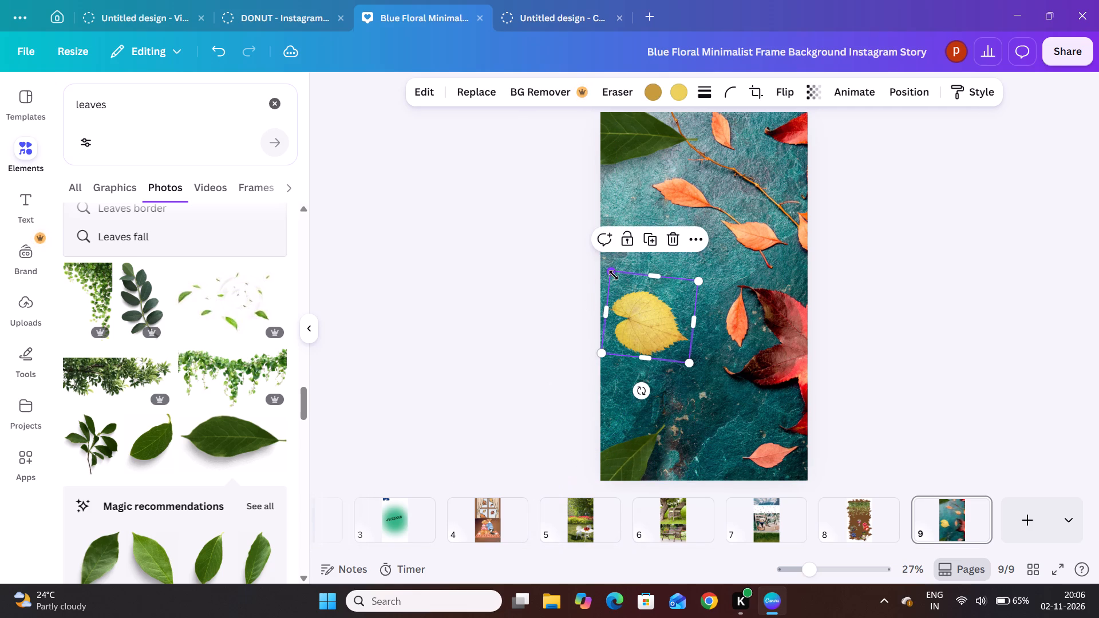
{"action": "left_click", "coordinate": [619, 137]}
{"action": "left_click_drag", "start_coordinate": [695, 185], "coordinate": [679, 167]}
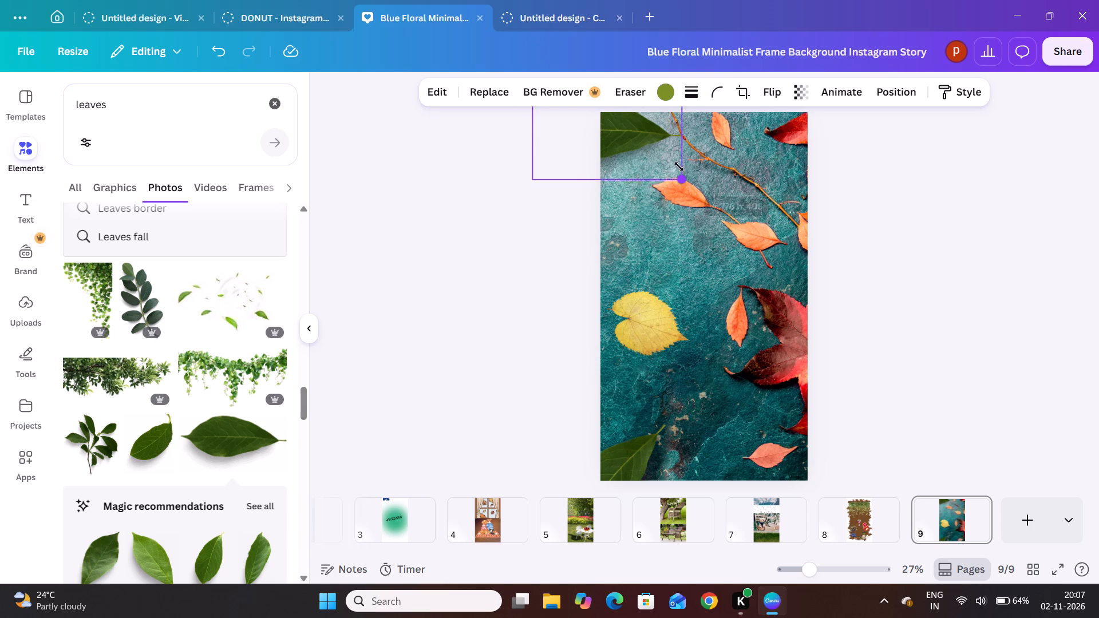
{"action": "left_click_drag", "start_coordinate": [679, 167], "coordinate": [677, 162]}
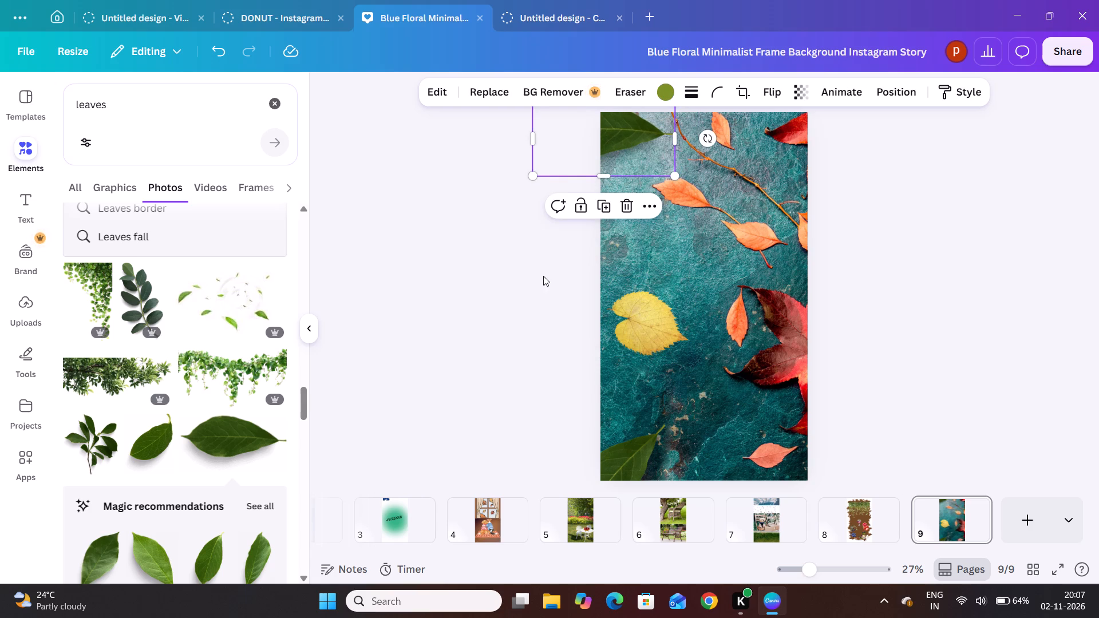
{"action": "left_click", "coordinate": [543, 276]}
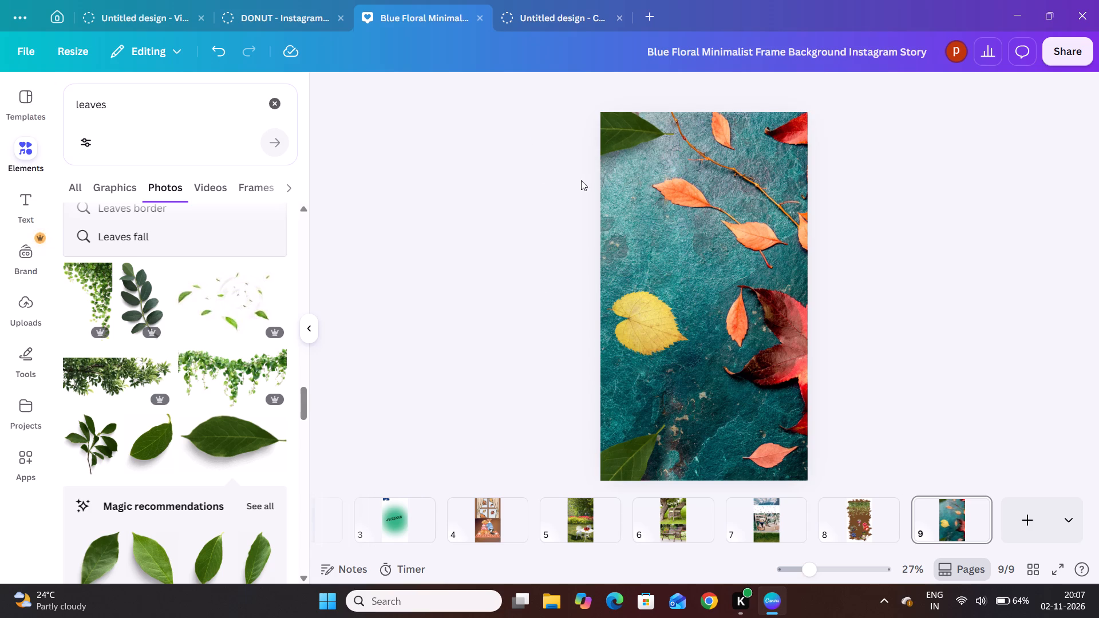
Set the transparency of the green leaf at the page's top-left corner to 64.
{"action": "left_click", "coordinate": [632, 138]}
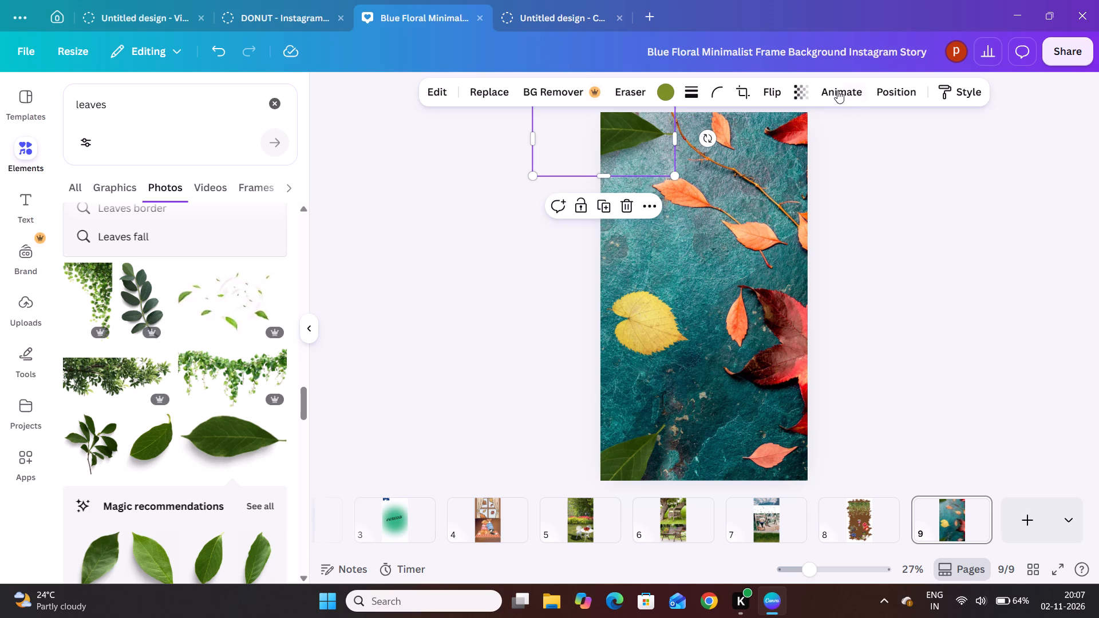
{"action": "left_click", "coordinate": [805, 85]}
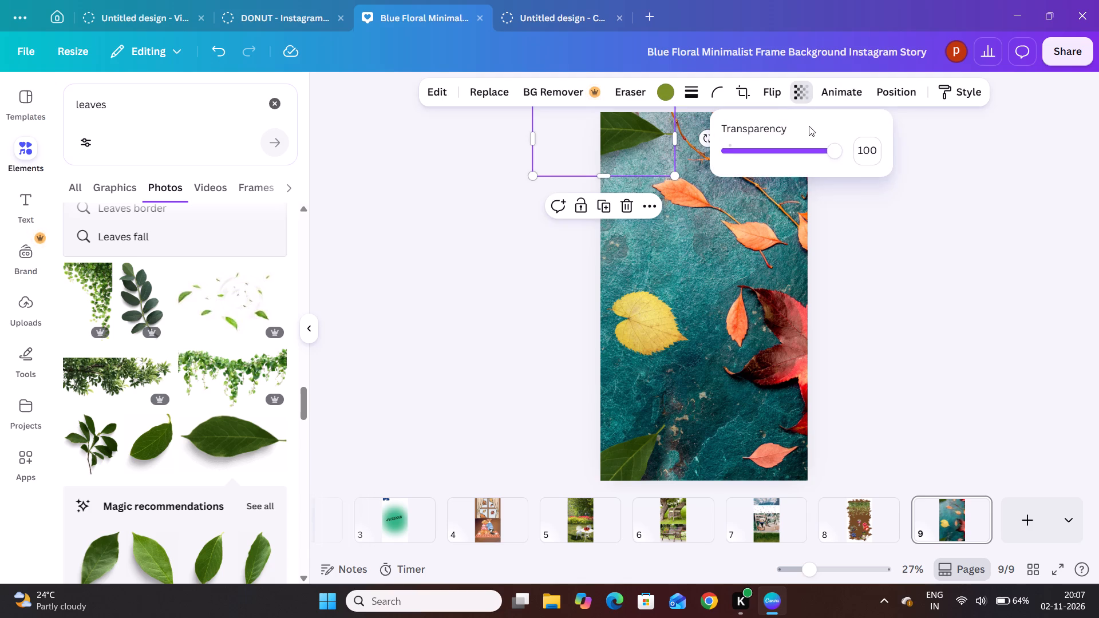
{"action": "left_click", "coordinate": [756, 148]}
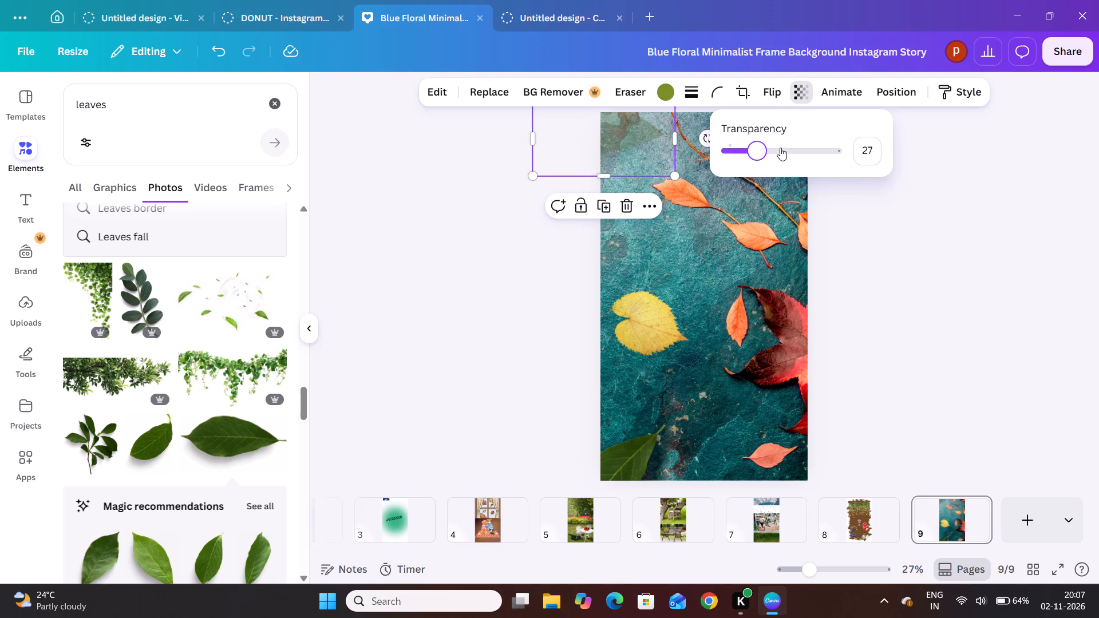
{"action": "left_click", "coordinate": [784, 150]}
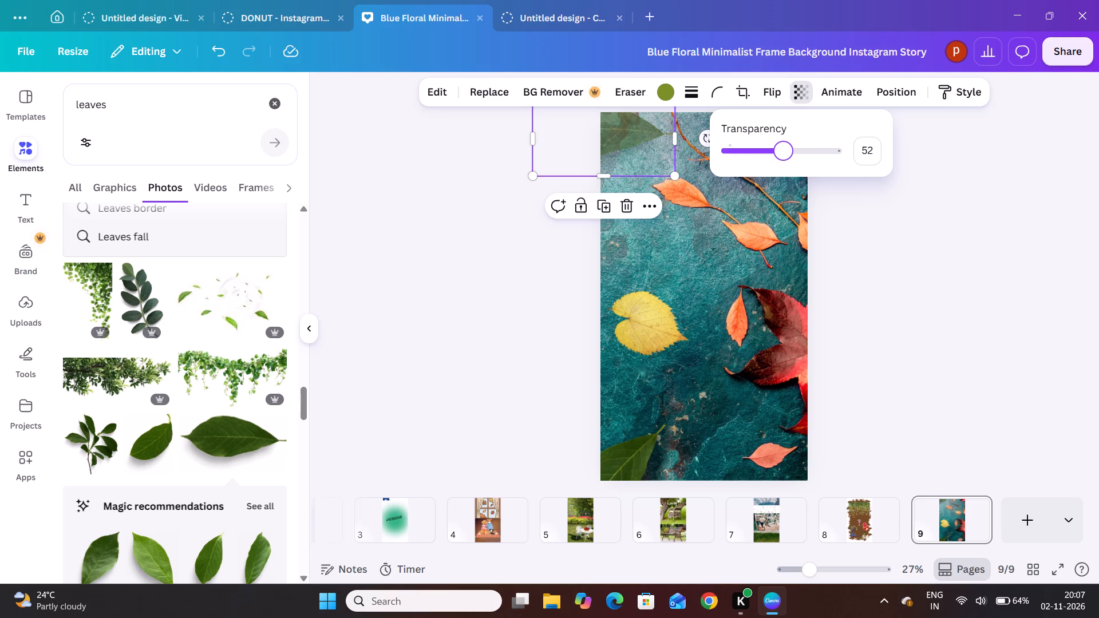
{"action": "left_click", "coordinate": [797, 154]}
{"action": "left_click", "coordinate": [520, 303]}
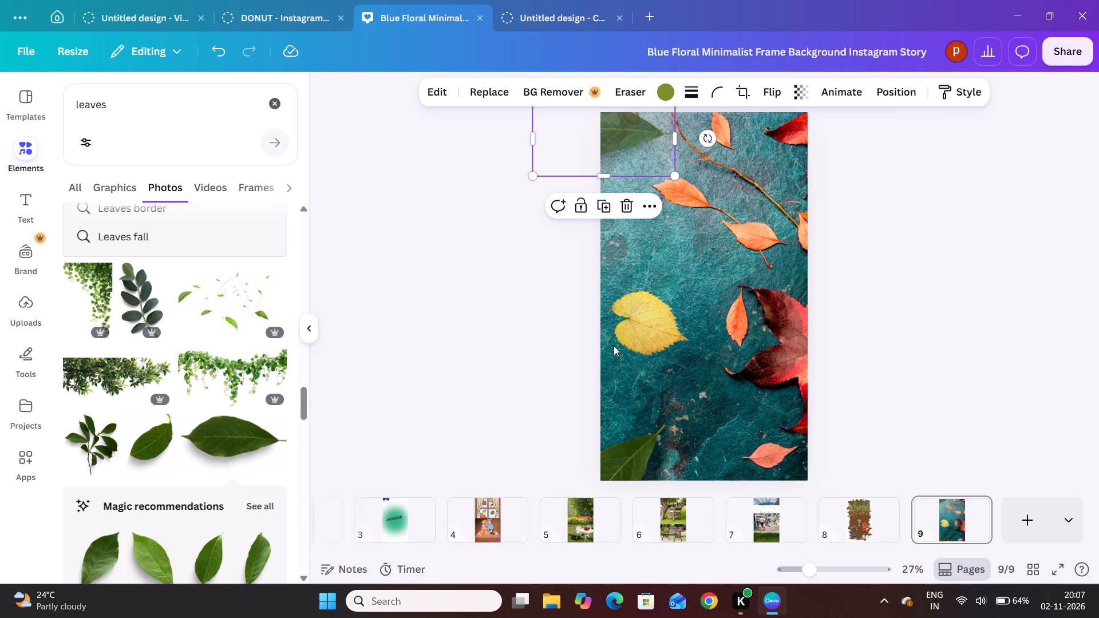
Set the transparency of the green leaf at the page's bottom-left corner to 64 and deselect it.
{"action": "left_click", "coordinate": [638, 434]}
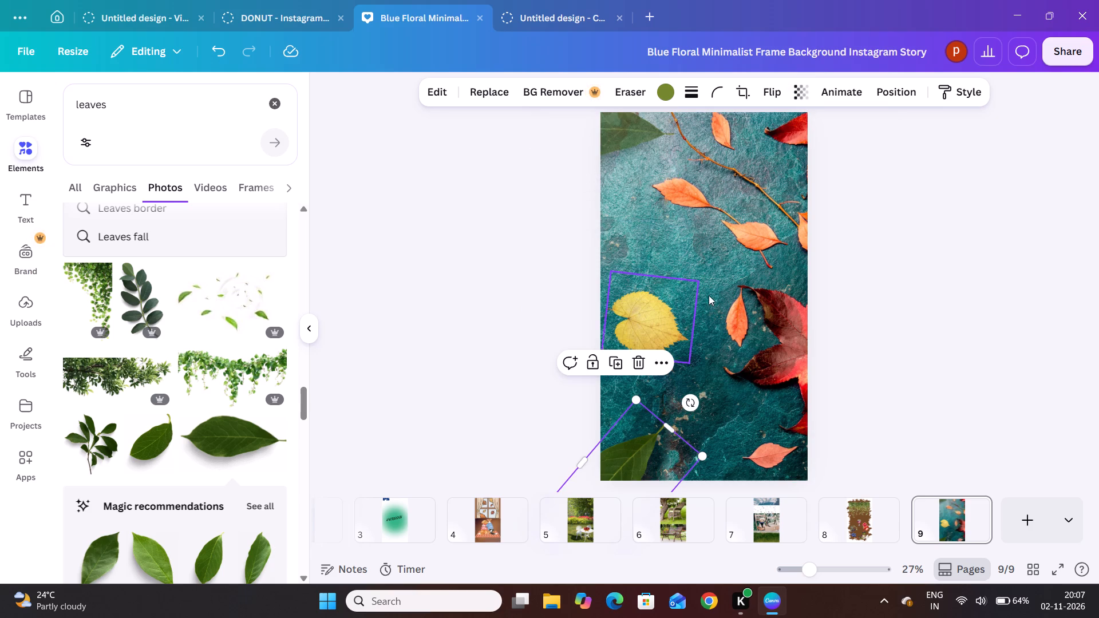
{"action": "left_click", "coordinate": [802, 93]}
{"action": "left_click", "coordinate": [804, 150]}
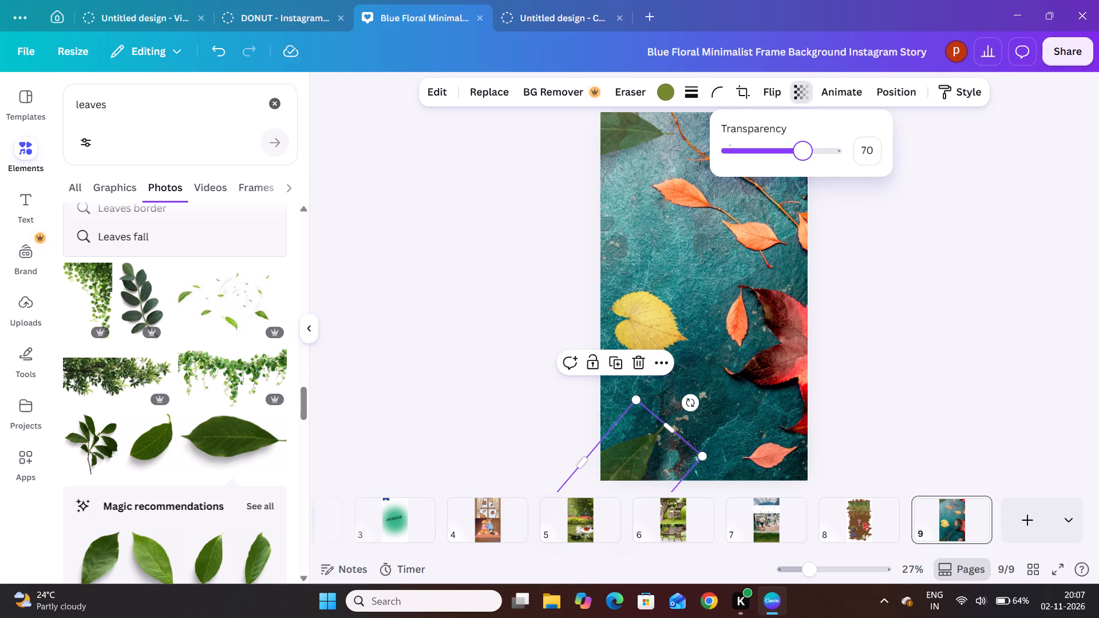
{"action": "left_click", "coordinate": [786, 150]}
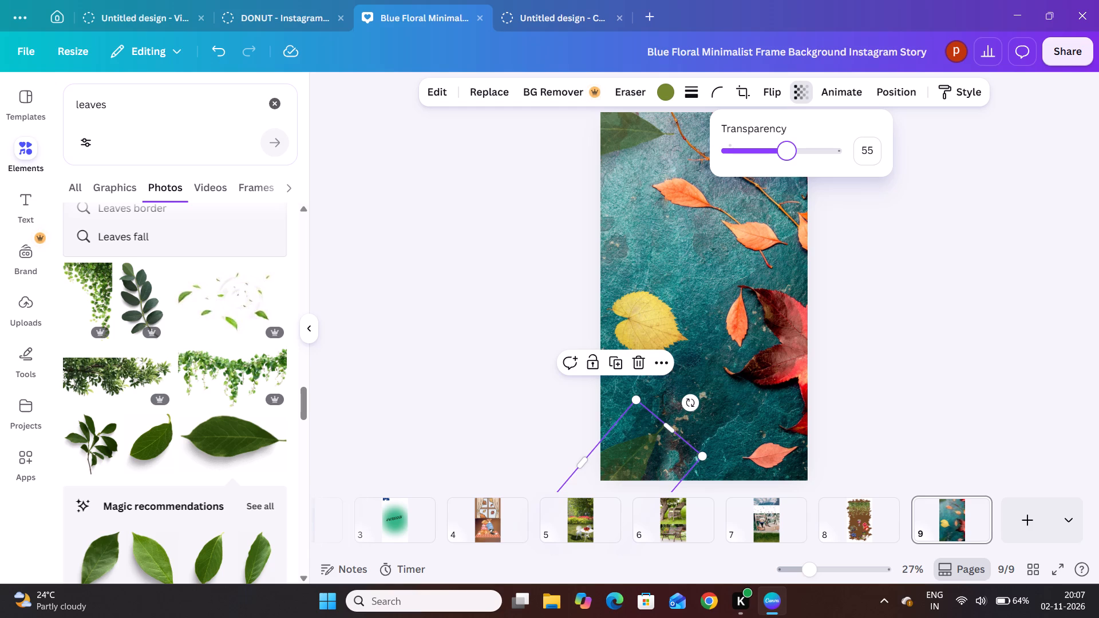
{"action": "left_click", "coordinate": [796, 152]}
{"action": "scroll", "coordinate": [796, 152], "scroll_direction": "left", "scroll_amount": 3}
{"action": "left_click", "coordinate": [468, 286]}
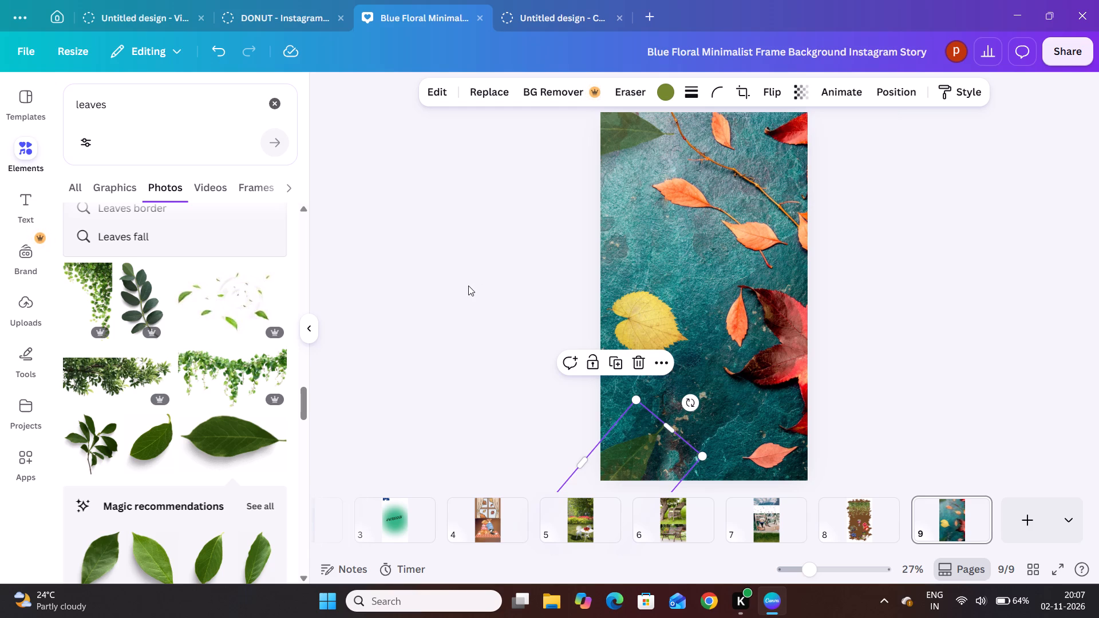
{"action": "left_click", "coordinate": [468, 286]}
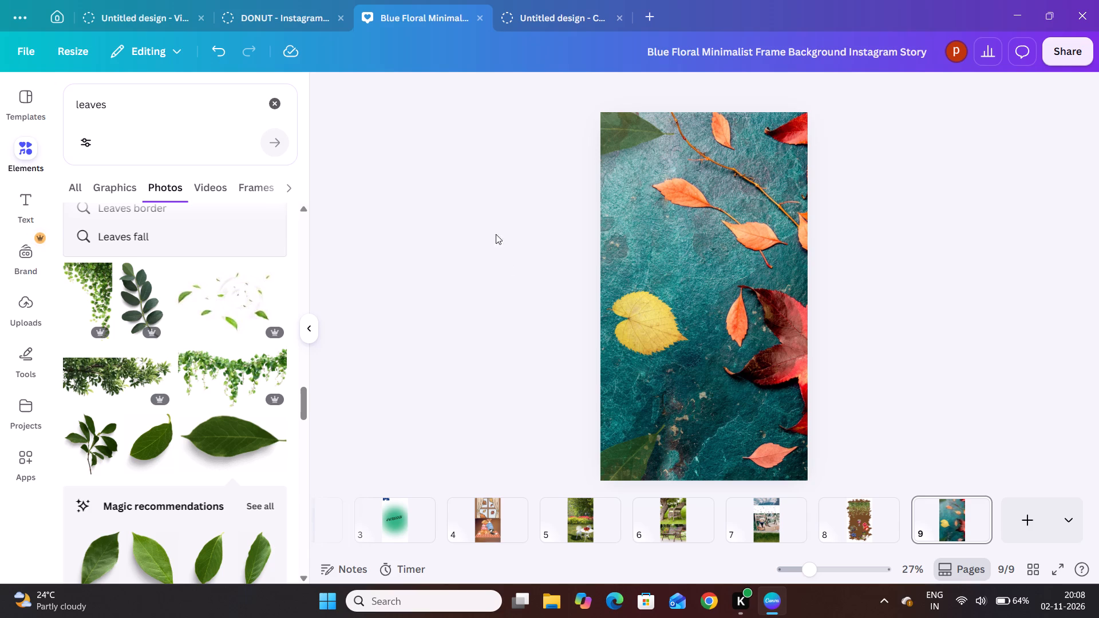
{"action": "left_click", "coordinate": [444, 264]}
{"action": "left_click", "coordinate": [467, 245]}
Save the design.
{"action": "left_click", "coordinate": [21, 54]}
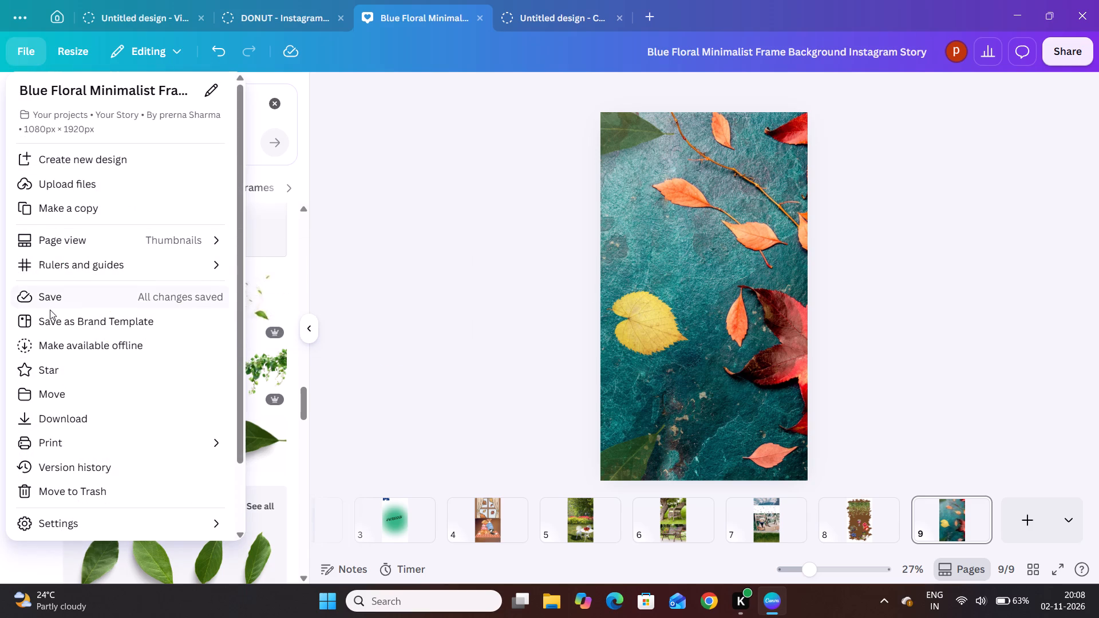
{"action": "left_click", "coordinate": [64, 299]}
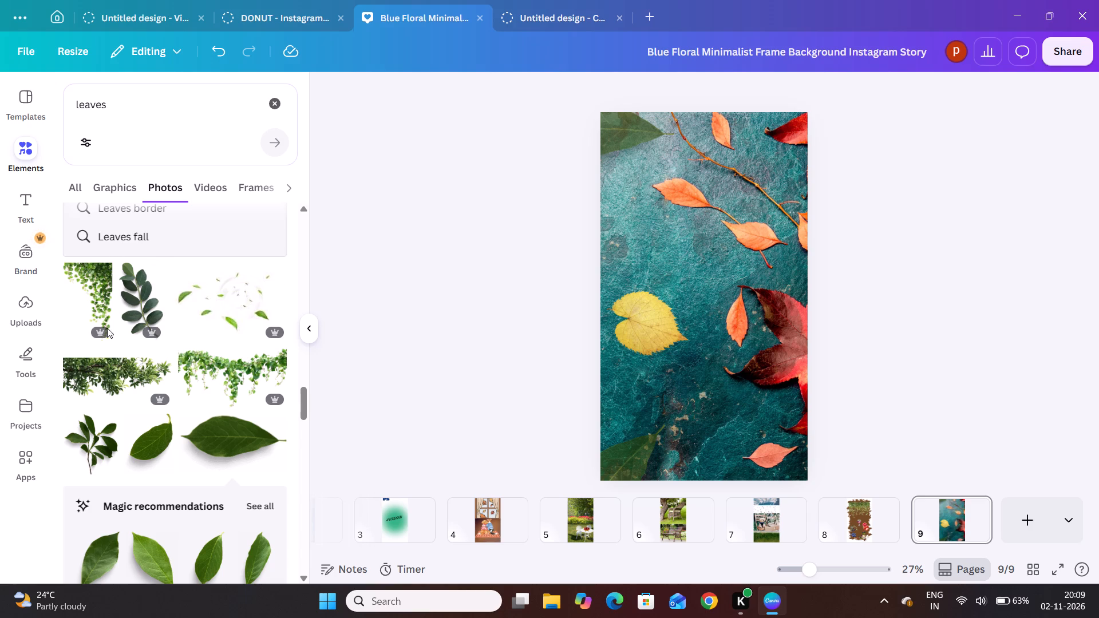
Add the photo of one yellow and one orange maple leaf to page 9 and move it near the page's top.
{"action": "scroll", "coordinate": [139, 370], "scroll_direction": "down", "scroll_amount": 2}
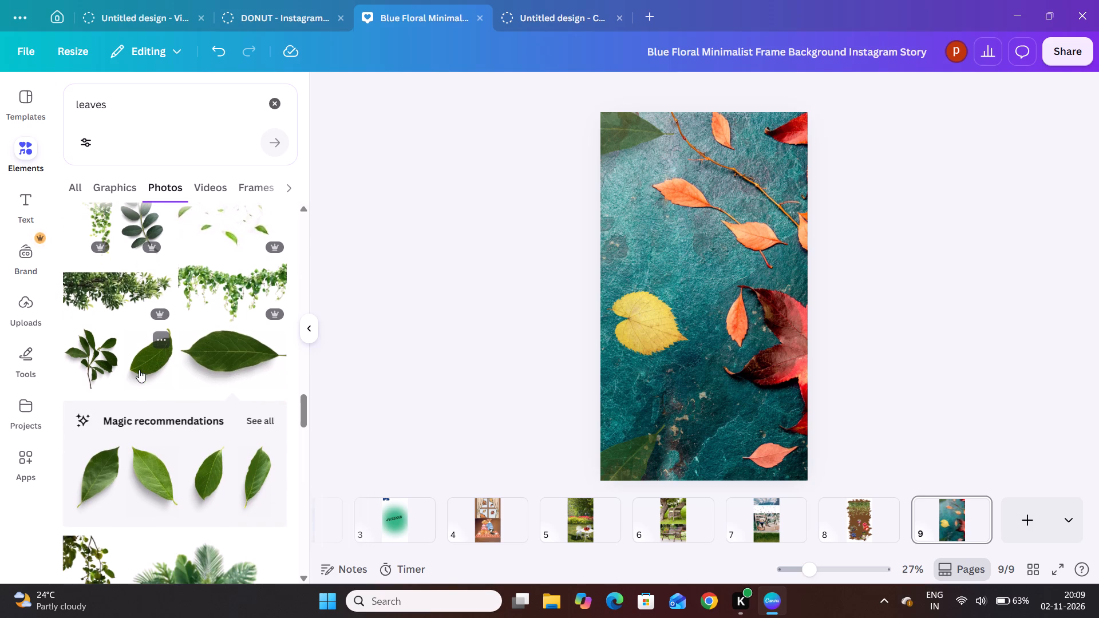
{"action": "scroll", "coordinate": [139, 370], "scroll_direction": "down", "scroll_amount": 1}
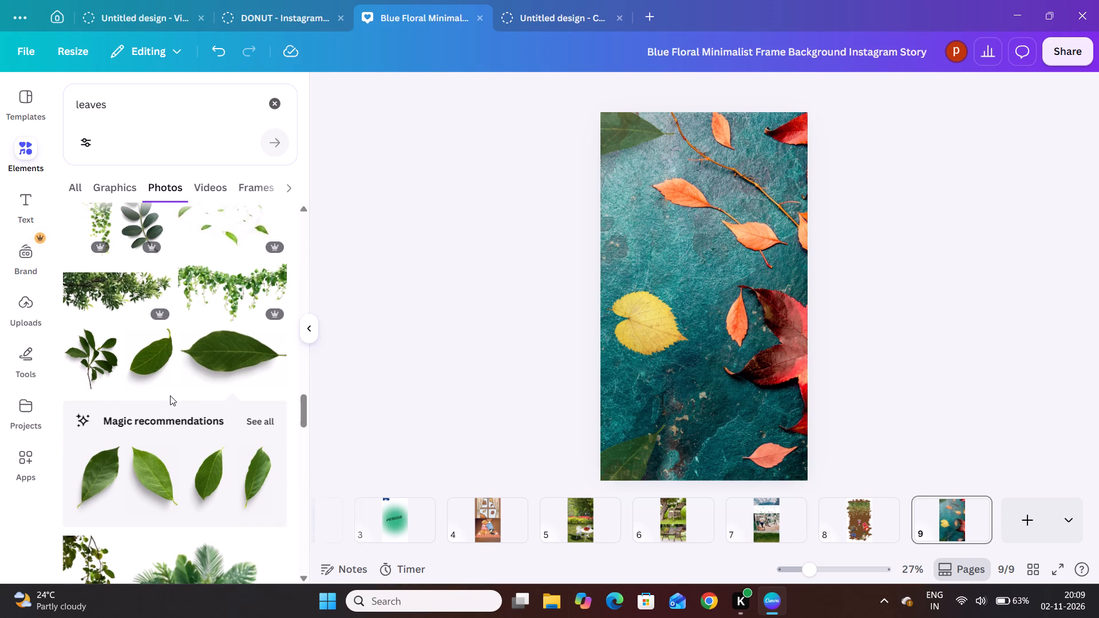
{"action": "scroll", "coordinate": [166, 416], "scroll_direction": "down", "scroll_amount": 1}
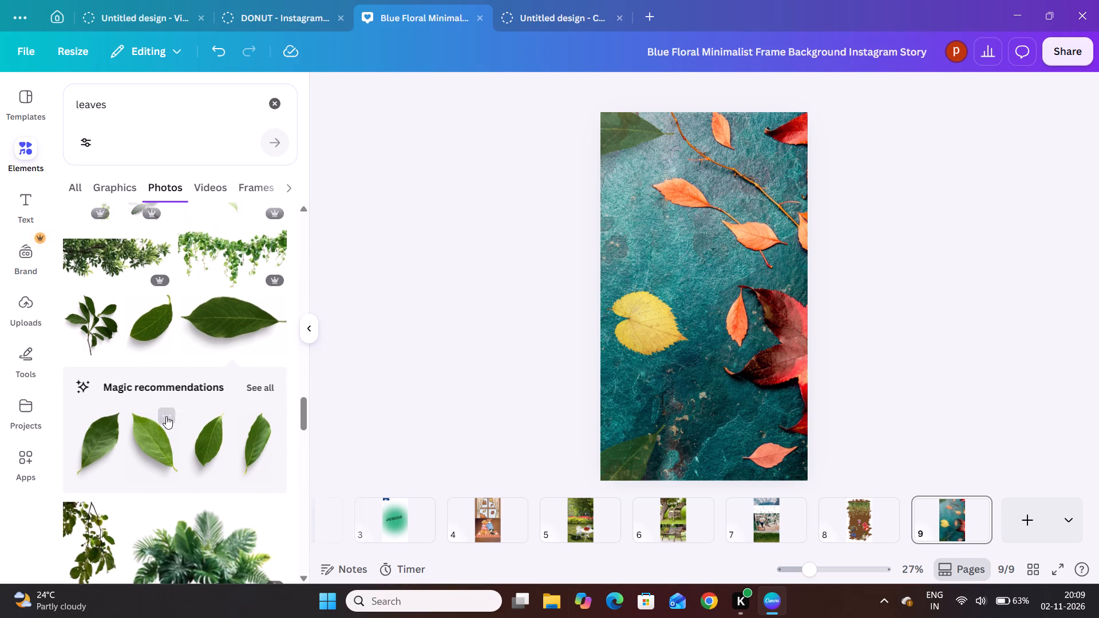
{"action": "scroll", "coordinate": [166, 416], "scroll_direction": "down", "scroll_amount": 3}
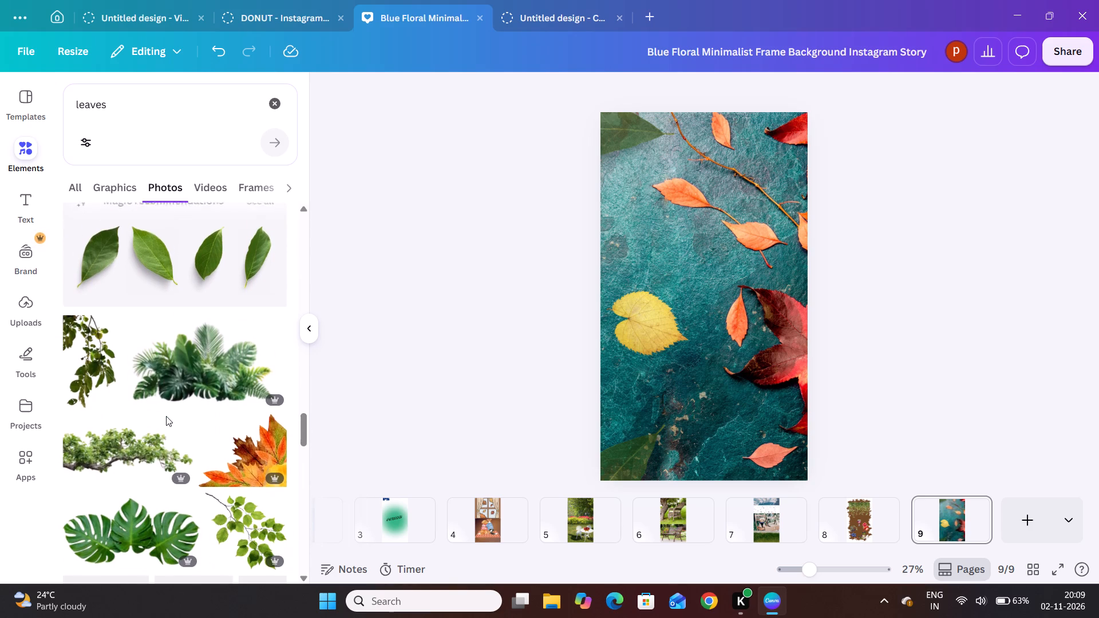
{"action": "scroll", "coordinate": [166, 416], "scroll_direction": "down", "scroll_amount": 3}
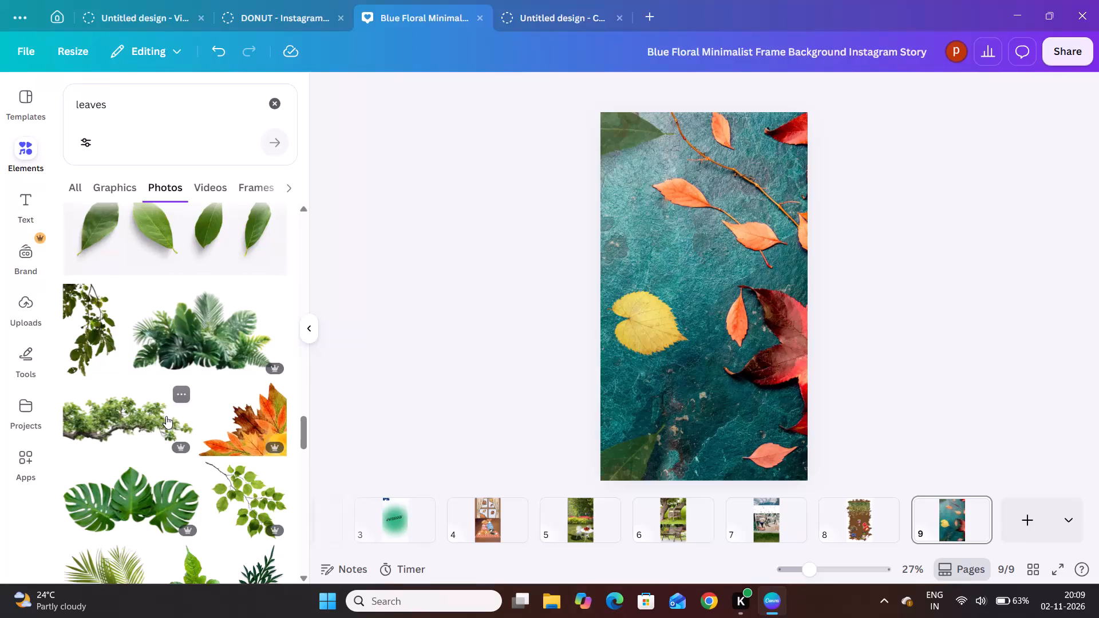
{"action": "scroll", "coordinate": [166, 416], "scroll_direction": "down", "scroll_amount": 2}
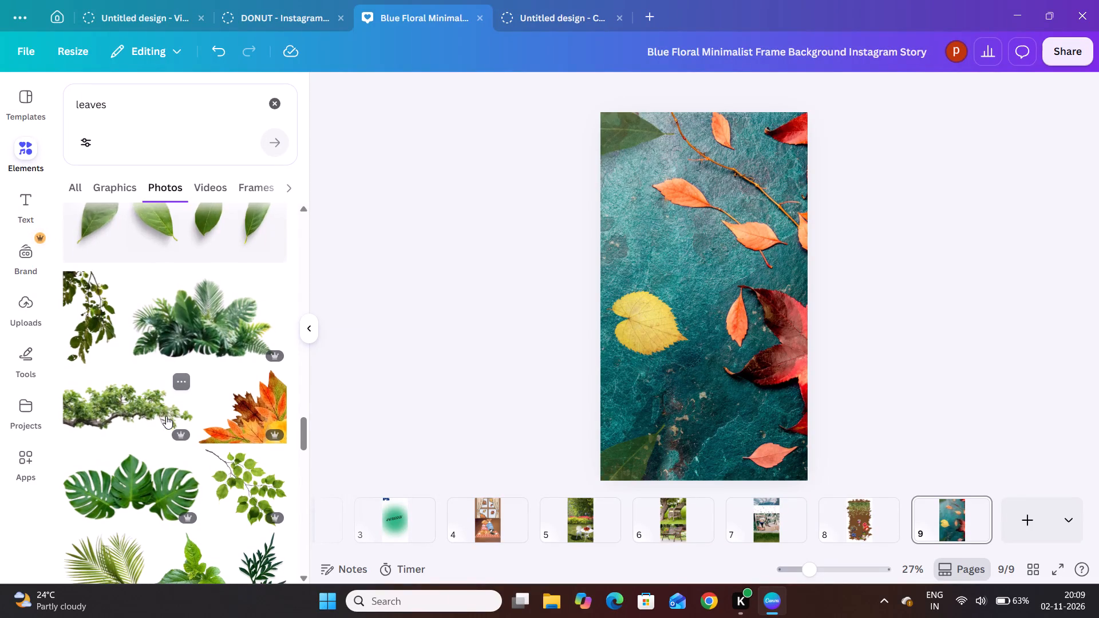
{"action": "scroll", "coordinate": [166, 416], "scroll_direction": "down", "scroll_amount": 1}
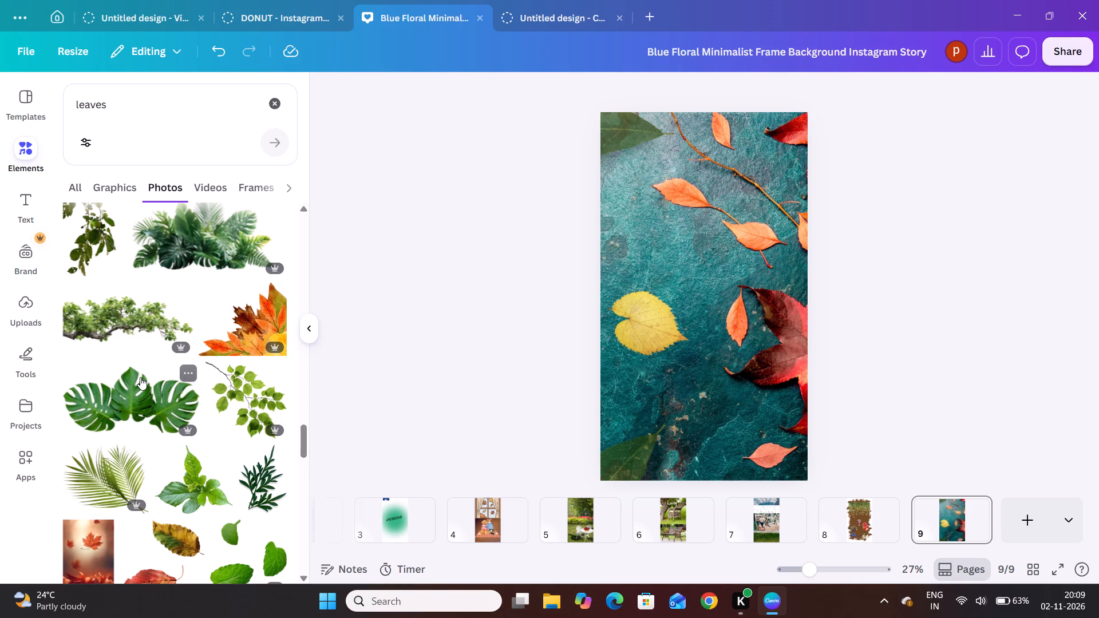
{"action": "scroll", "coordinate": [156, 393], "scroll_direction": "down", "scroll_amount": 1}
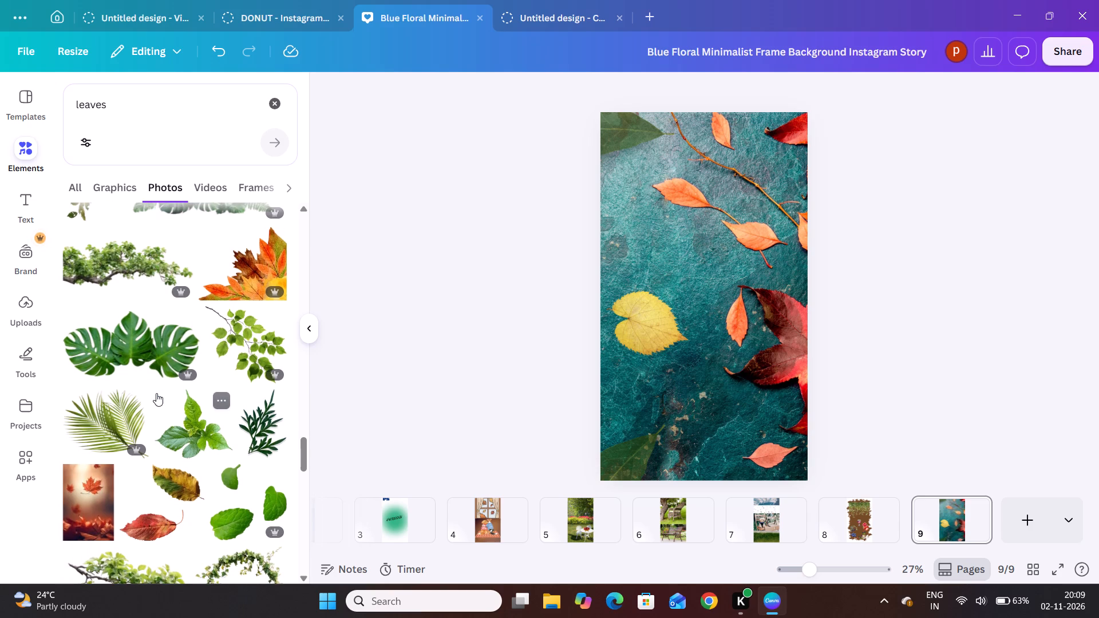
{"action": "scroll", "coordinate": [156, 393], "scroll_direction": "down", "scroll_amount": 2}
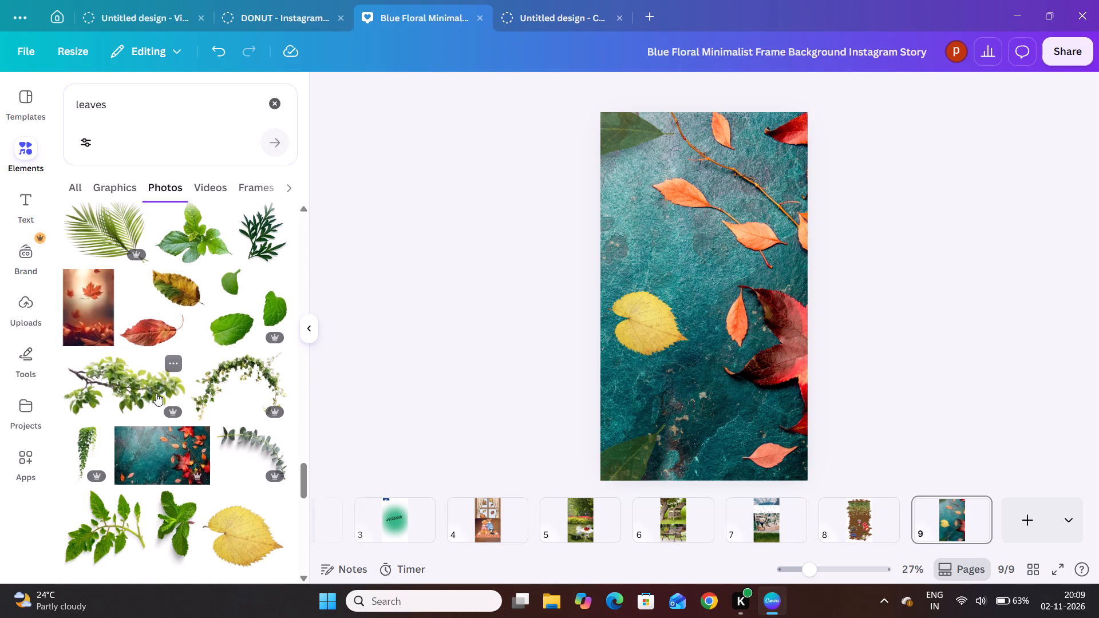
{"action": "scroll", "coordinate": [156, 393], "scroll_direction": "down", "scroll_amount": 1}
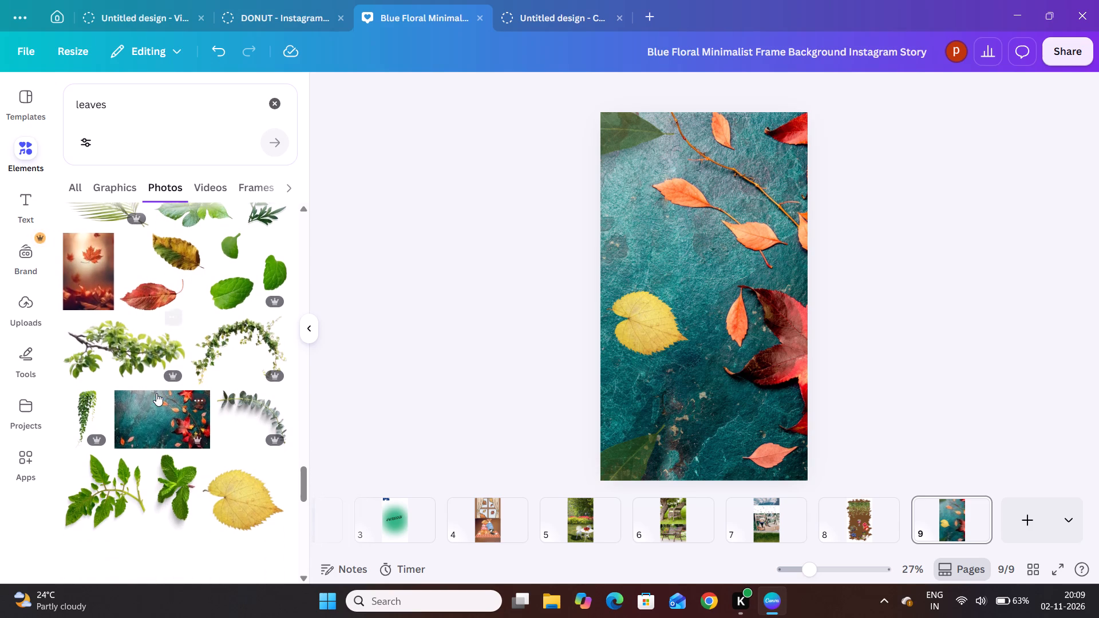
{"action": "scroll", "coordinate": [156, 393], "scroll_direction": "down", "scroll_amount": 1}
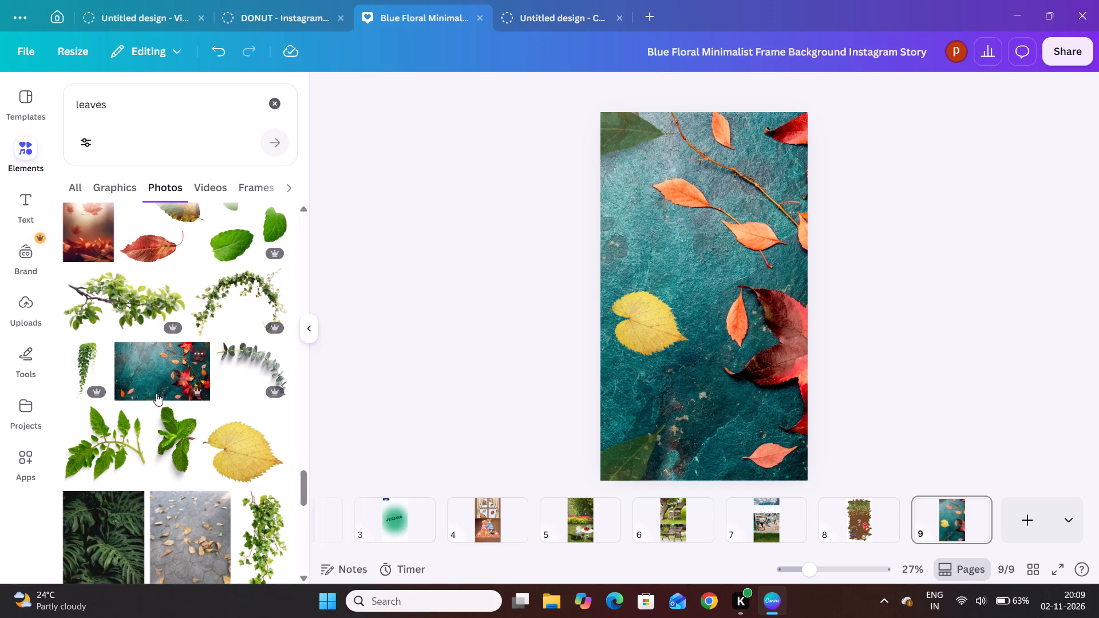
{"action": "scroll", "coordinate": [156, 393], "scroll_direction": "down", "scroll_amount": 2}
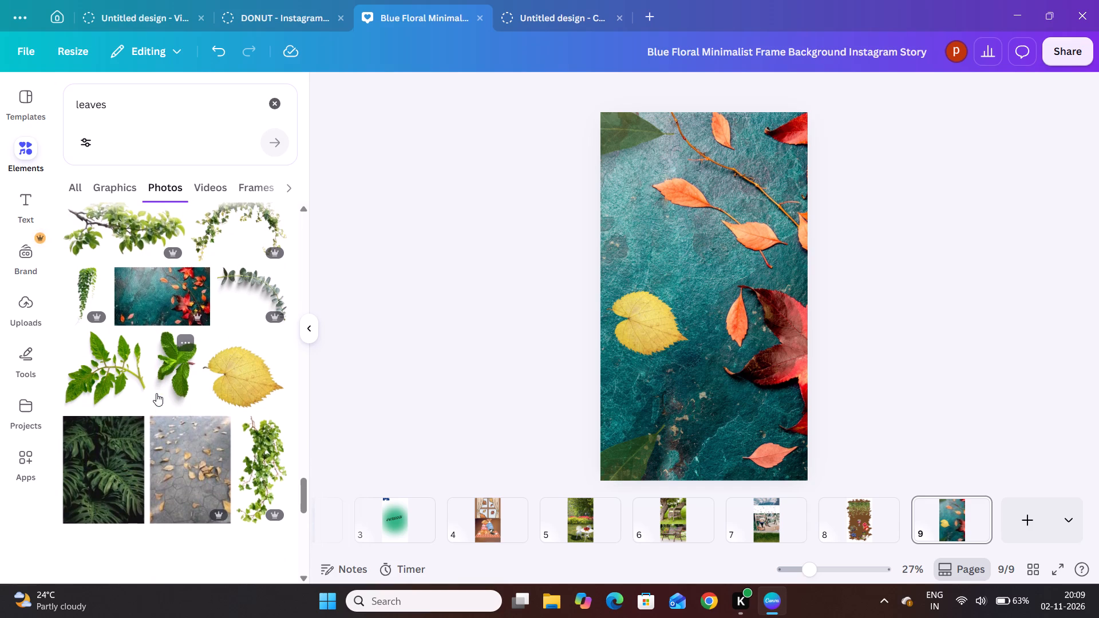
{"action": "scroll", "coordinate": [156, 393], "scroll_direction": "down", "scroll_amount": 1}
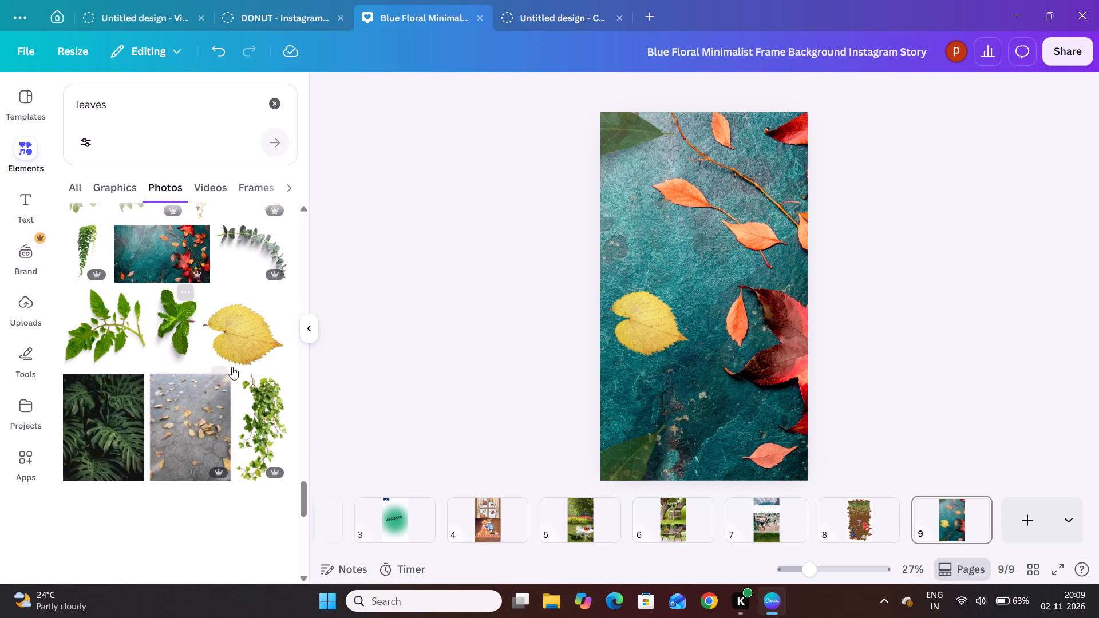
{"action": "scroll", "coordinate": [208, 404], "scroll_direction": "down", "scroll_amount": 1}
{"action": "scroll", "coordinate": [208, 404], "scroll_direction": "up", "scroll_amount": 1}
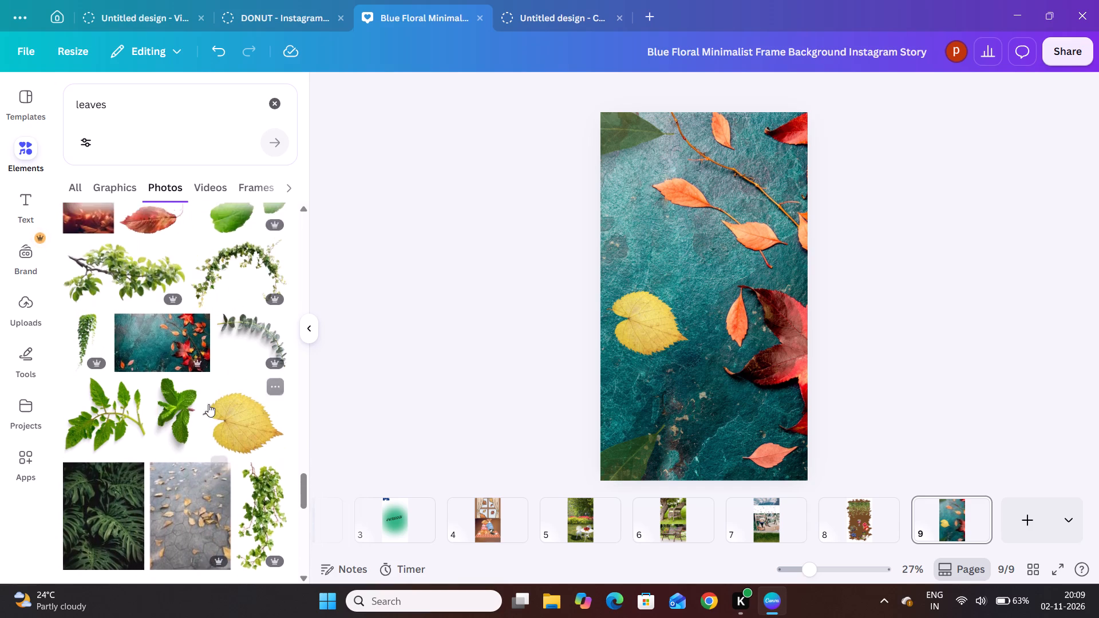
{"action": "scroll", "coordinate": [208, 404], "scroll_direction": "down", "scroll_amount": 3}
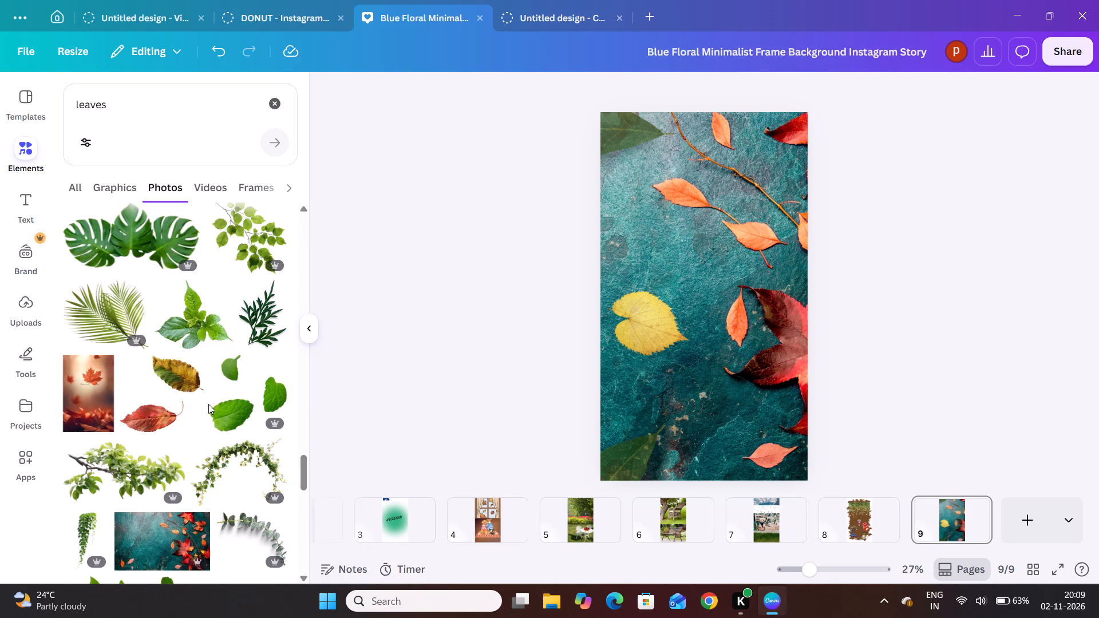
{"action": "scroll", "coordinate": [208, 404], "scroll_direction": "down", "scroll_amount": 4}
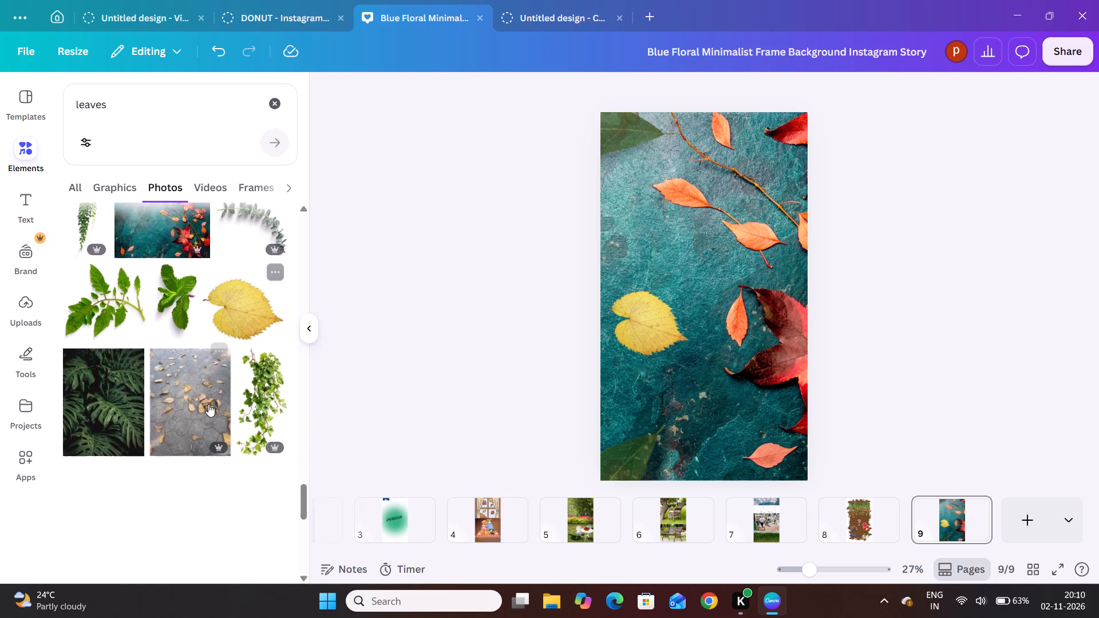
{"action": "scroll", "coordinate": [208, 404], "scroll_direction": "down", "scroll_amount": 2}
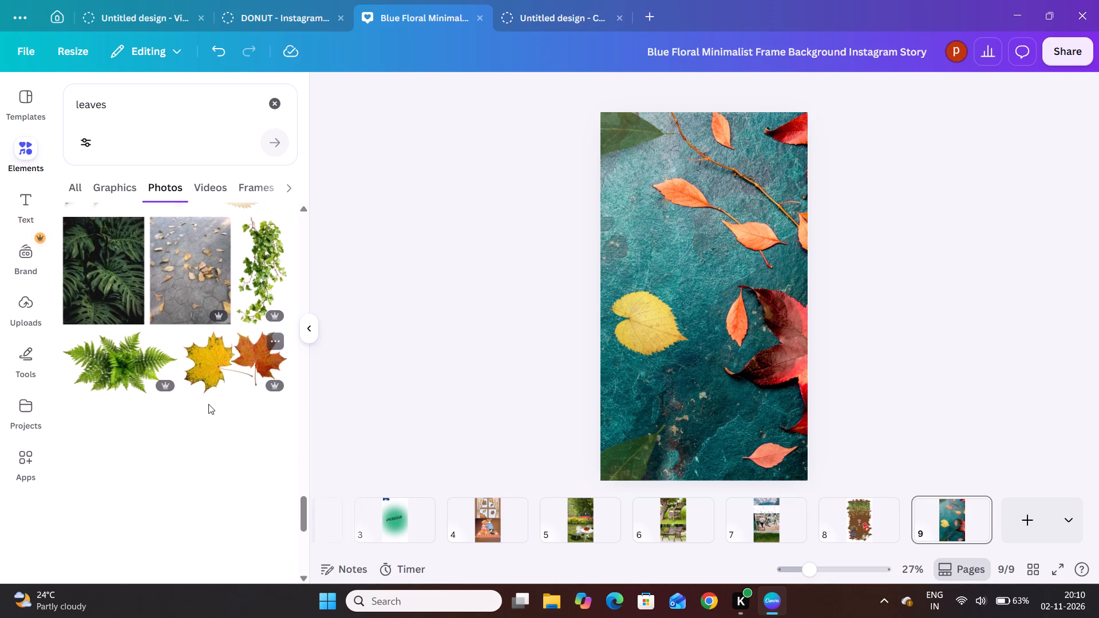
{"action": "left_click", "coordinate": [256, 358]}
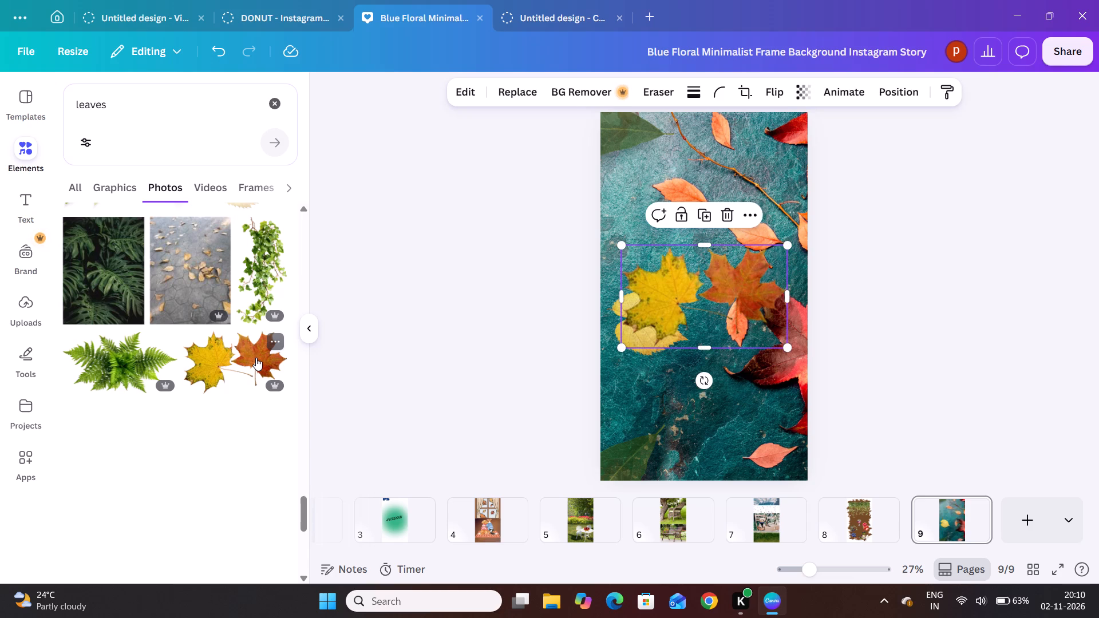
{"action": "left_click_drag", "start_coordinate": [725, 274], "coordinate": [698, 222]}
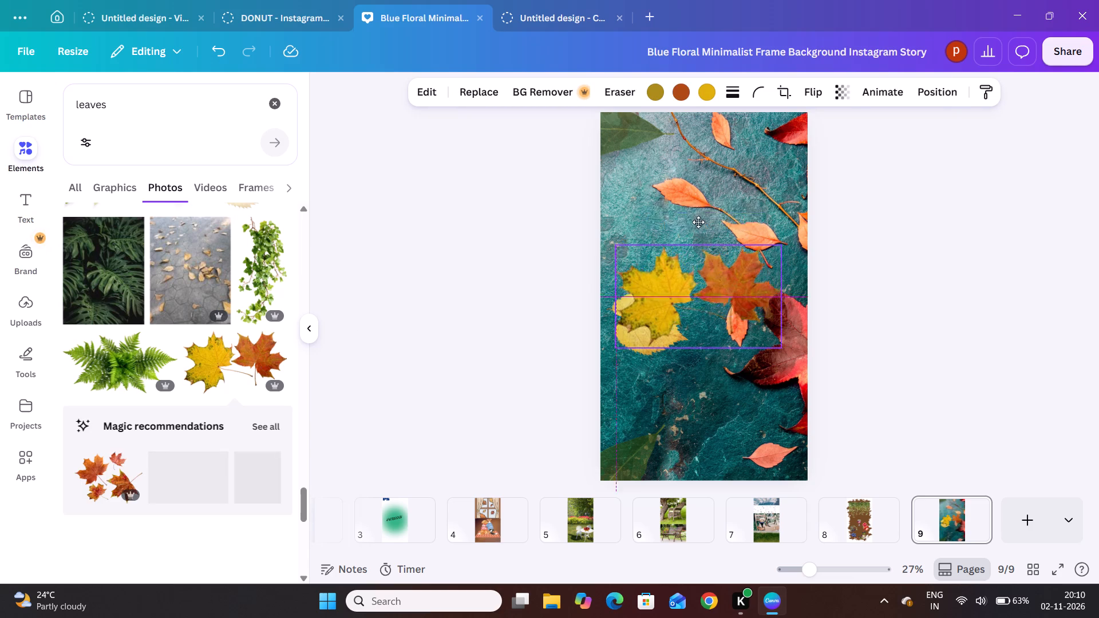
{"action": "left_click_drag", "start_coordinate": [698, 222], "coordinate": [714, 163]}
Delete the yellow heart-shaped leaf from page 9.
{"action": "left_click", "coordinate": [631, 353]}
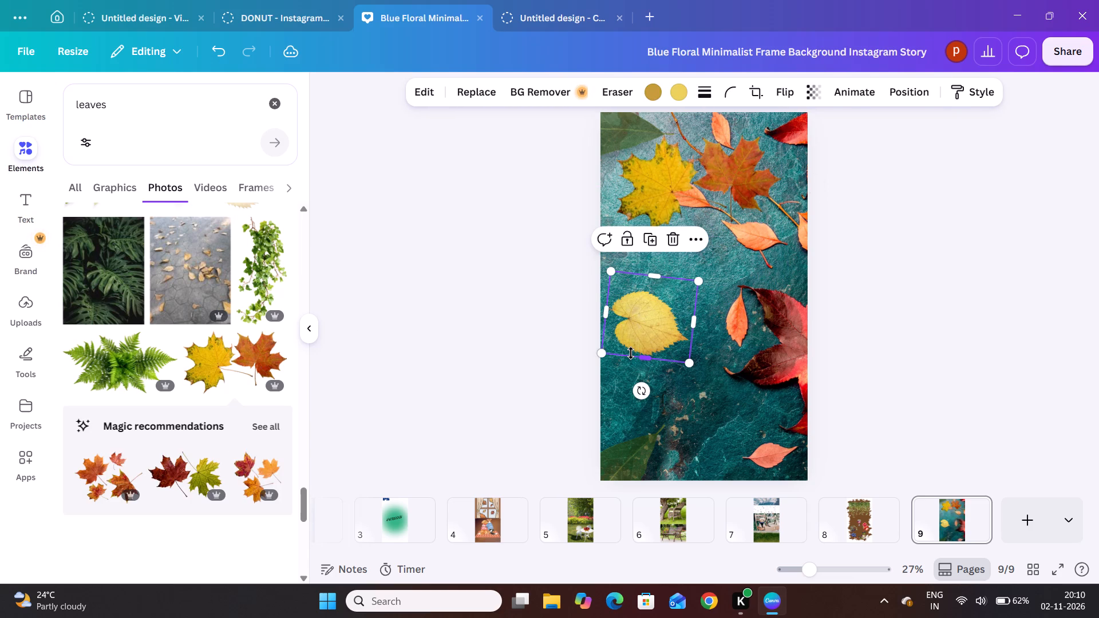
{"action": "key", "text": "Delete"}
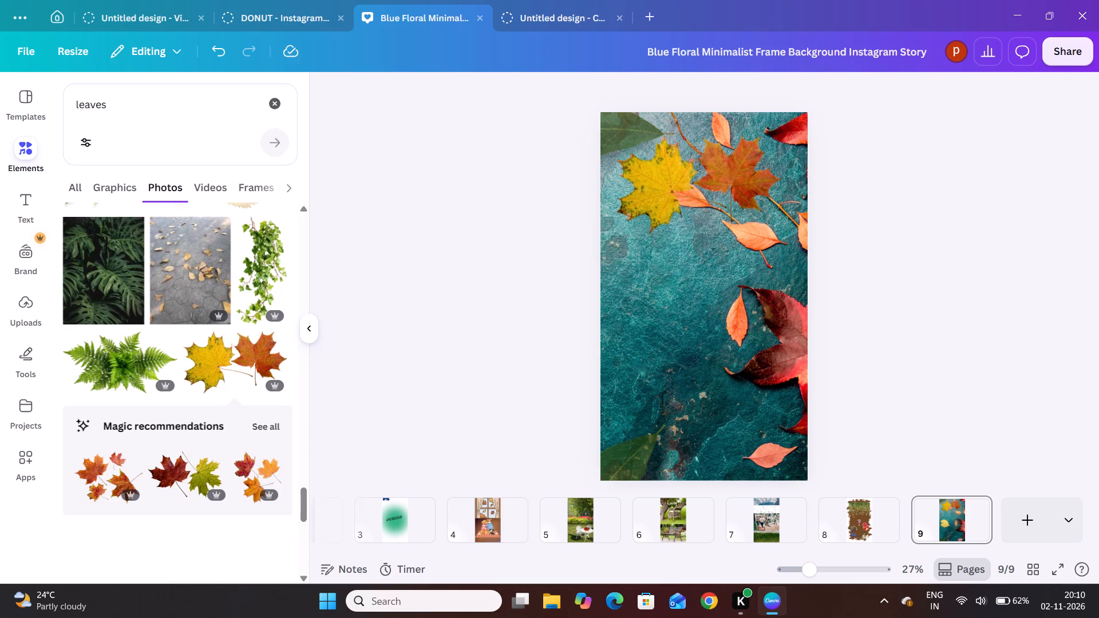
Shrink the maple leaf pair slightly and move it to the middle of the page's left edge.
{"action": "left_click_drag", "start_coordinate": [689, 181], "coordinate": [661, 280]}
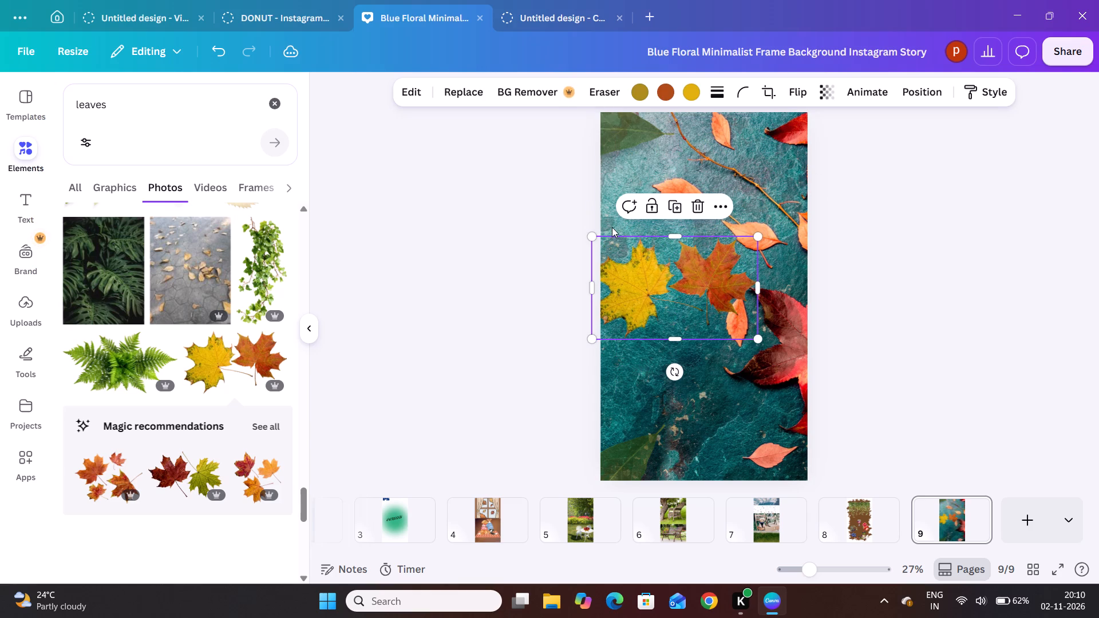
{"action": "left_click_drag", "start_coordinate": [591, 233], "coordinate": [619, 242]}
{"action": "left_click_drag", "start_coordinate": [689, 270], "coordinate": [668, 254]}
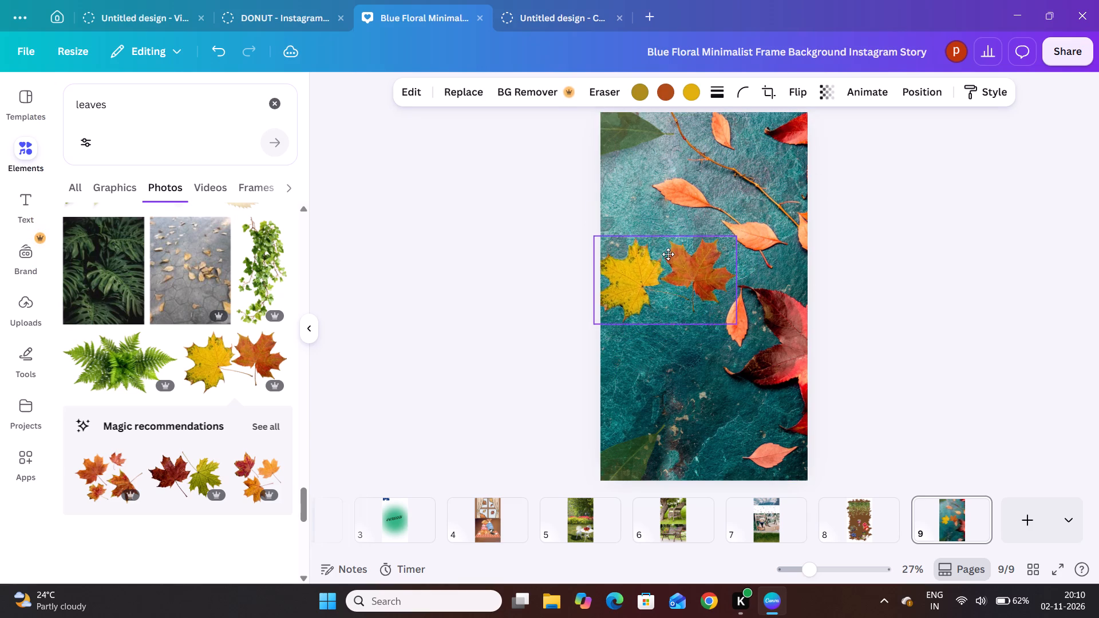
{"action": "left_click_drag", "start_coordinate": [668, 254], "coordinate": [667, 251]}
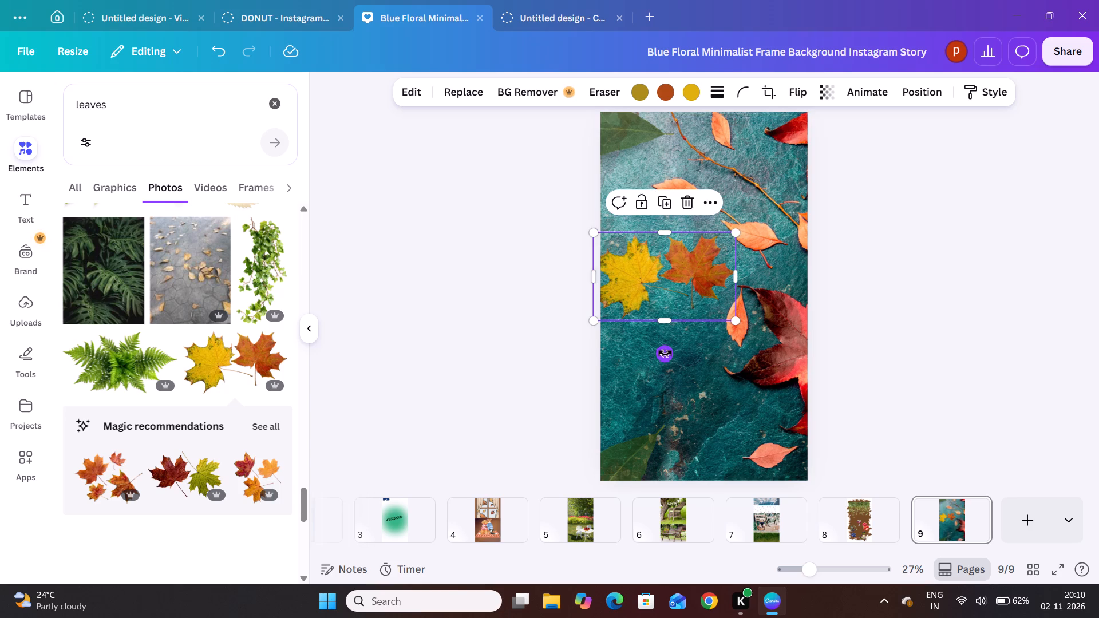
Rotate the maple leaf pair to nearly vertical with the yellow leaf above, position it along the page's left edge and deselect it.
{"action": "left_click_drag", "start_coordinate": [665, 354], "coordinate": [554, 305]}
{"action": "left_click_drag", "start_coordinate": [643, 263], "coordinate": [637, 274]}
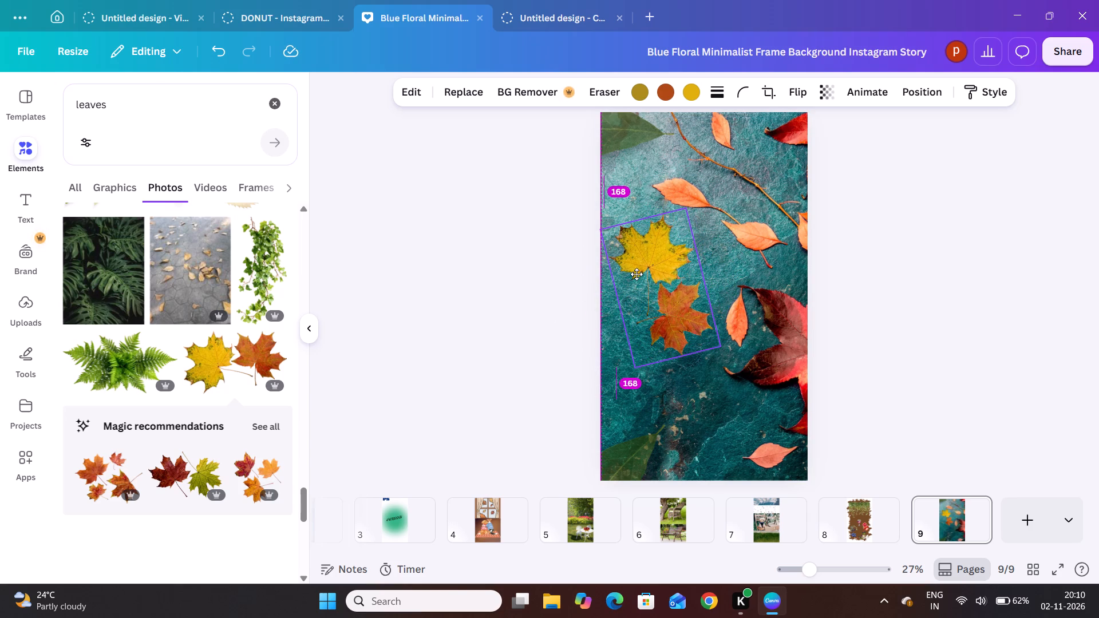
{"action": "left_click_drag", "start_coordinate": [637, 274], "coordinate": [634, 285]}
{"action": "left_click", "coordinate": [484, 287]}
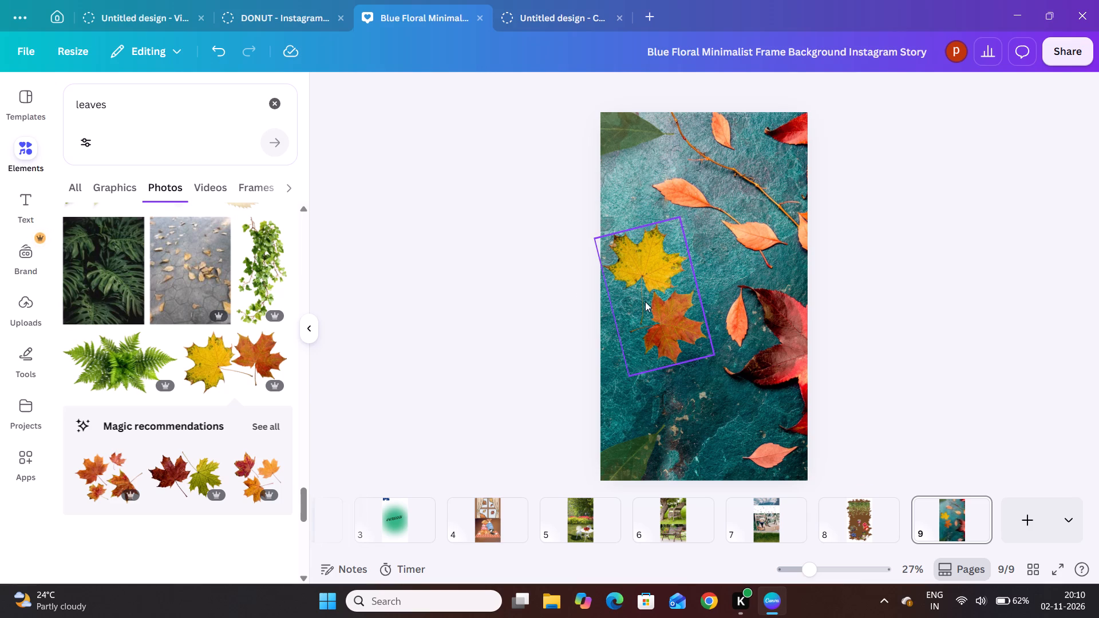
{"action": "left_click_drag", "start_coordinate": [645, 302], "coordinate": [639, 299]}
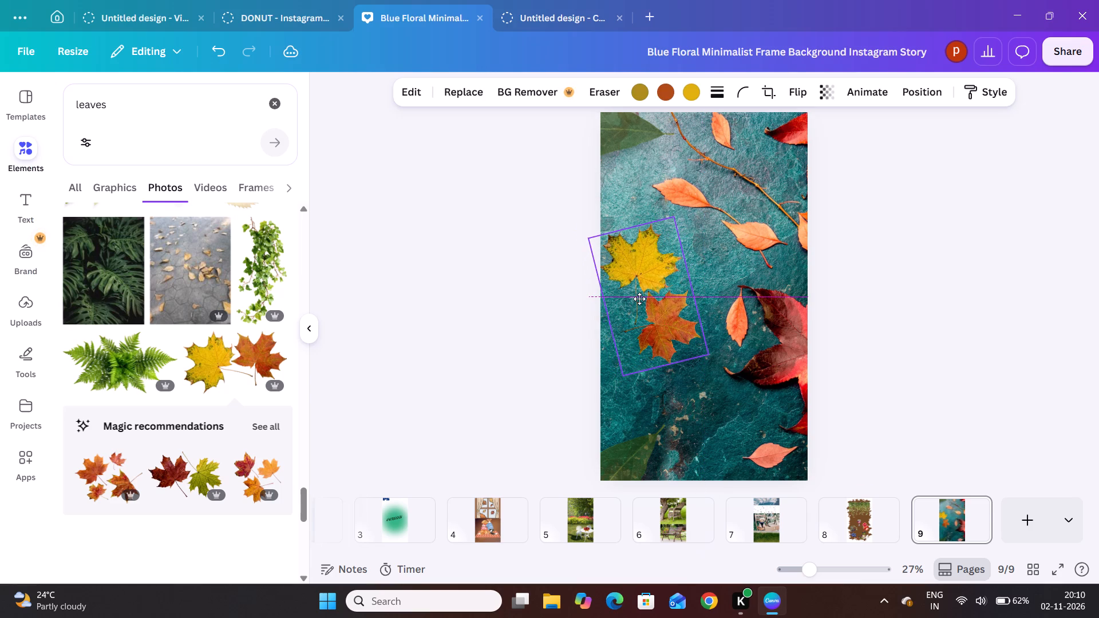
{"action": "left_click_drag", "start_coordinate": [639, 299], "coordinate": [635, 300]}
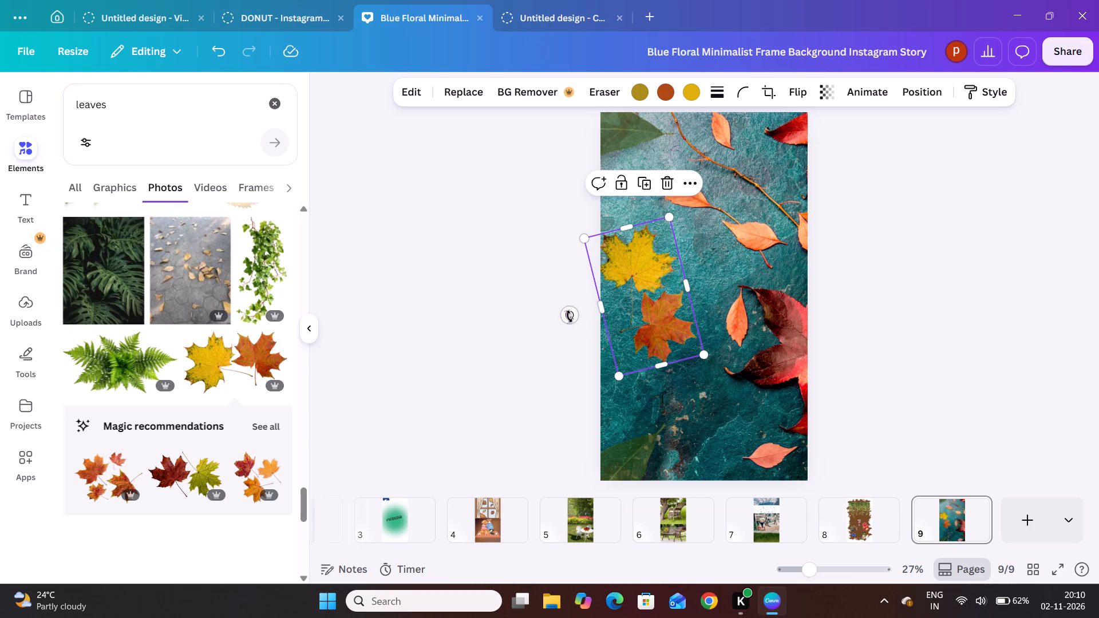
{"action": "left_click_drag", "start_coordinate": [572, 318], "coordinate": [533, 295]}
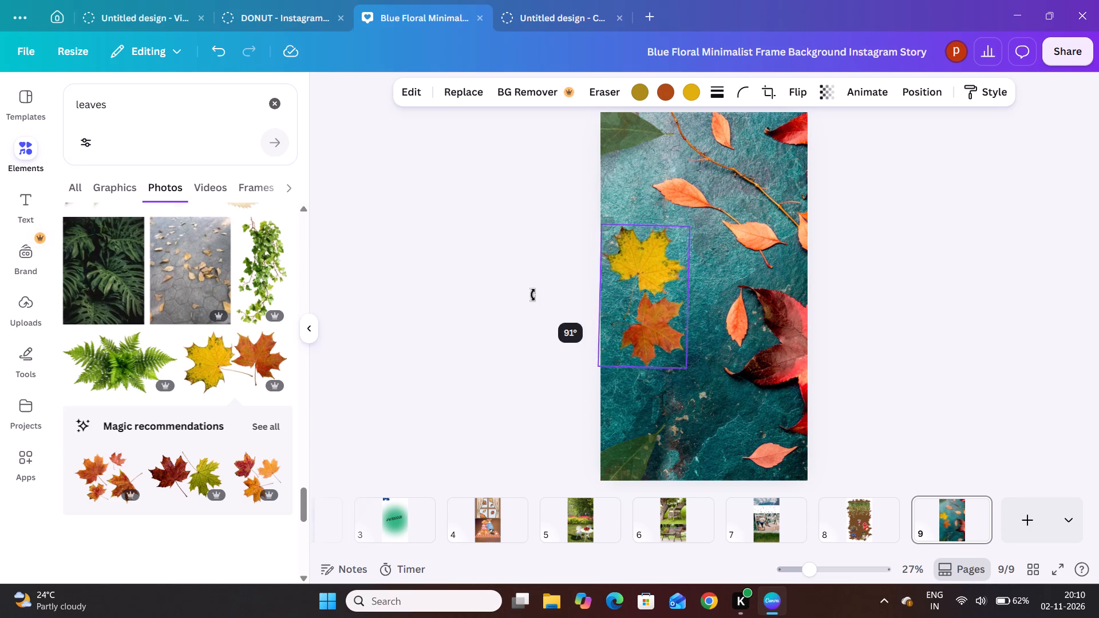
{"action": "left_click_drag", "start_coordinate": [533, 295], "coordinate": [524, 288]}
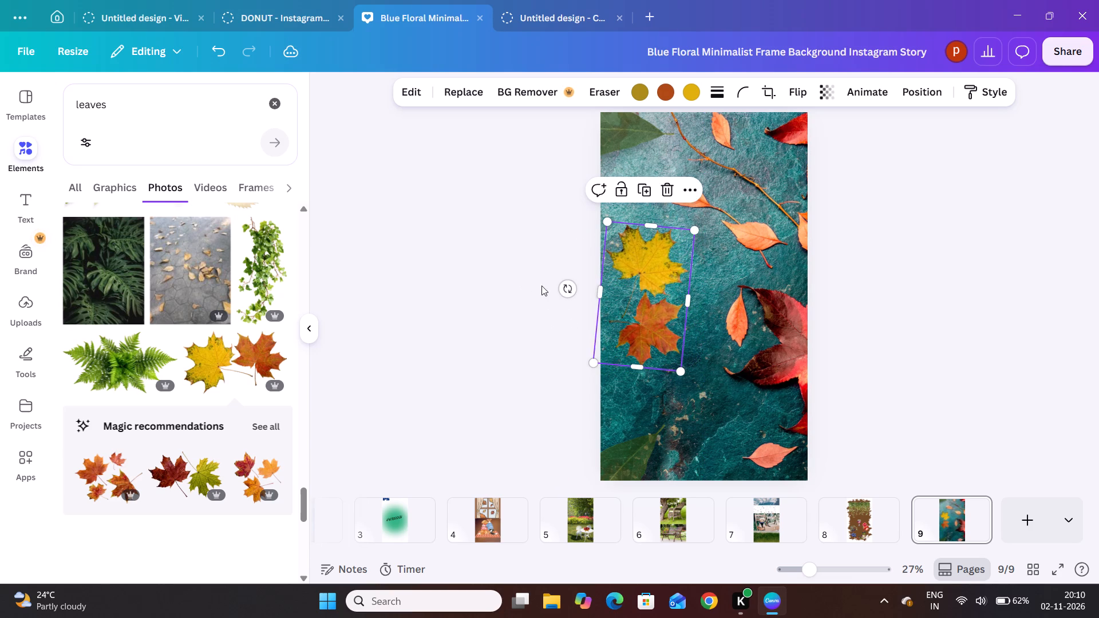
{"action": "left_click_drag", "start_coordinate": [642, 272], "coordinate": [630, 287]}
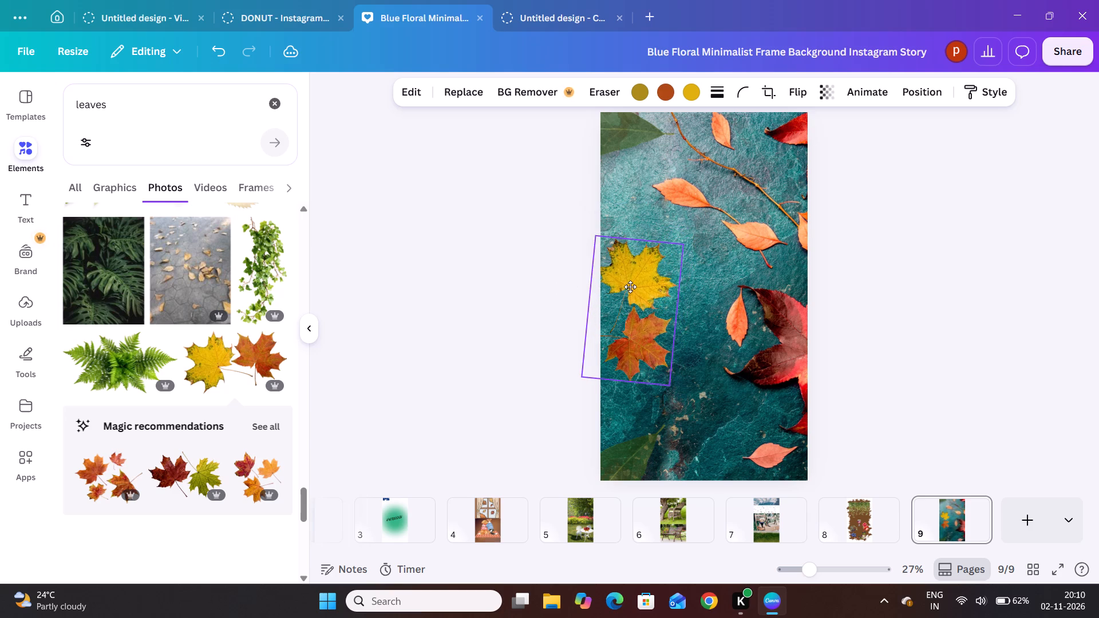
{"action": "left_click_drag", "start_coordinate": [630, 287], "coordinate": [639, 278]}
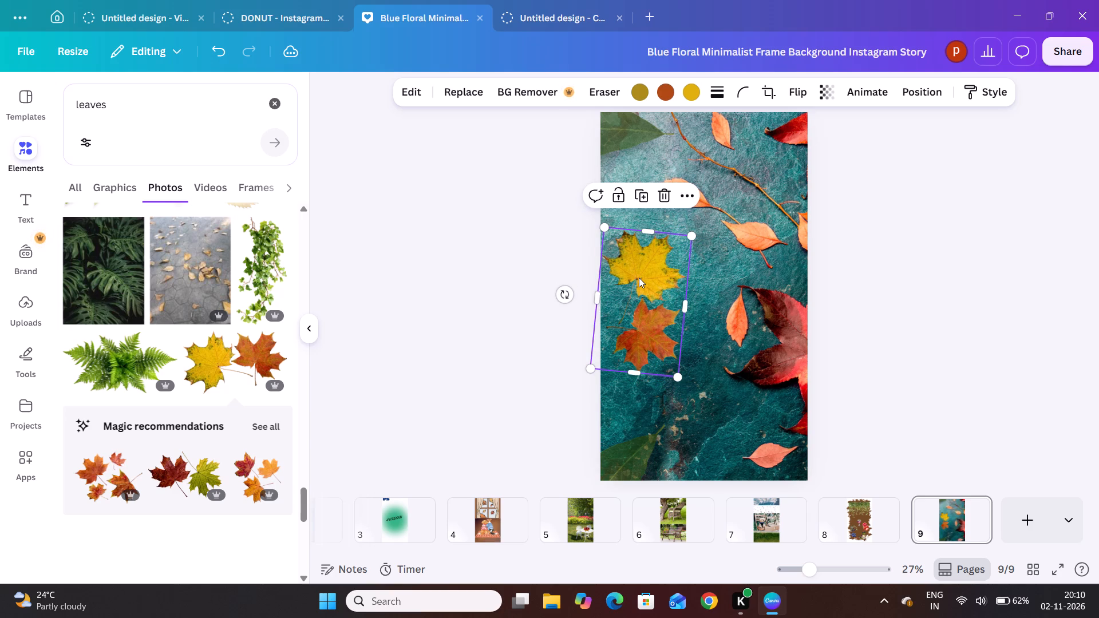
{"action": "left_click", "coordinate": [529, 280]}
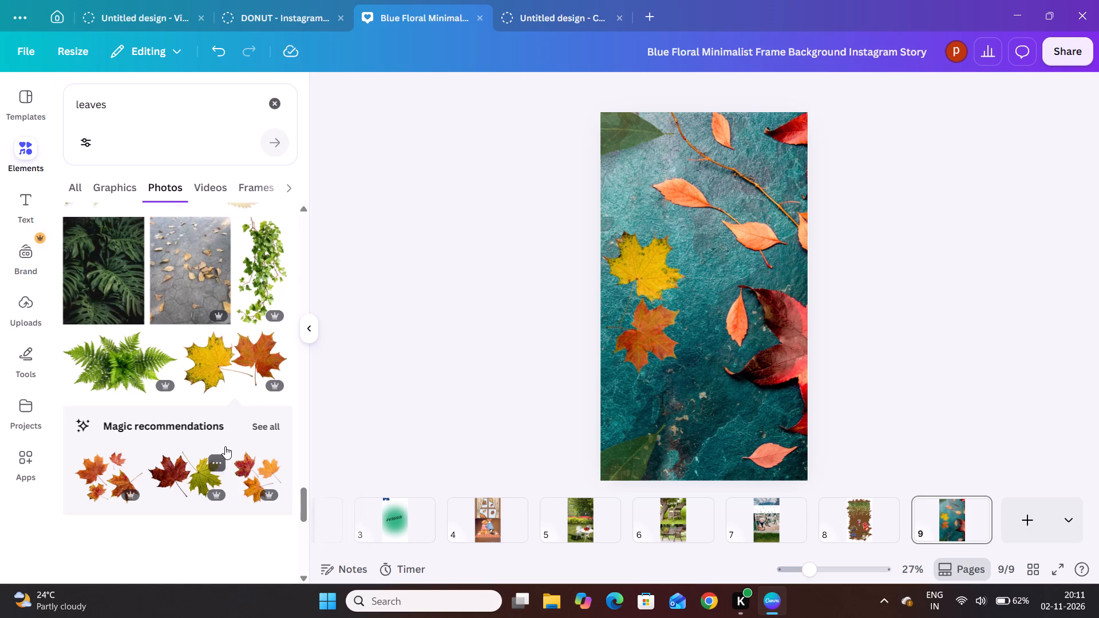
Show all magic recommendations for the maple leaf photo and add the red-and-yellow oak leaf to page 9.
{"action": "left_click", "coordinate": [259, 426]}
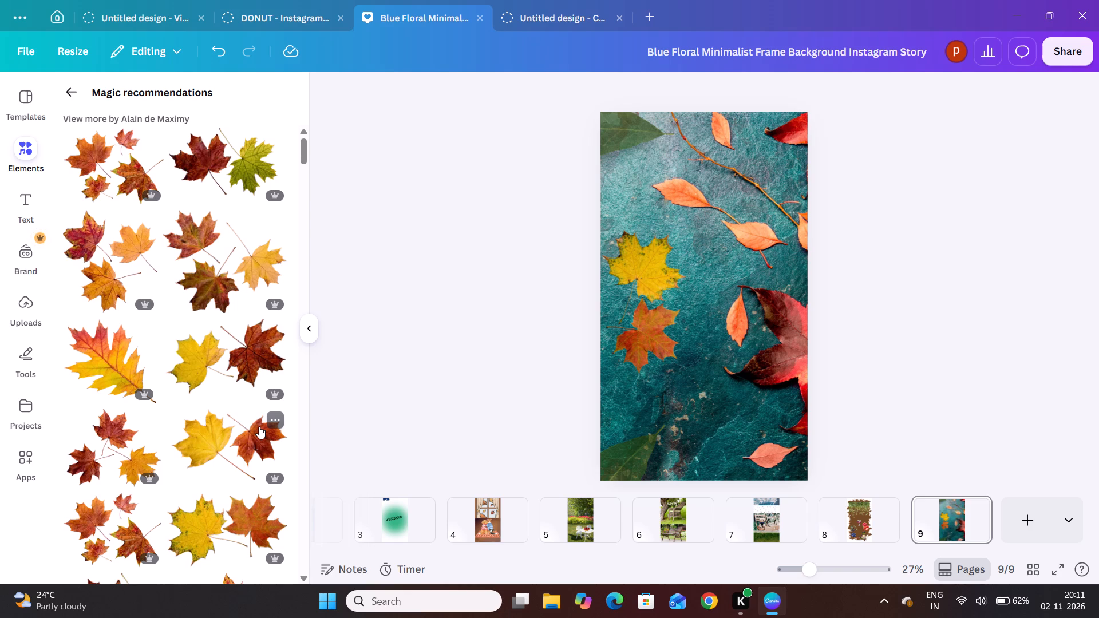
{"action": "left_click", "coordinate": [118, 366]}
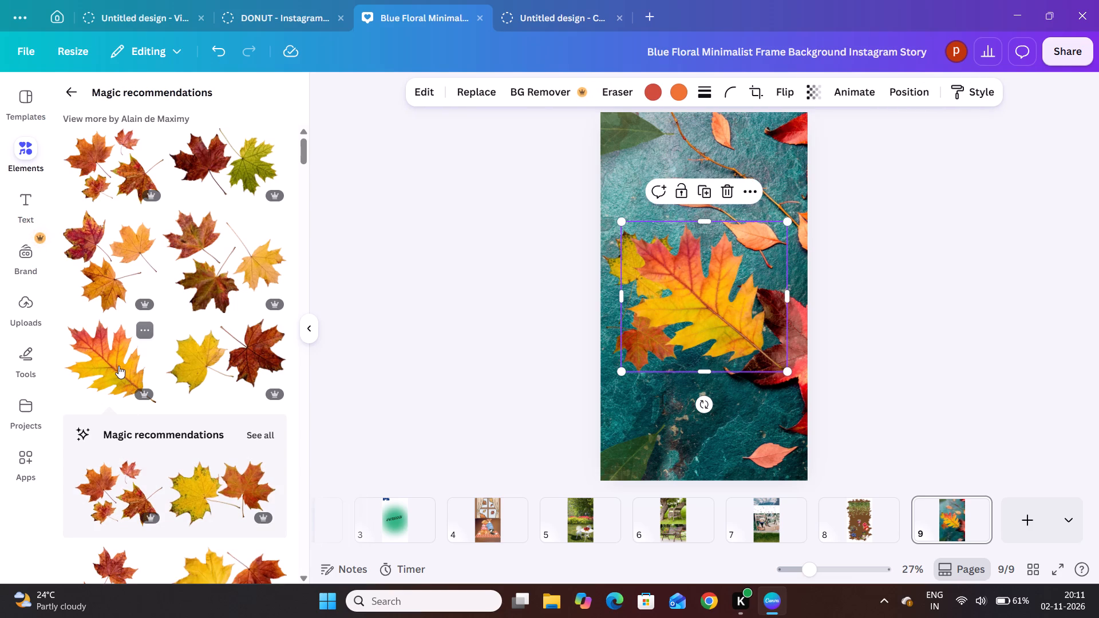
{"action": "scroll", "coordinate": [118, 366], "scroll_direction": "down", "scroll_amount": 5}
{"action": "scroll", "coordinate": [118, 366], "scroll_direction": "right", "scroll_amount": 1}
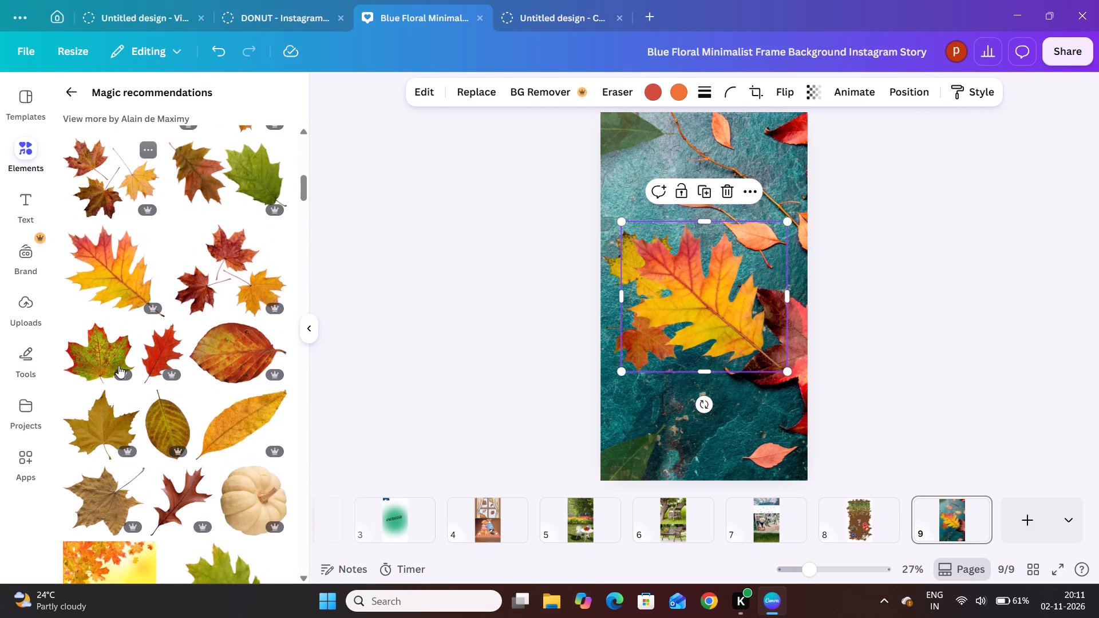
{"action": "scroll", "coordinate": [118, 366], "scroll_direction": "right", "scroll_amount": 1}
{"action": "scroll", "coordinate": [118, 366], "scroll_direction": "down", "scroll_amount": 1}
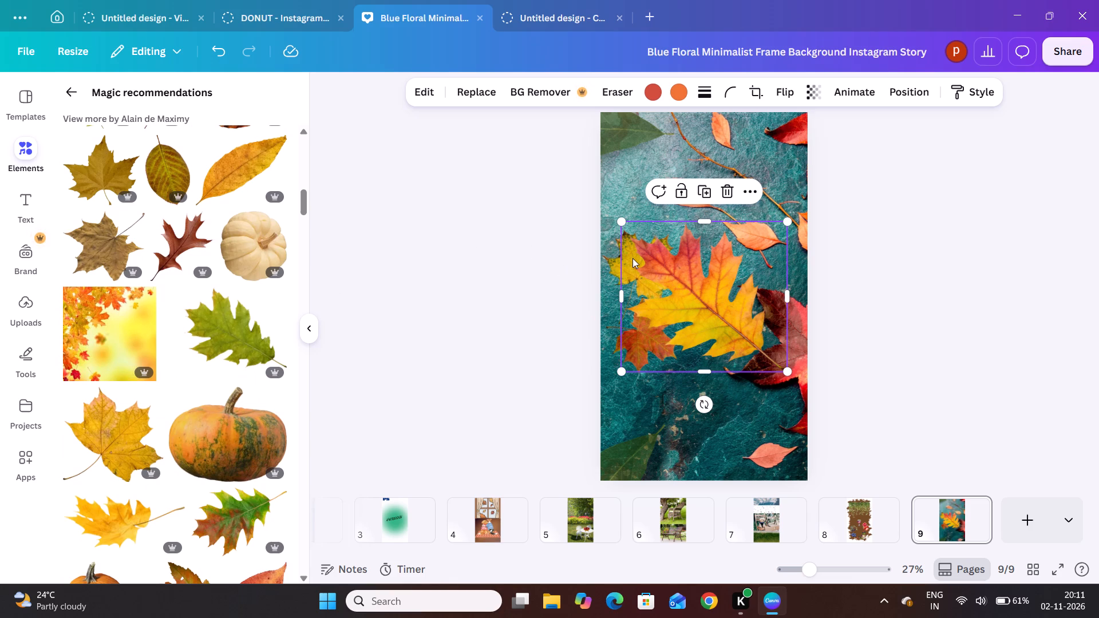
Shrink the red-and-yellow oak leaf to a bit over half its size, place it near page 9's bottom beside the small orange leaf and deselect it.
{"action": "left_click_drag", "start_coordinate": [620, 221], "coordinate": [660, 238]}
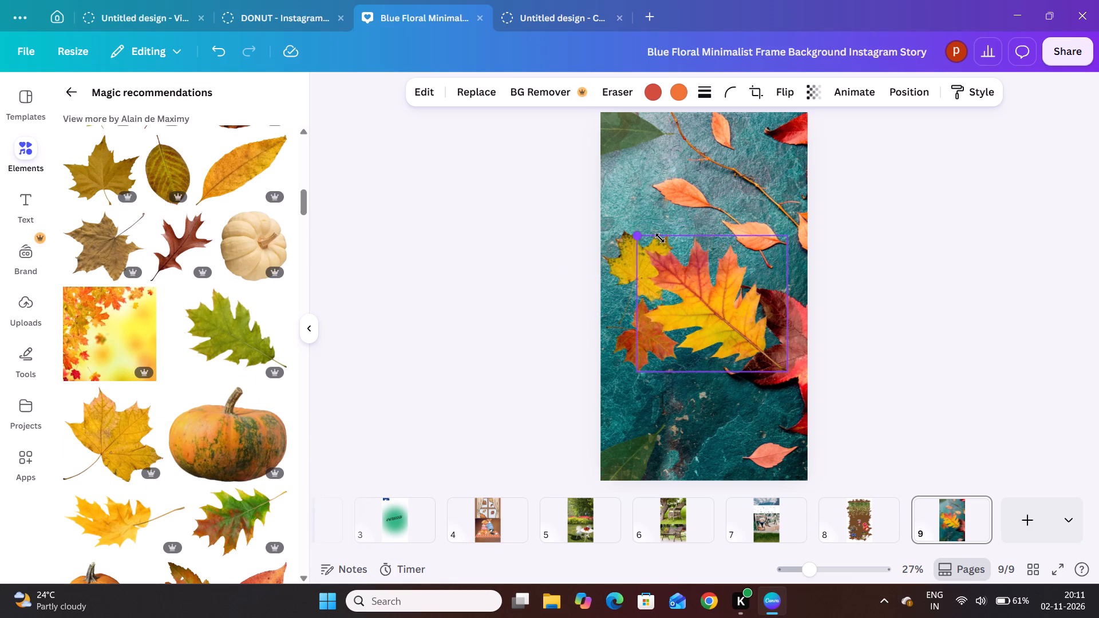
{"action": "left_click_drag", "start_coordinate": [660, 238], "coordinate": [702, 274]}
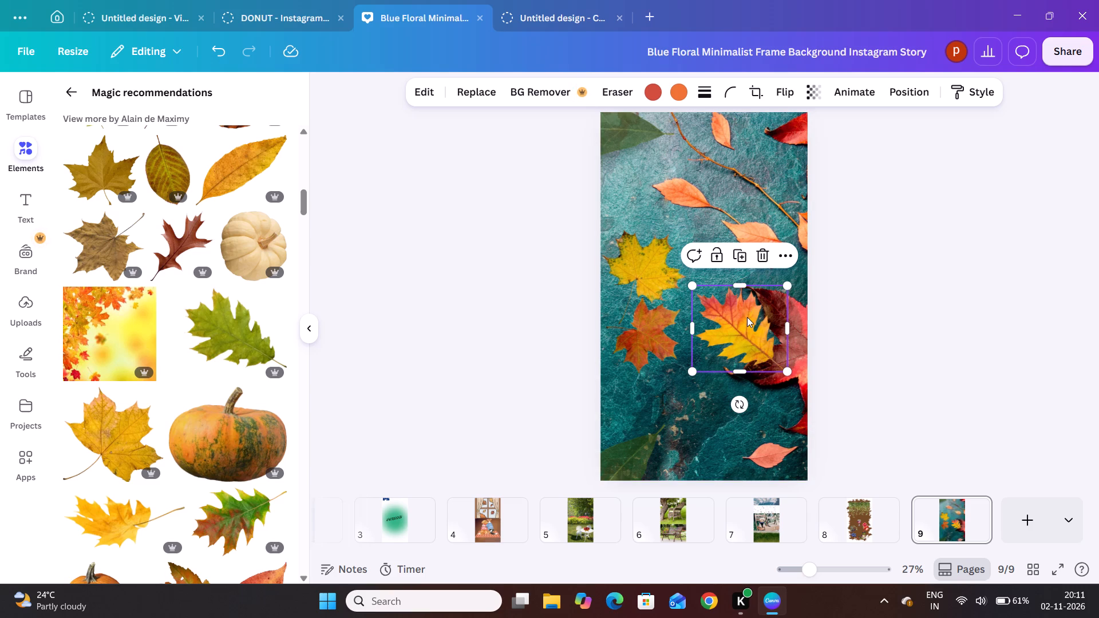
{"action": "left_click_drag", "start_coordinate": [736, 327], "coordinate": [732, 346]}
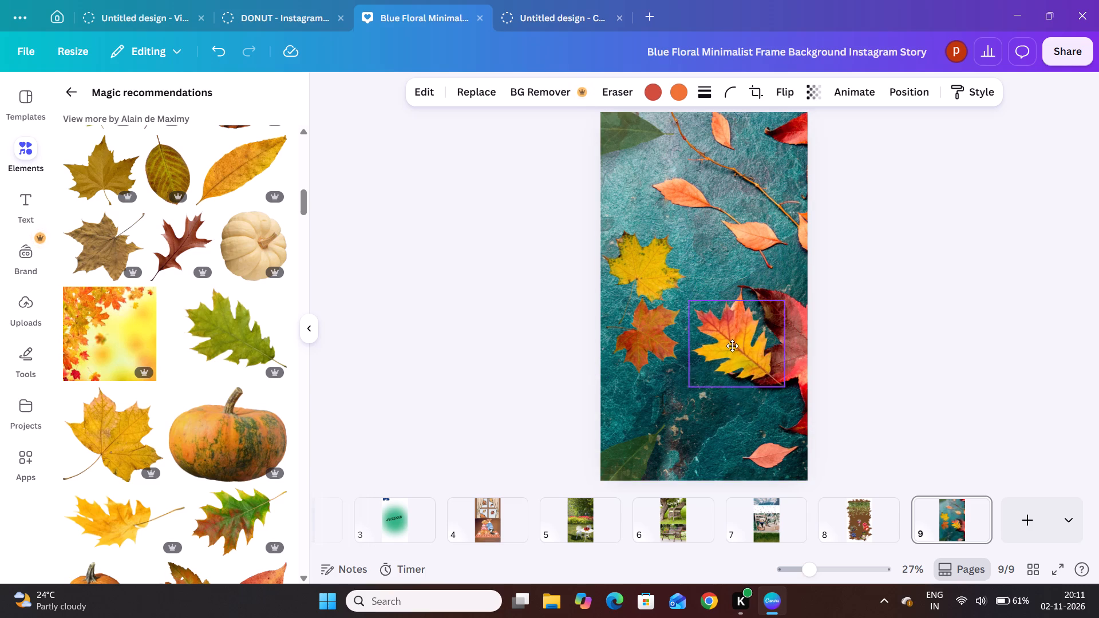
{"action": "left_click_drag", "start_coordinate": [732, 346], "coordinate": [701, 425]}
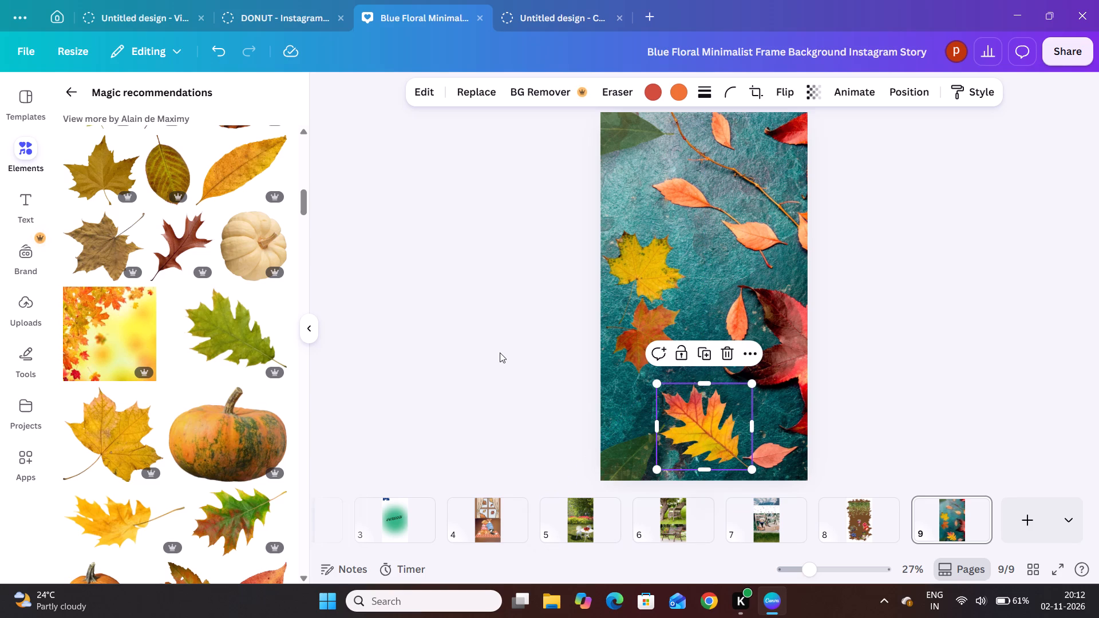
{"action": "left_click", "coordinate": [498, 350]}
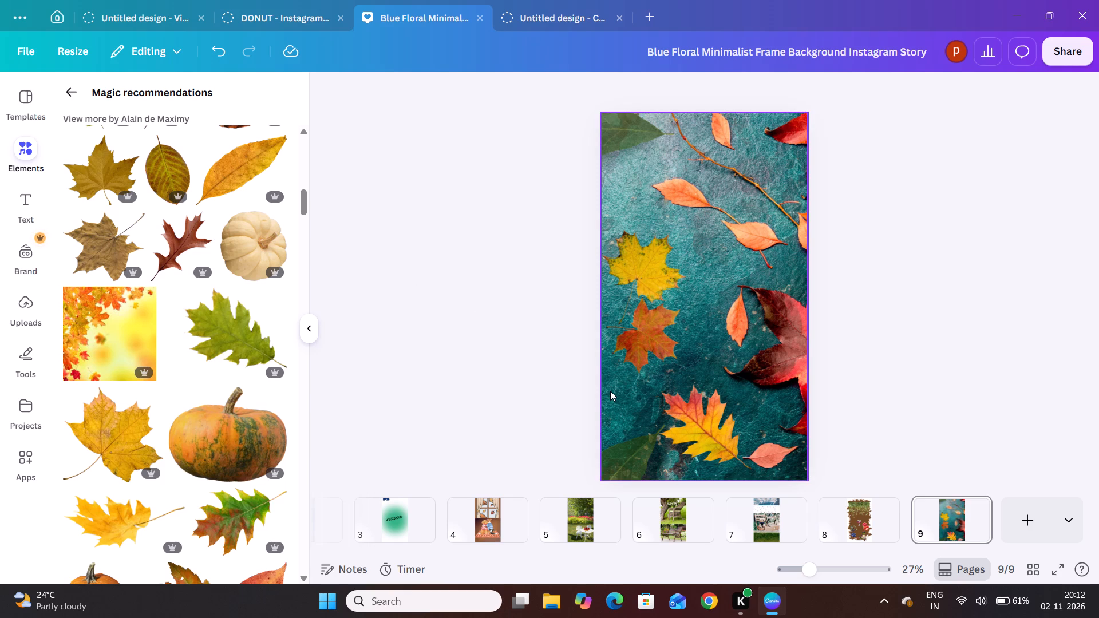
Set the transparency of the red-and-yellow oak leaf at the bottom of page 9 to 65.
{"action": "left_click", "coordinate": [719, 418]}
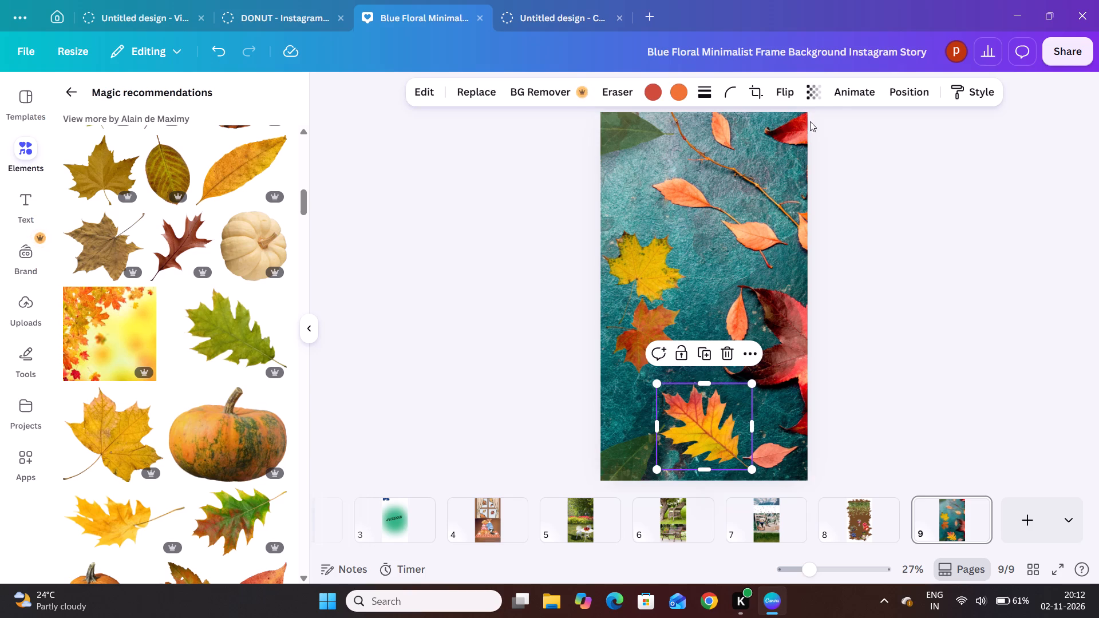
{"action": "left_click", "coordinate": [809, 85]}
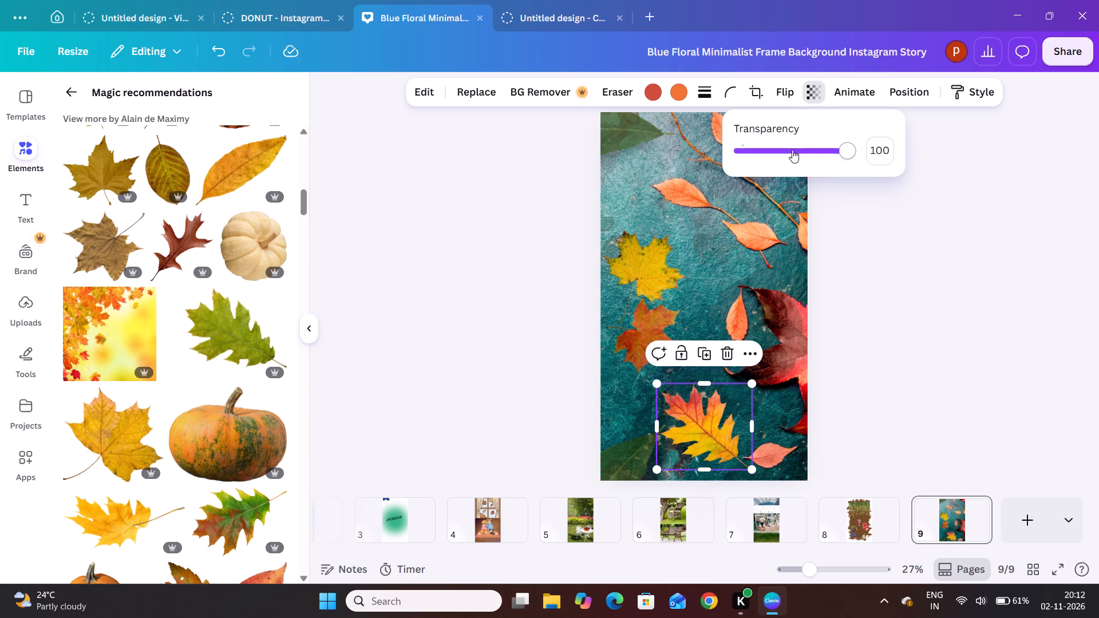
{"action": "left_click", "coordinate": [792, 151]}
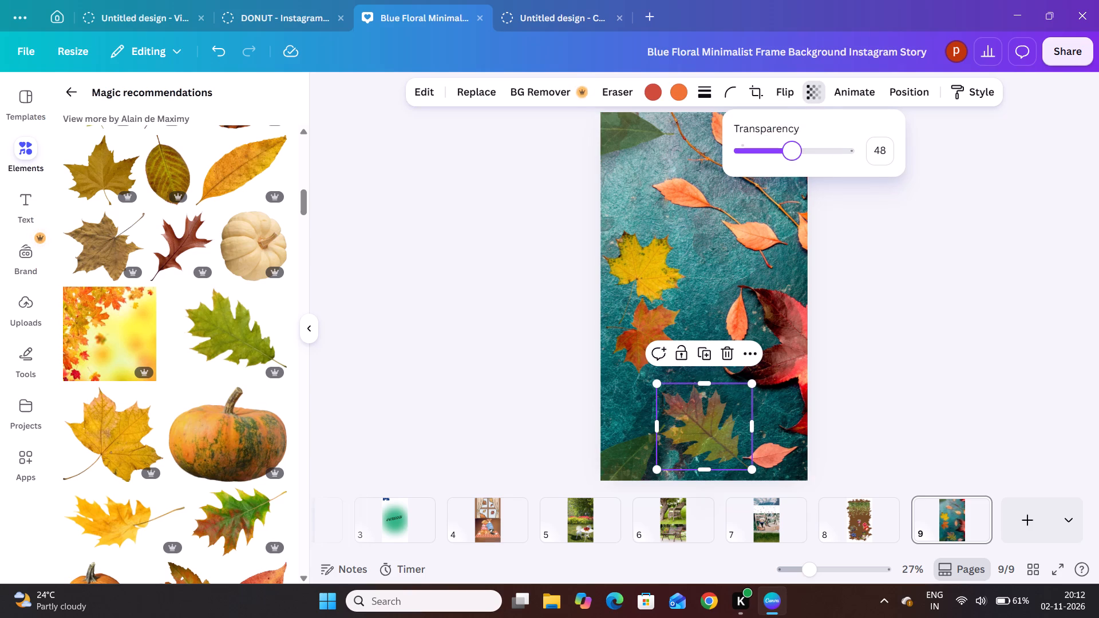
{"action": "left_click", "coordinate": [810, 154]}
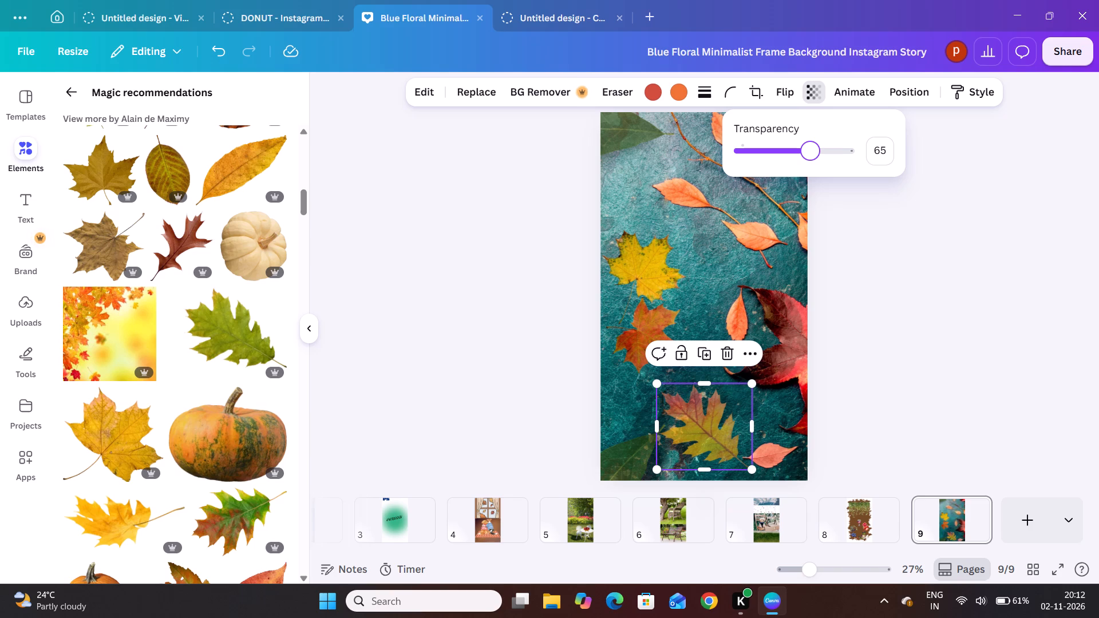
{"action": "left_click", "coordinate": [562, 305]}
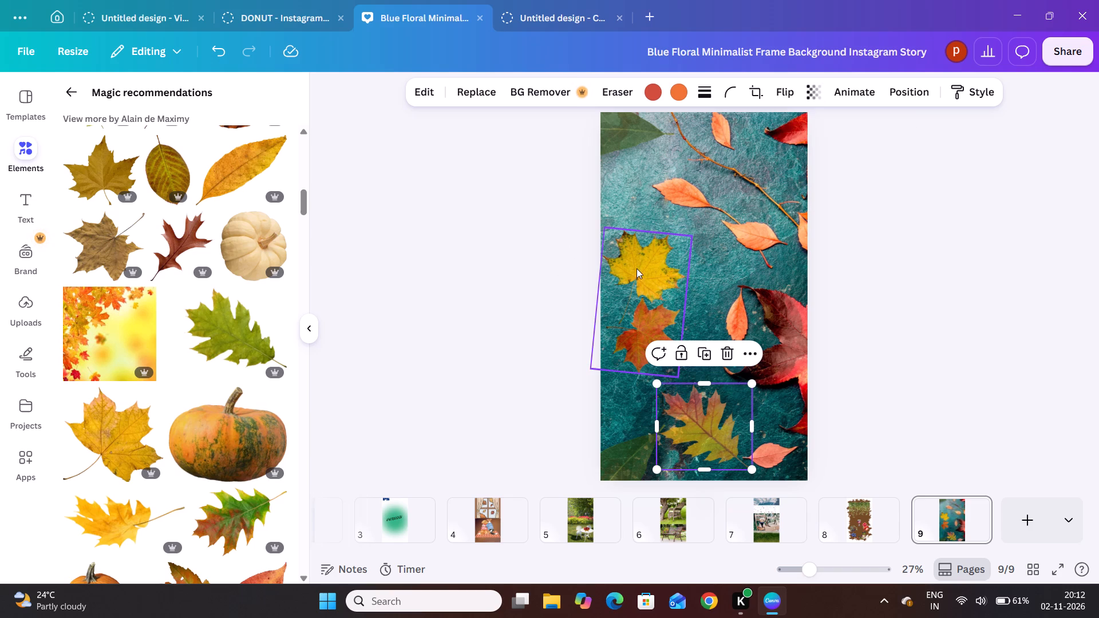
Set the transparency of the maple leaf pair along page 9's edge to 87.
{"action": "left_click", "coordinate": [637, 272]}
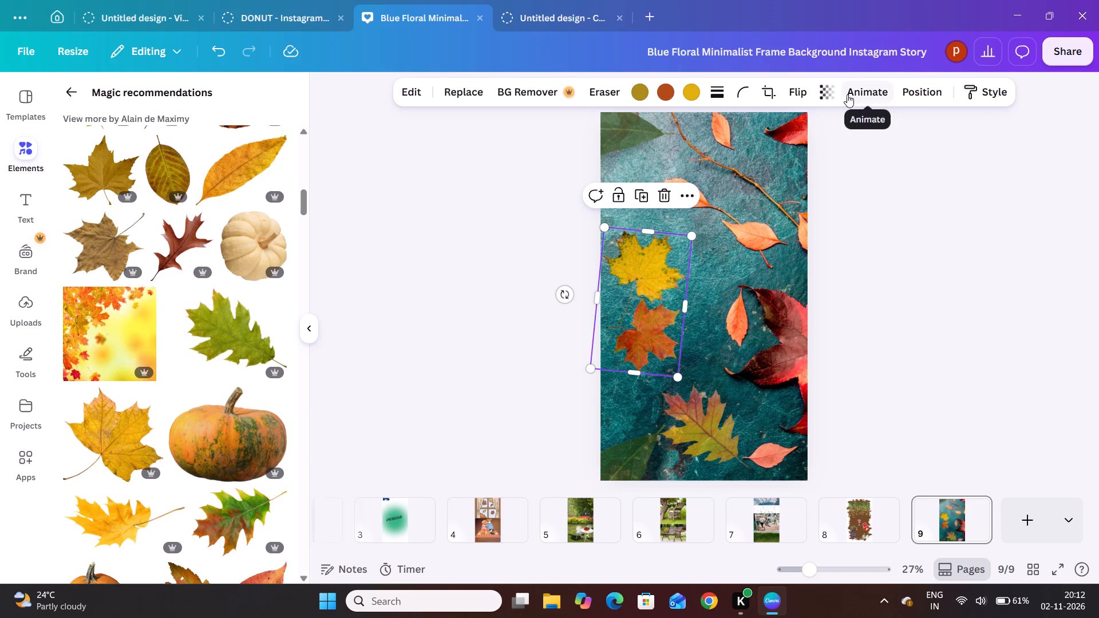
{"action": "left_click", "coordinate": [831, 96]}
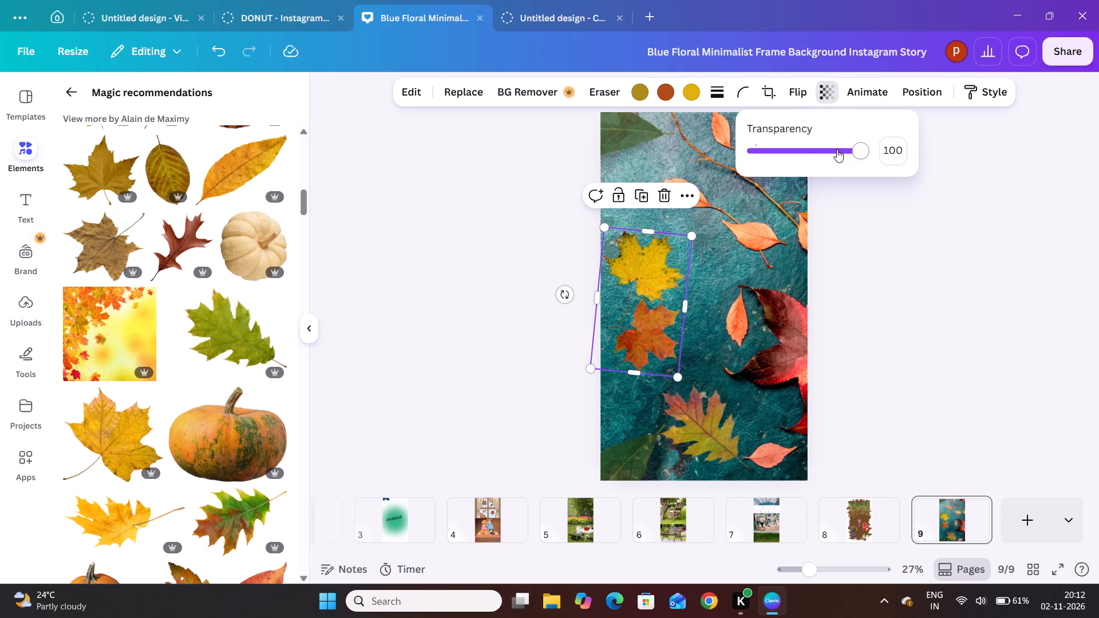
{"action": "left_click", "coordinate": [837, 149]}
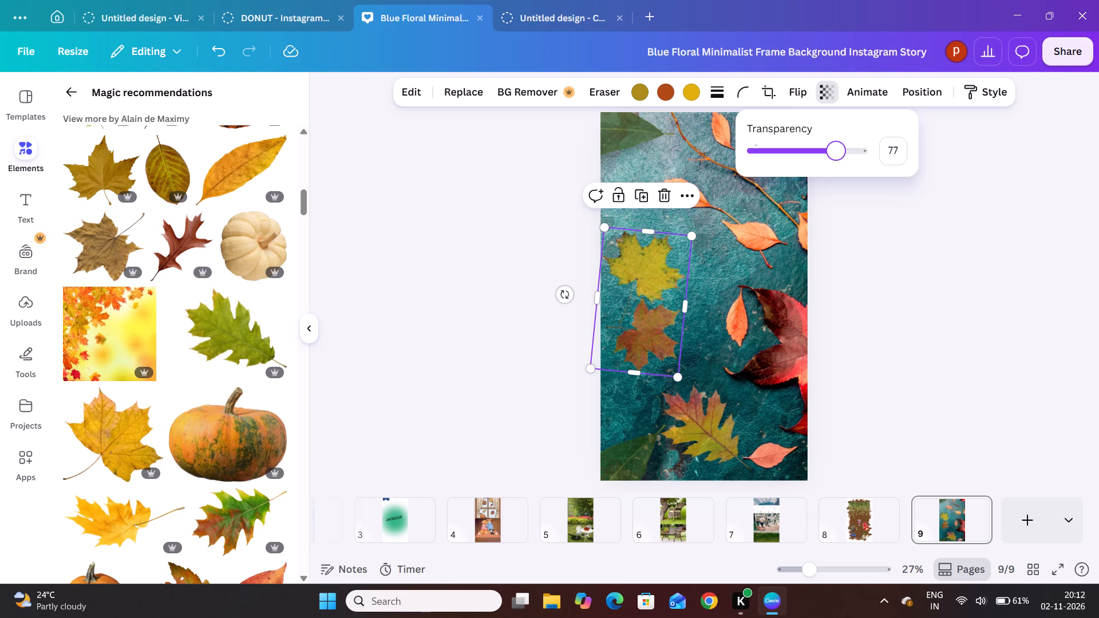
{"action": "left_click", "coordinate": [847, 153]}
{"action": "left_click", "coordinate": [493, 255]}
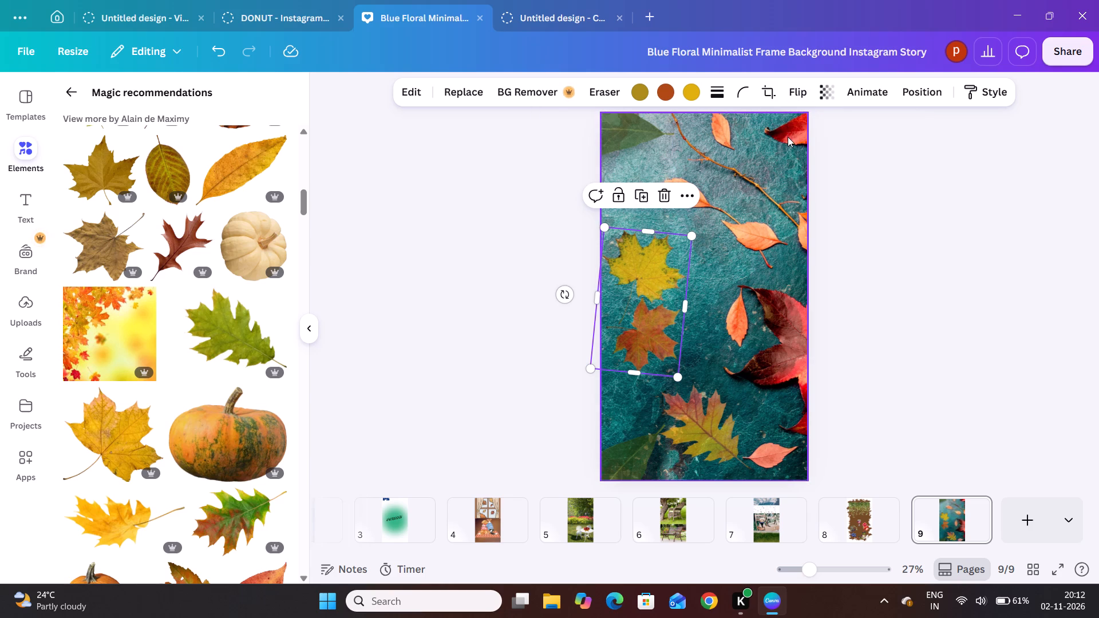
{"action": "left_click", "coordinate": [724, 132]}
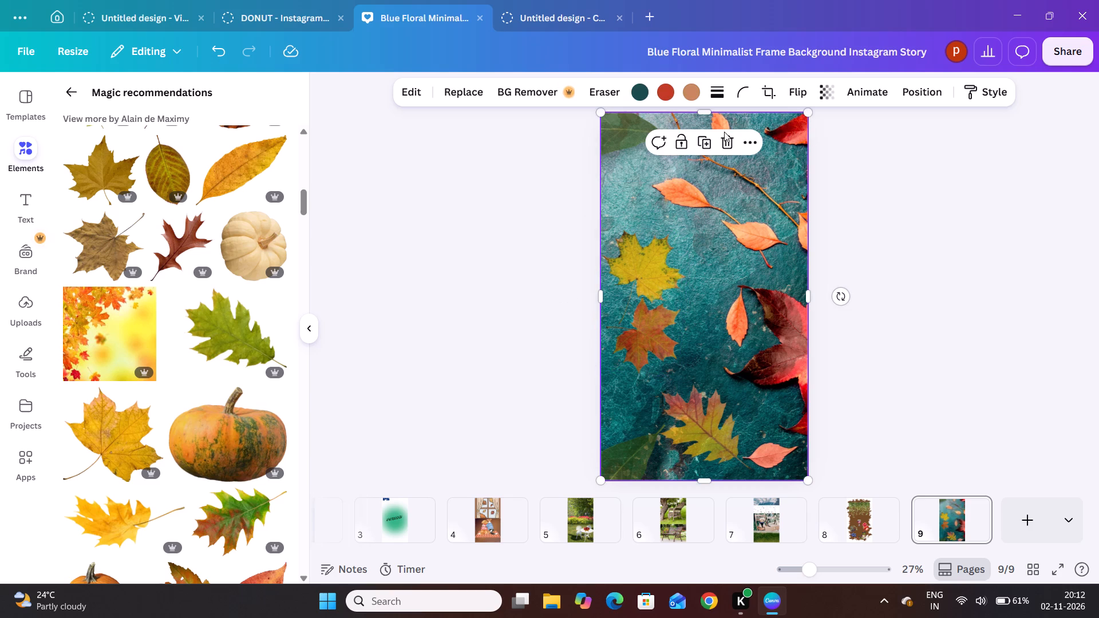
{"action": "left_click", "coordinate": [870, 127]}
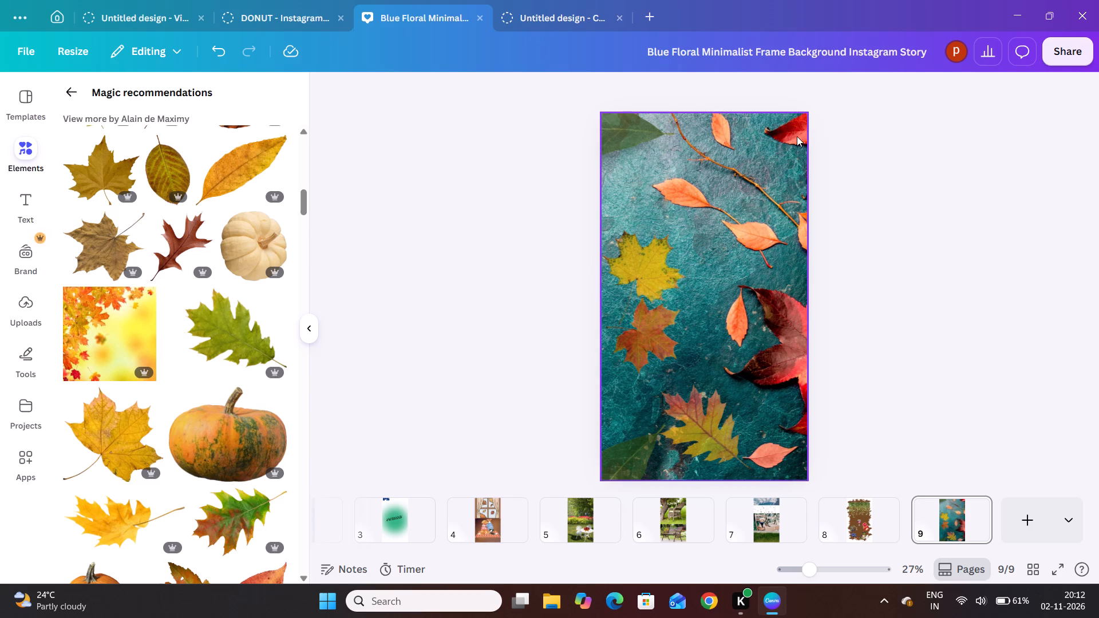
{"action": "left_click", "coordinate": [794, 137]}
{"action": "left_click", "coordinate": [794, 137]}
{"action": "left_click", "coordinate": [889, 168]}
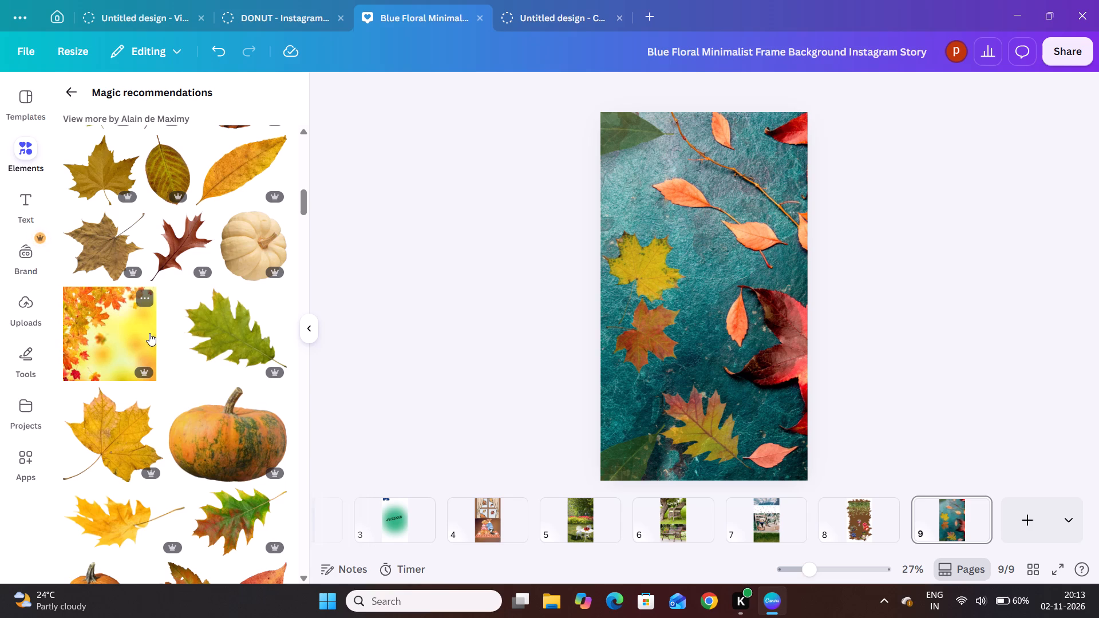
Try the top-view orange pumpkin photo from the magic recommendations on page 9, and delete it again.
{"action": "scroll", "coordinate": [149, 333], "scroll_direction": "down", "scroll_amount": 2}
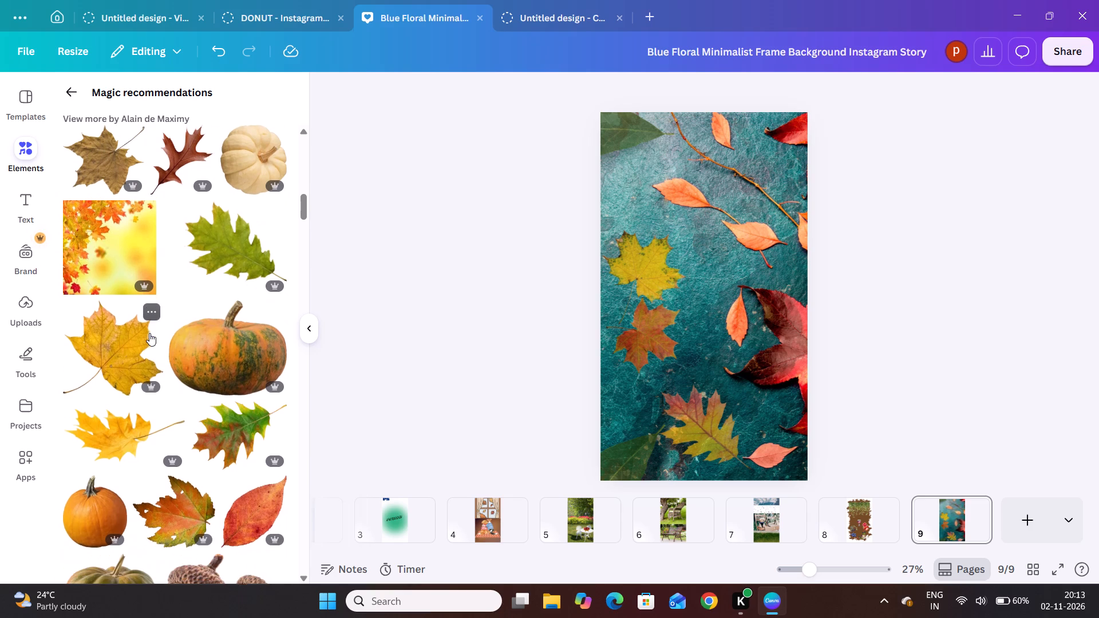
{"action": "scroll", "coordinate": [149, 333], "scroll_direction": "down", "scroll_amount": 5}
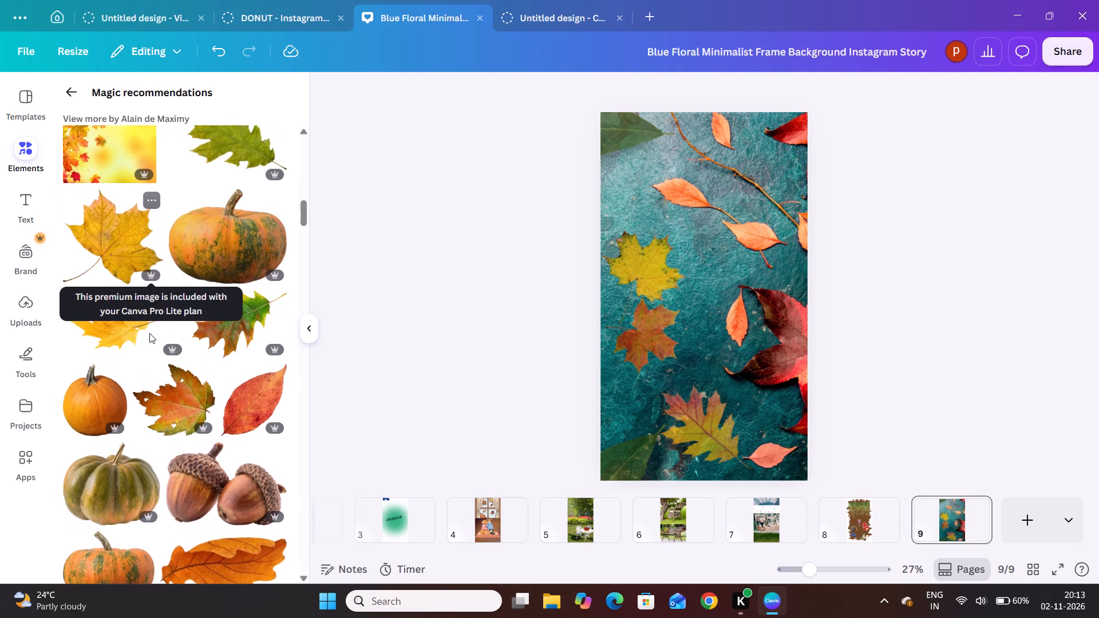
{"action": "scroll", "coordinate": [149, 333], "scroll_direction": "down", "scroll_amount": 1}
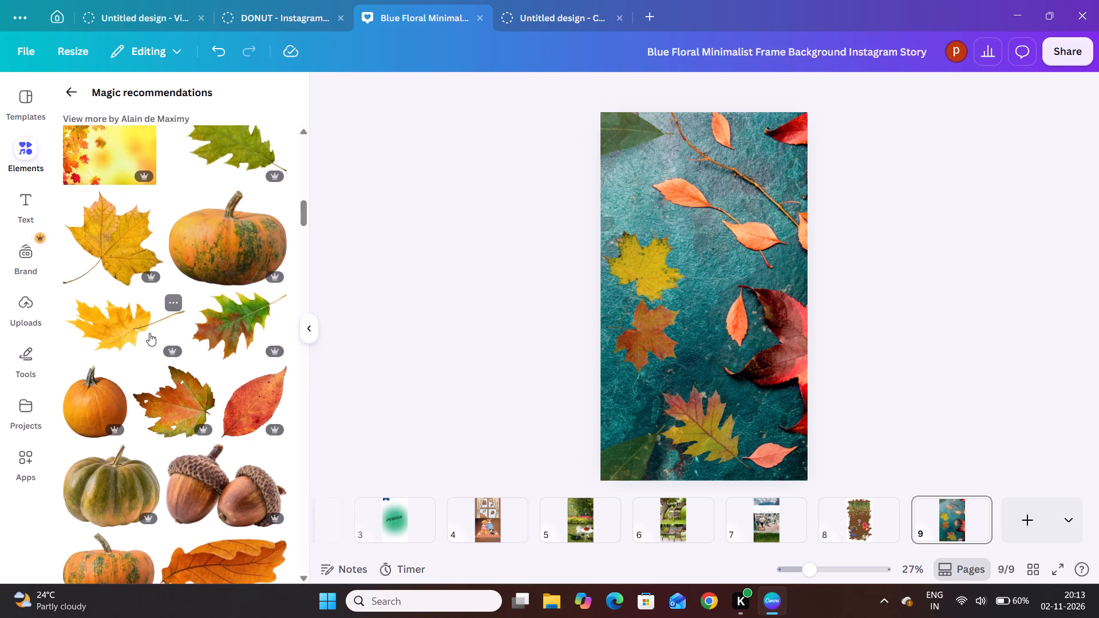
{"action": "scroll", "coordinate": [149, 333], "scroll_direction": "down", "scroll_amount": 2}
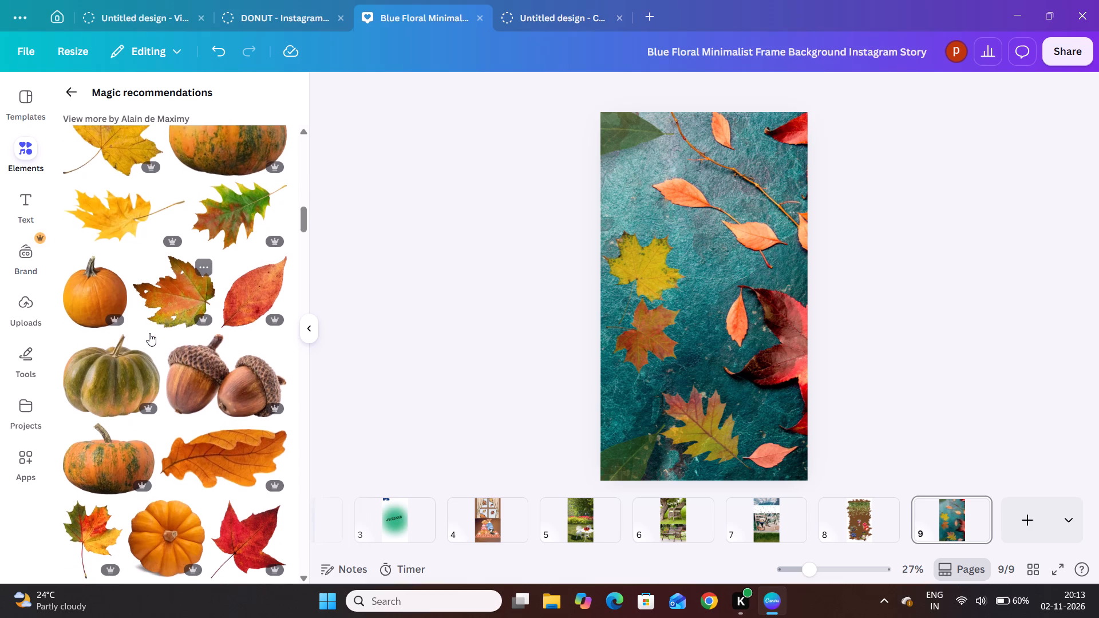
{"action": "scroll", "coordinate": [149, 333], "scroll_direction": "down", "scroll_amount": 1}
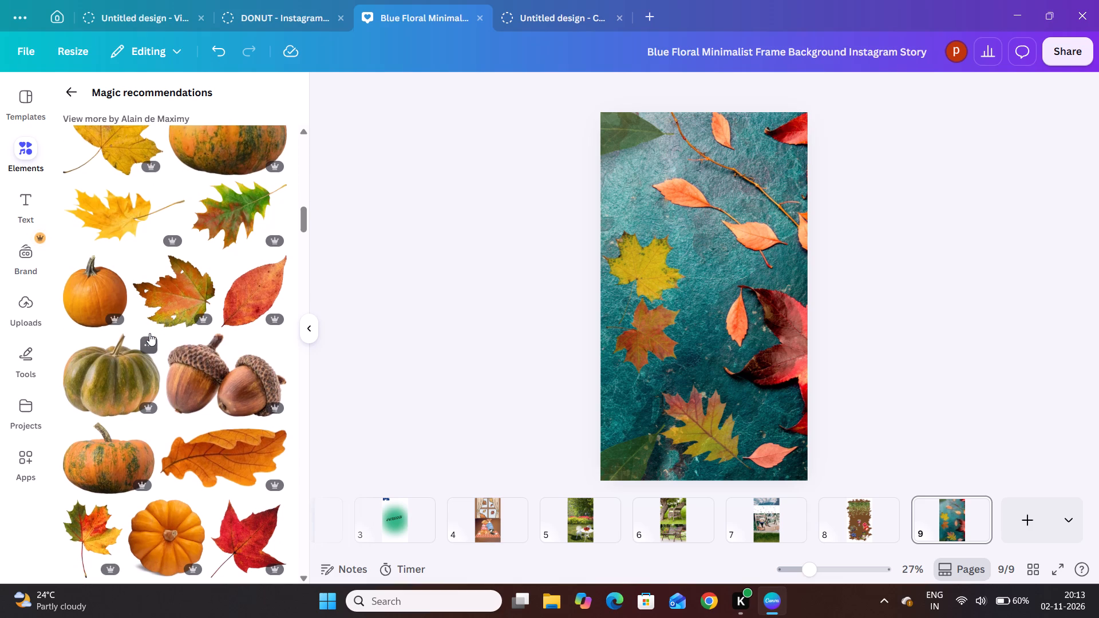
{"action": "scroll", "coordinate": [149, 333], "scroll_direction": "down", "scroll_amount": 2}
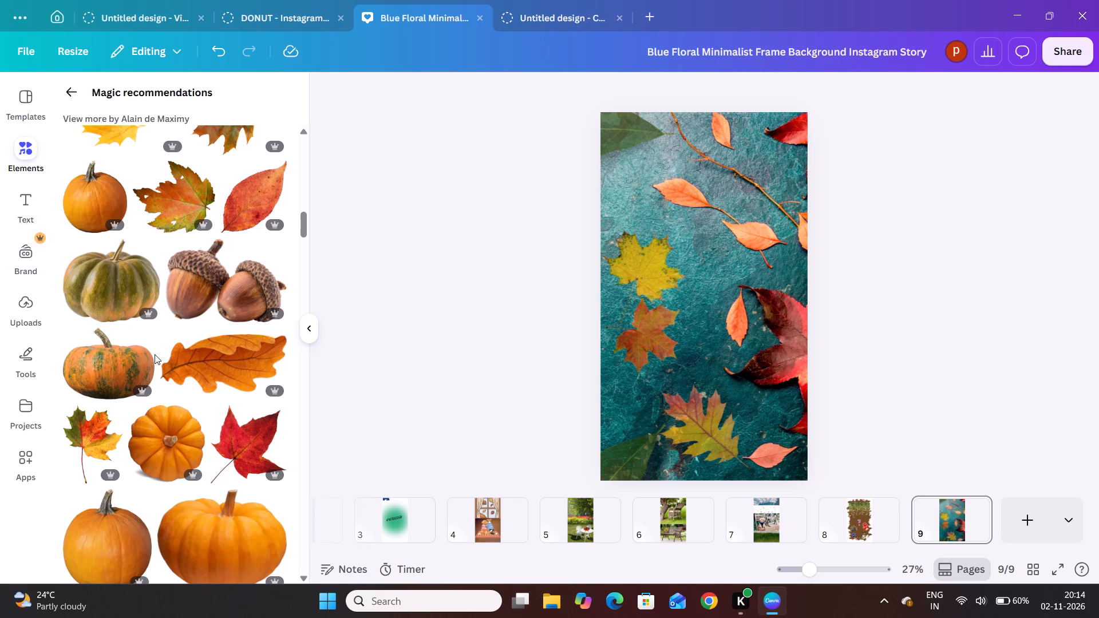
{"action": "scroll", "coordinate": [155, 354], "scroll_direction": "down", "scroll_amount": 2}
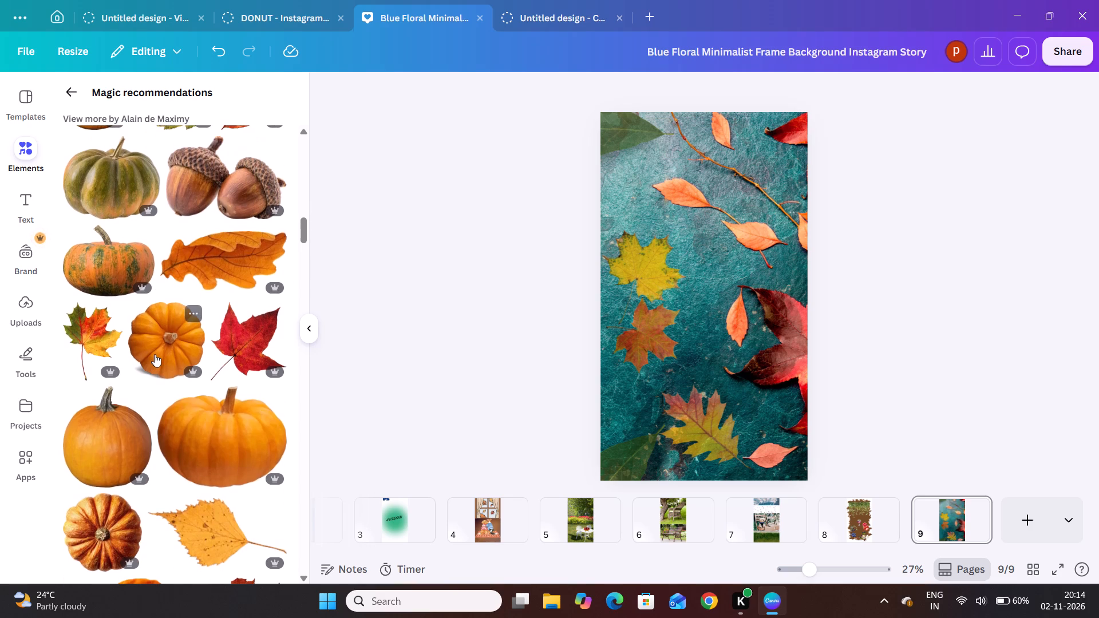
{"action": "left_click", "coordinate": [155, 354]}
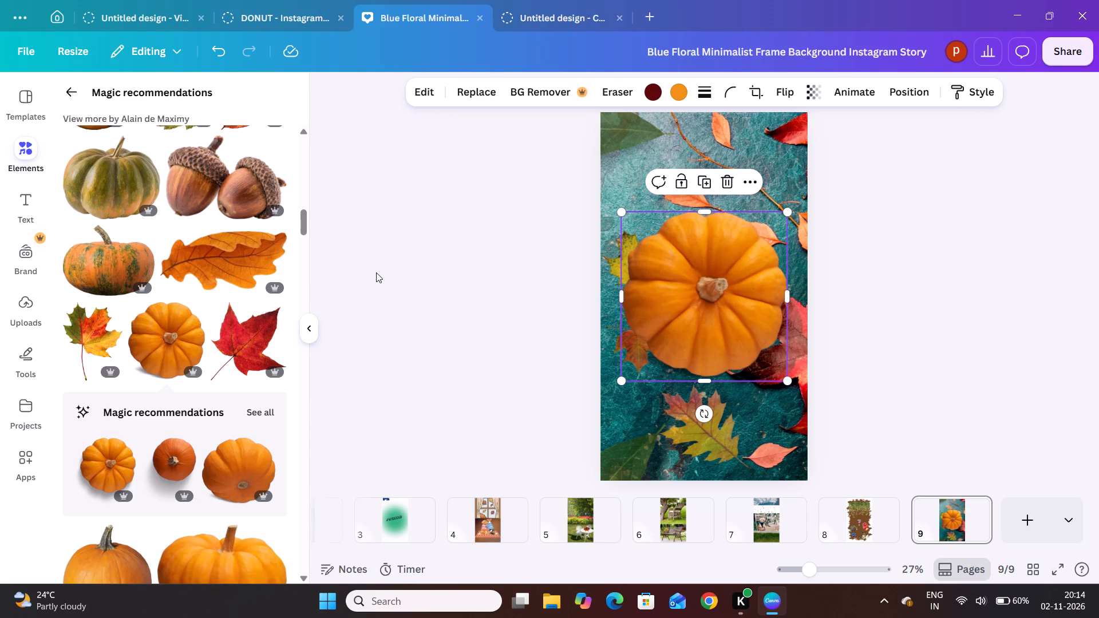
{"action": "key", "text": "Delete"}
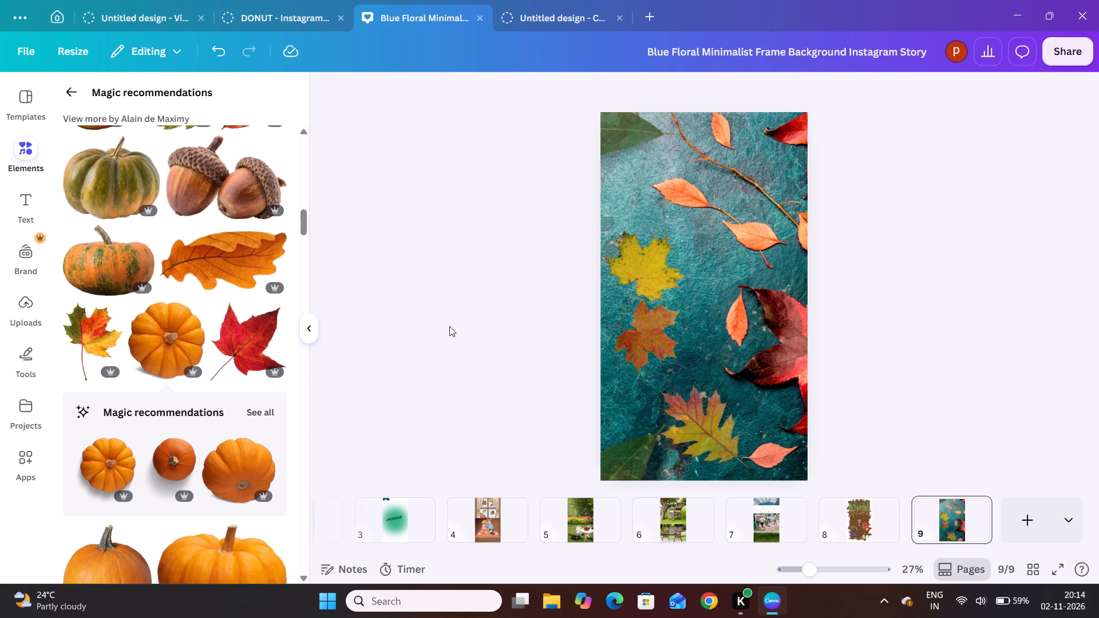
Browse the magic recommendations for another autumn leaf, pumpkin or acorn photo that could suit page 9.
{"action": "scroll", "coordinate": [106, 340], "scroll_direction": "down", "scroll_amount": 1}
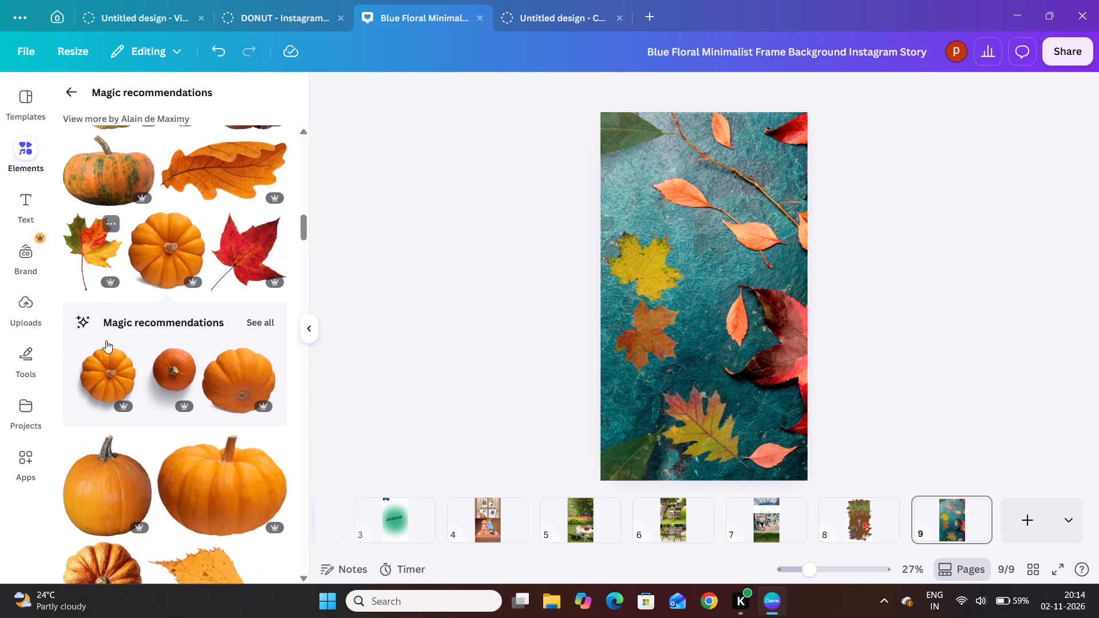
{"action": "scroll", "coordinate": [106, 340], "scroll_direction": "down", "scroll_amount": 4}
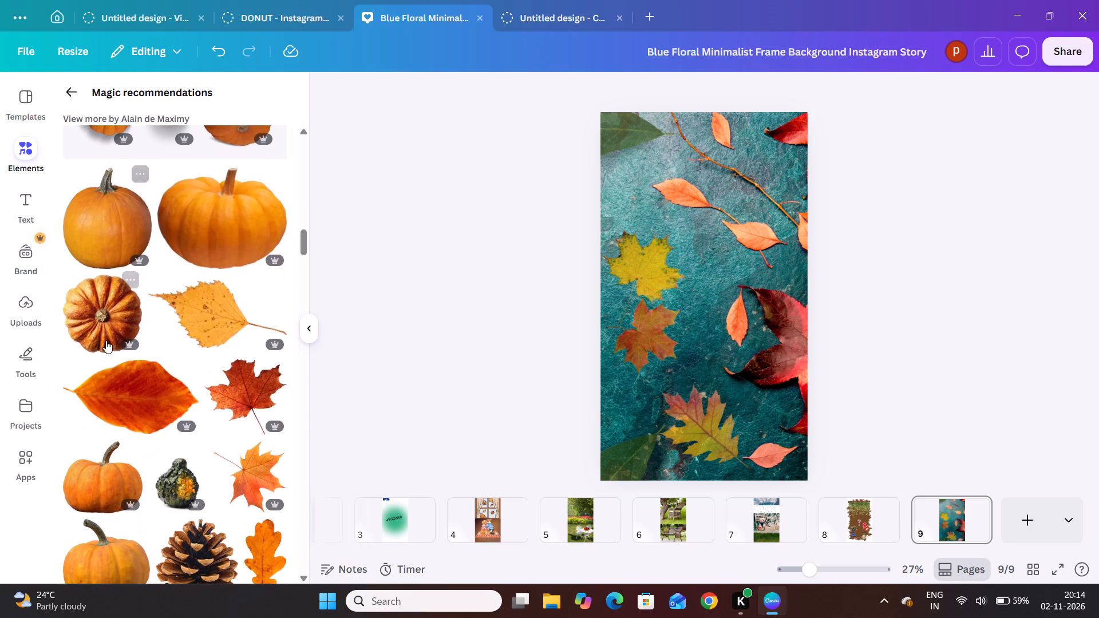
{"action": "scroll", "coordinate": [106, 340], "scroll_direction": "down", "scroll_amount": 1}
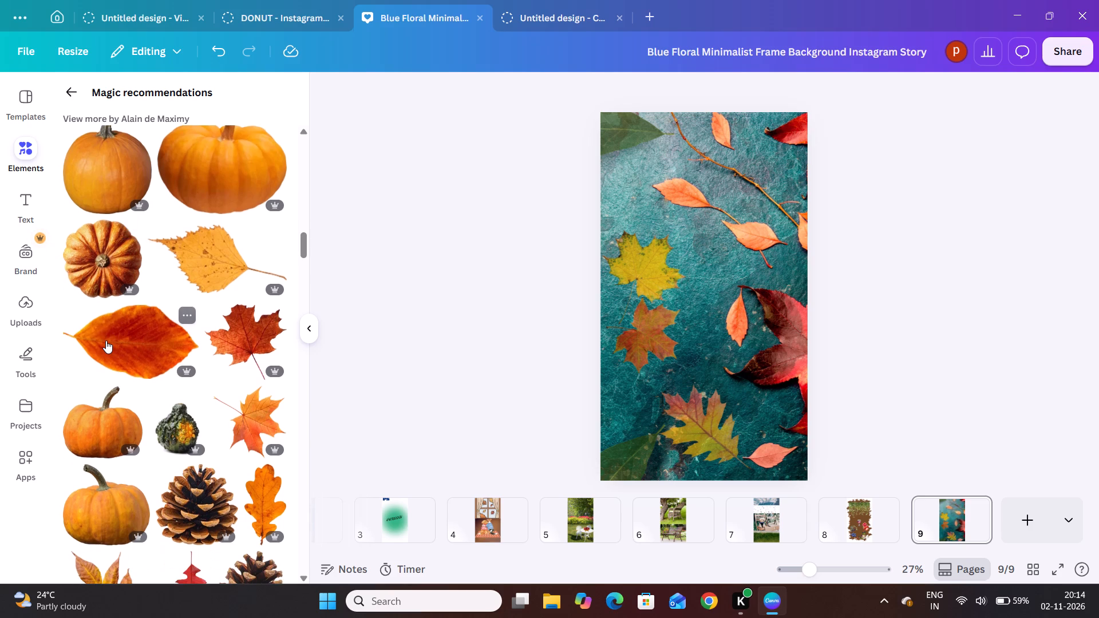
{"action": "scroll", "coordinate": [106, 340], "scroll_direction": "down", "scroll_amount": 3}
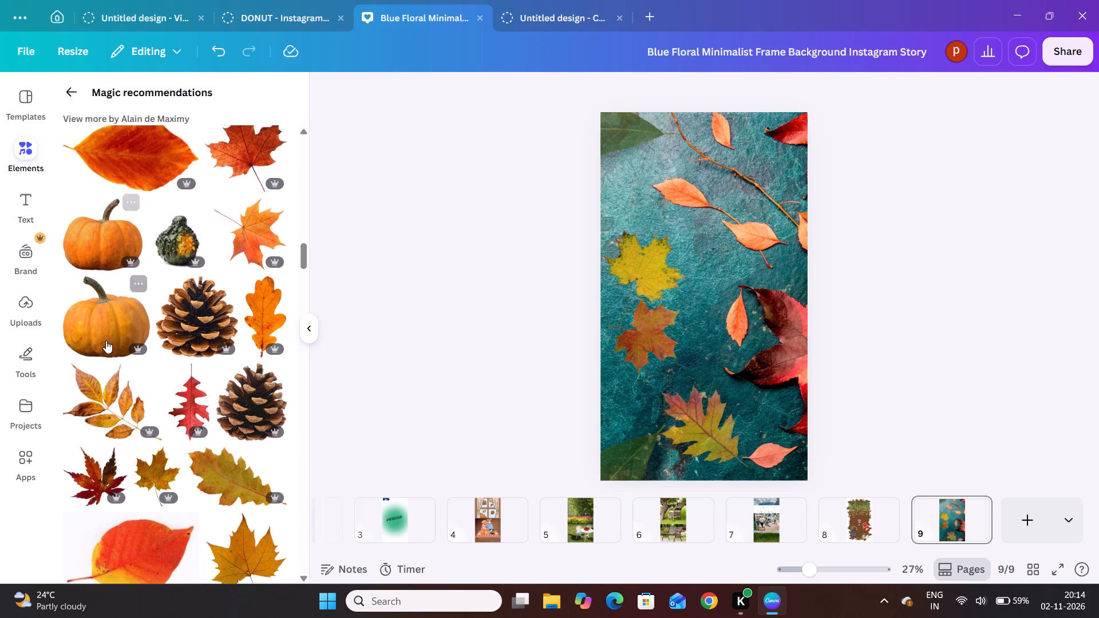
{"action": "scroll", "coordinate": [106, 340], "scroll_direction": "down", "scroll_amount": 2}
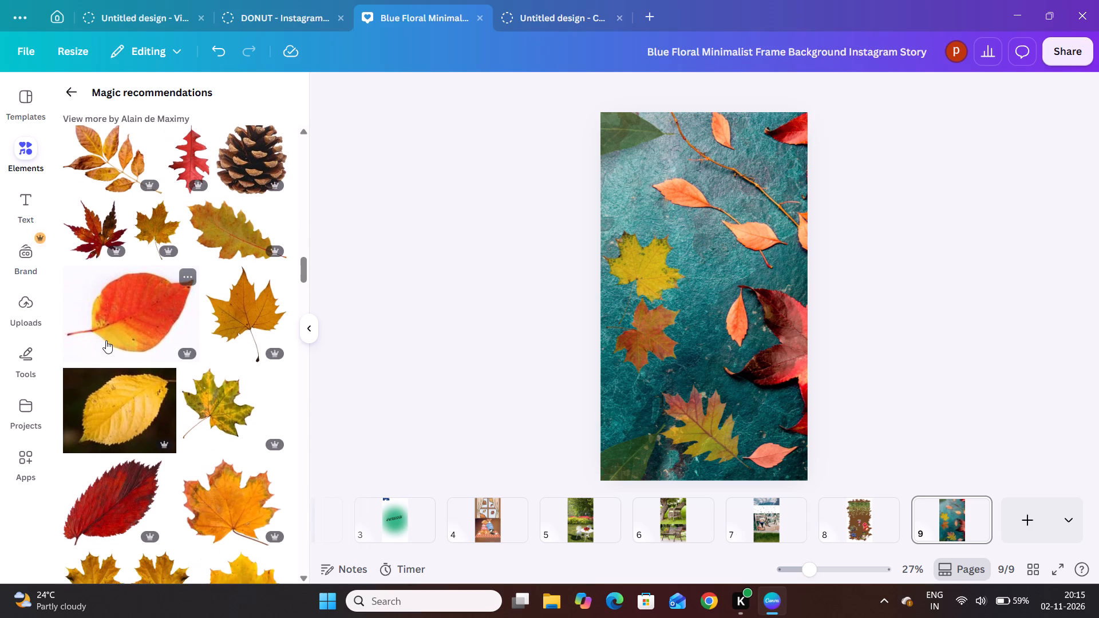
{"action": "scroll", "coordinate": [106, 340], "scroll_direction": "down", "scroll_amount": 1}
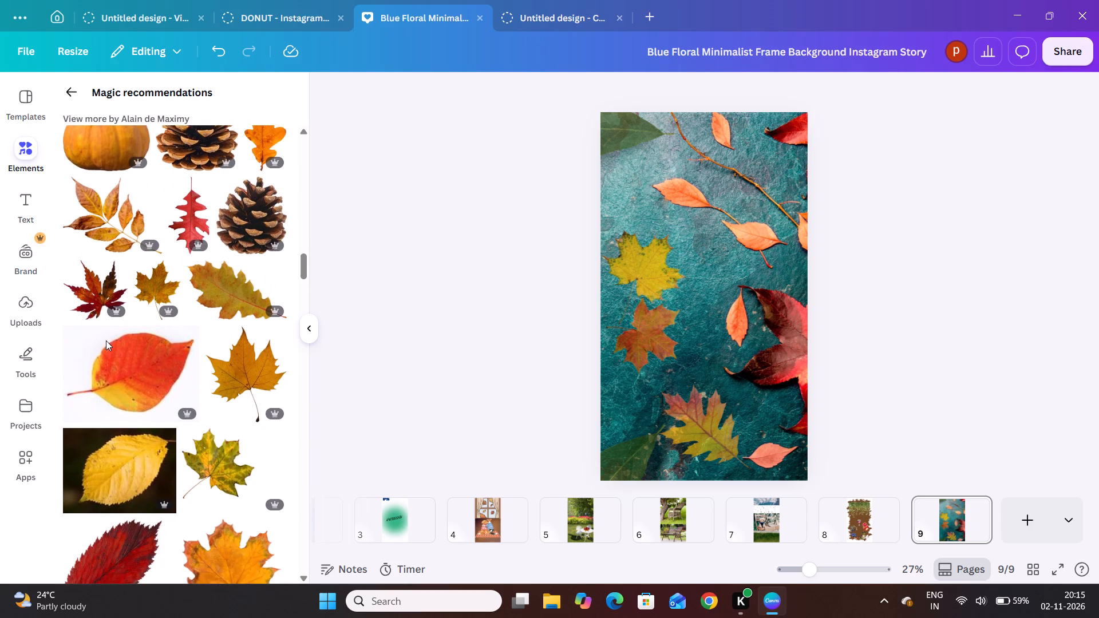
{"action": "scroll", "coordinate": [106, 340], "scroll_direction": "down", "scroll_amount": 1}
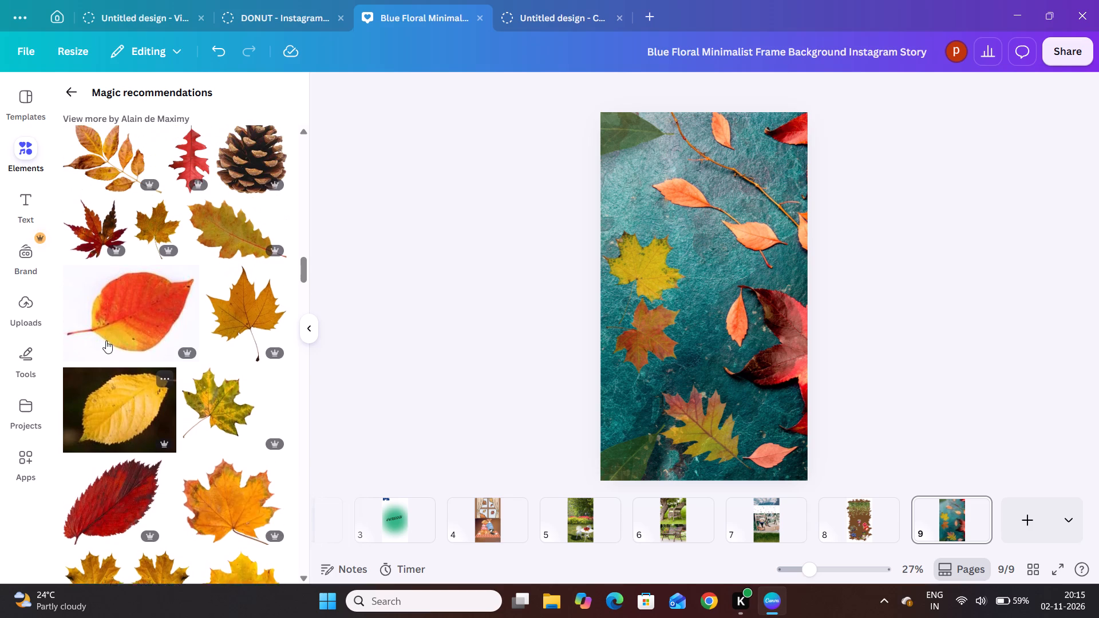
{"action": "scroll", "coordinate": [106, 340], "scroll_direction": "up", "scroll_amount": 8}
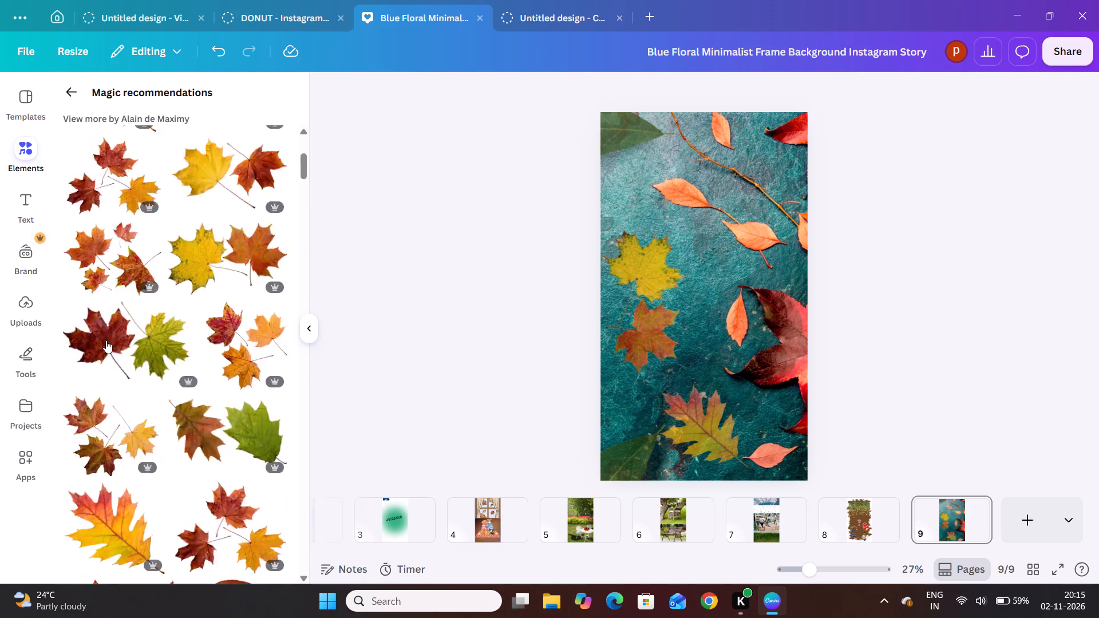
{"action": "scroll", "coordinate": [106, 340], "scroll_direction": "up", "scroll_amount": 1}
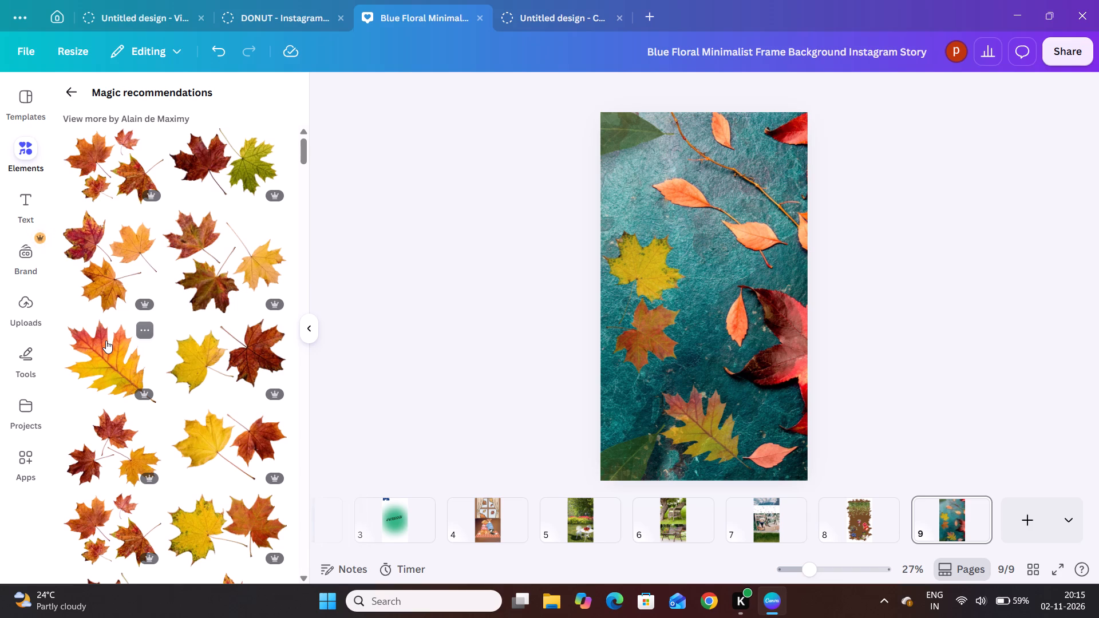
{"action": "scroll", "coordinate": [106, 340], "scroll_direction": "down", "scroll_amount": 2}
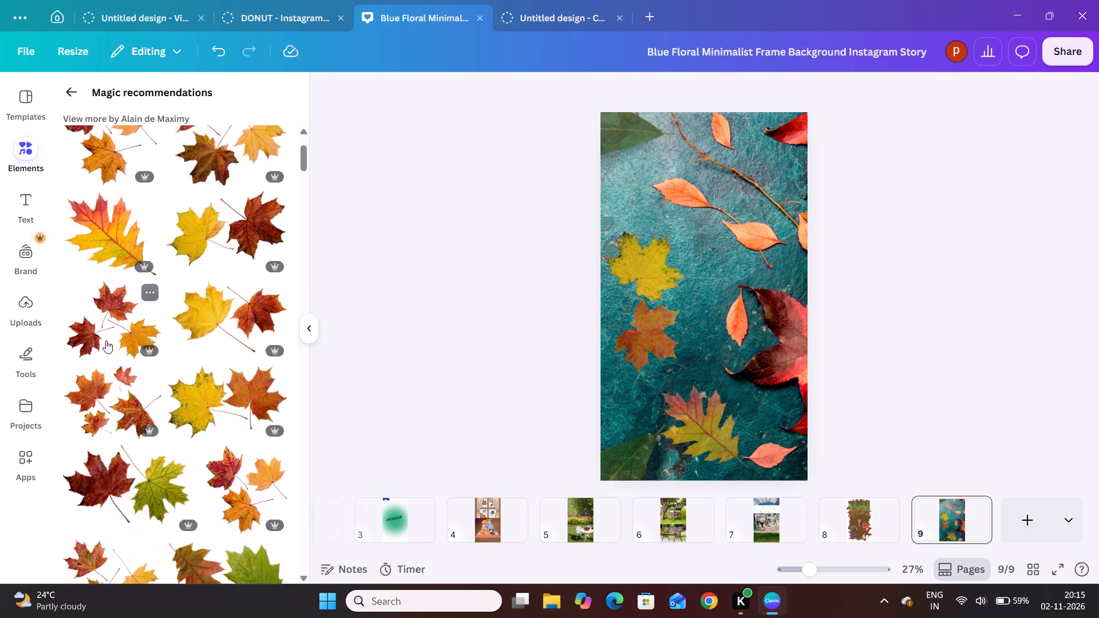
{"action": "scroll", "coordinate": [106, 340], "scroll_direction": "down", "scroll_amount": 1}
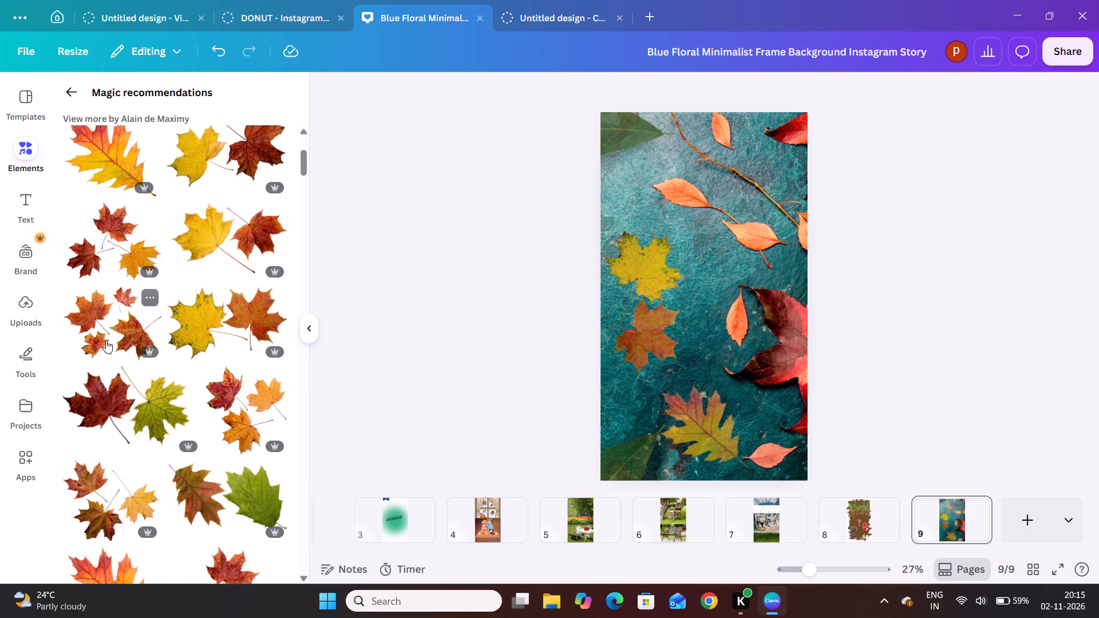
{"action": "scroll", "coordinate": [106, 340], "scroll_direction": "down", "scroll_amount": 3}
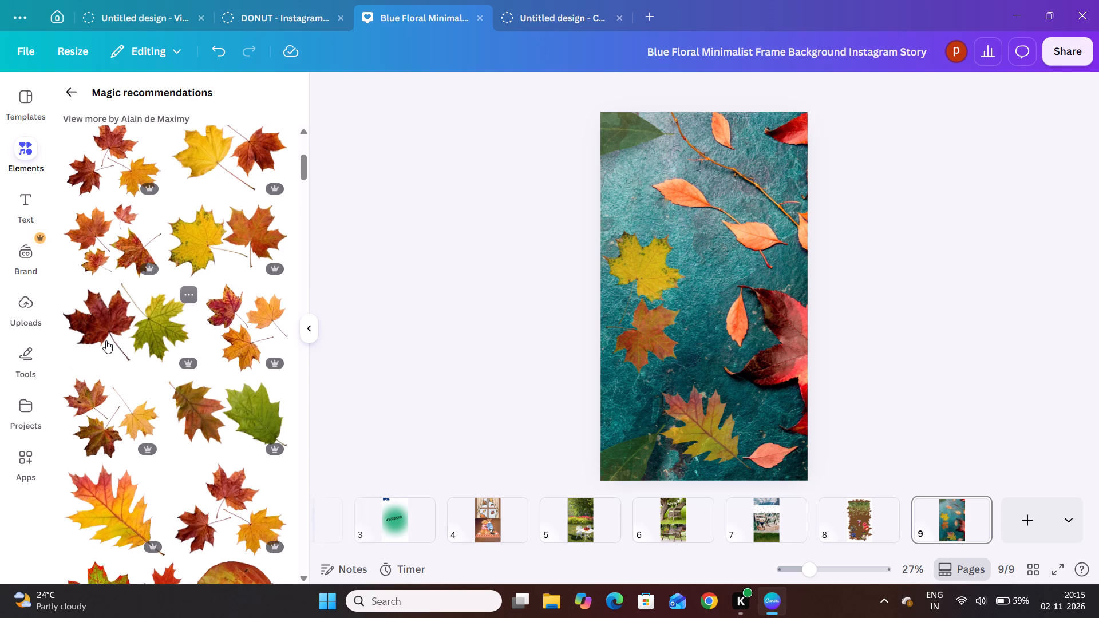
{"action": "scroll", "coordinate": [106, 340], "scroll_direction": "down", "scroll_amount": 2}
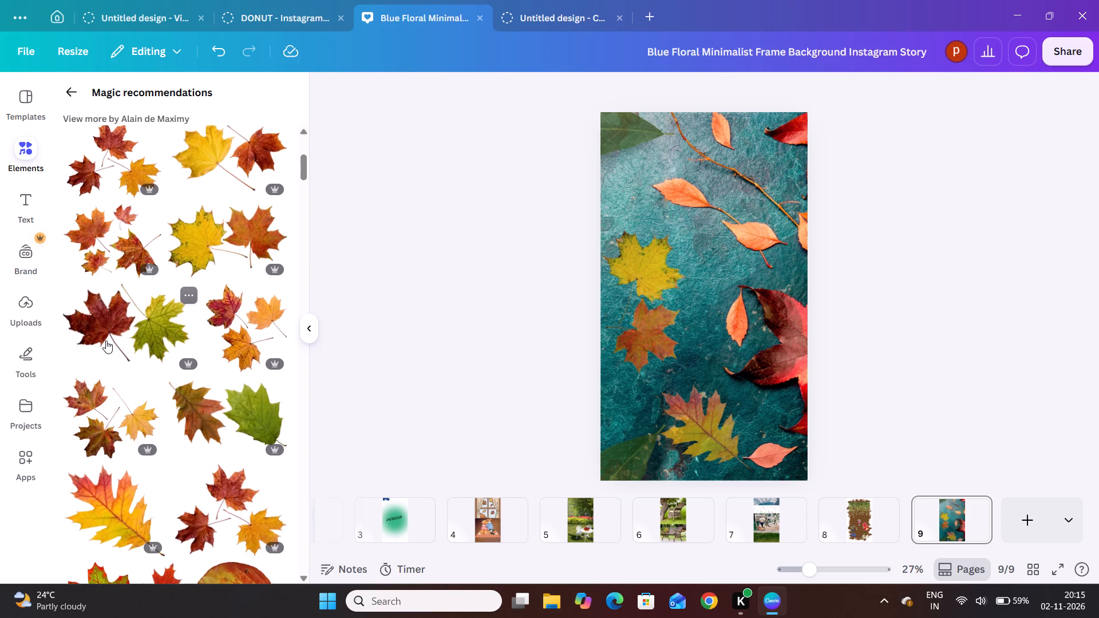
{"action": "scroll", "coordinate": [106, 340], "scroll_direction": "down", "scroll_amount": 3}
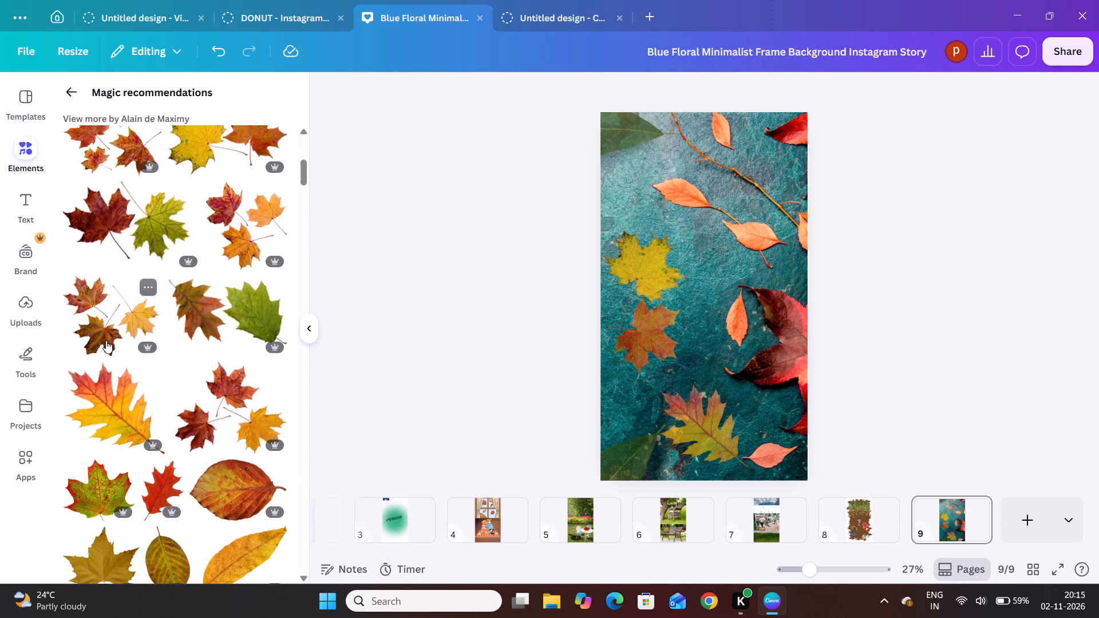
{"action": "scroll", "coordinate": [106, 340], "scroll_direction": "down", "scroll_amount": 2}
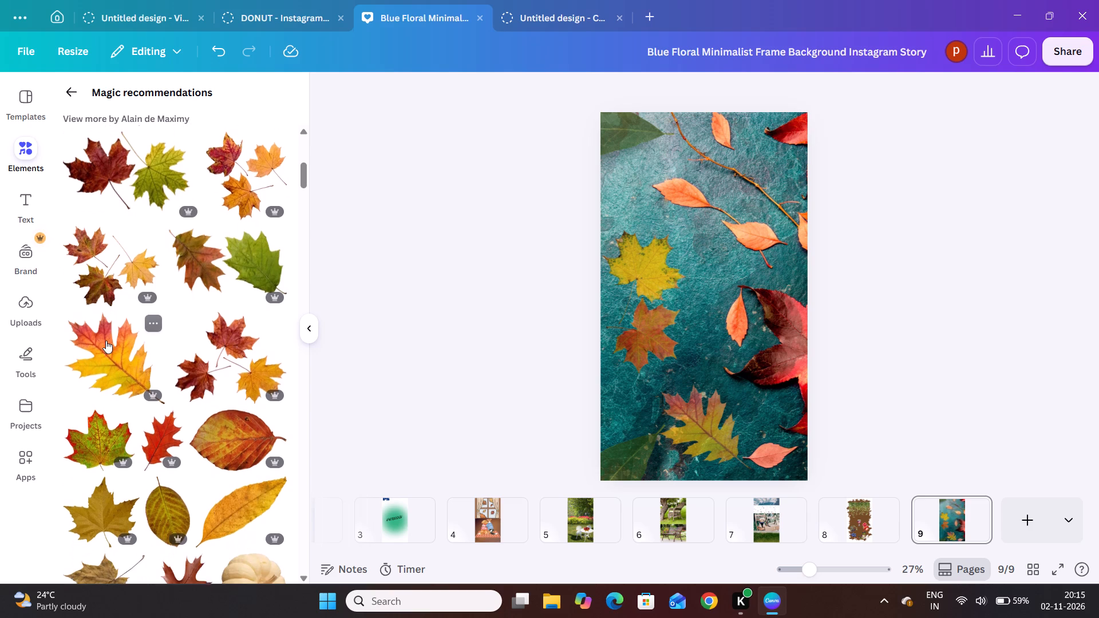
{"action": "scroll", "coordinate": [106, 340], "scroll_direction": "down", "scroll_amount": 2}
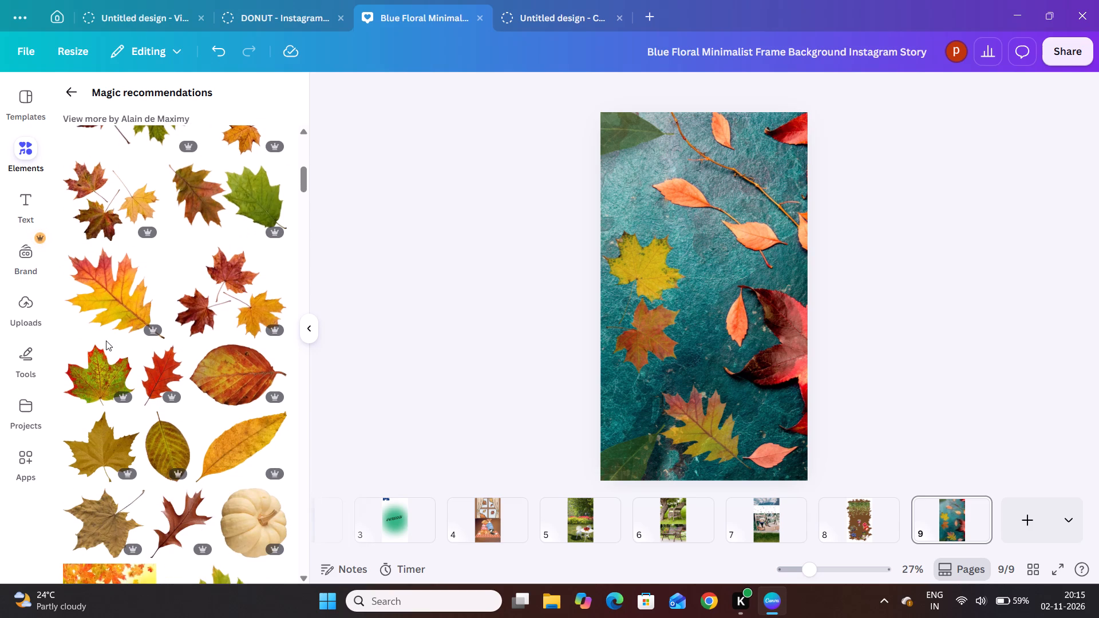
{"action": "scroll", "coordinate": [106, 340], "scroll_direction": "down", "scroll_amount": 2}
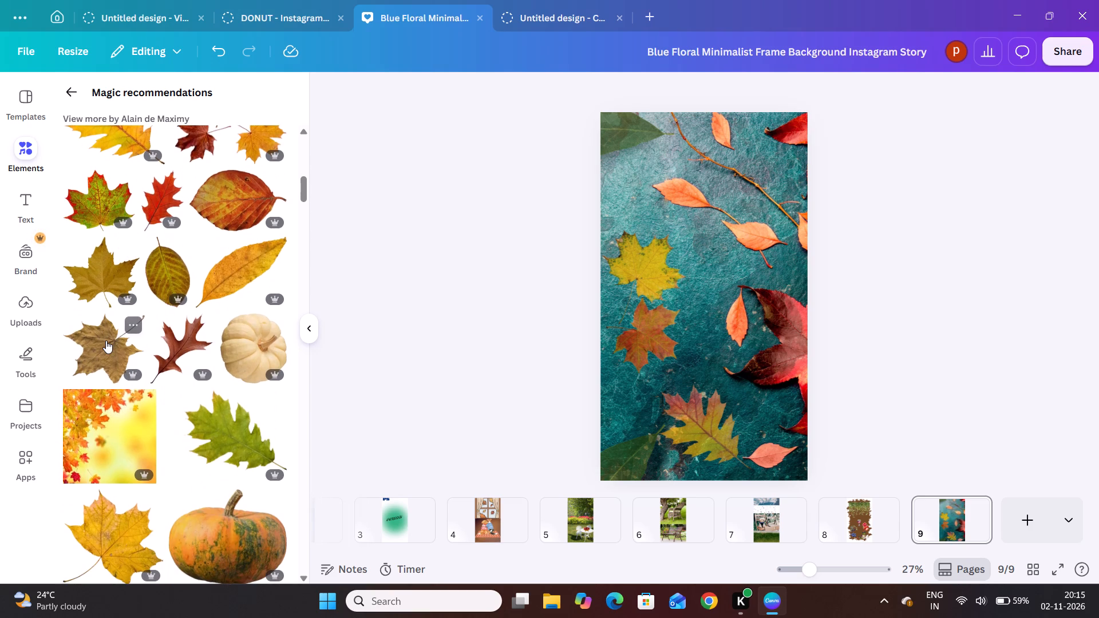
{"action": "scroll", "coordinate": [106, 340], "scroll_direction": "down", "scroll_amount": 3}
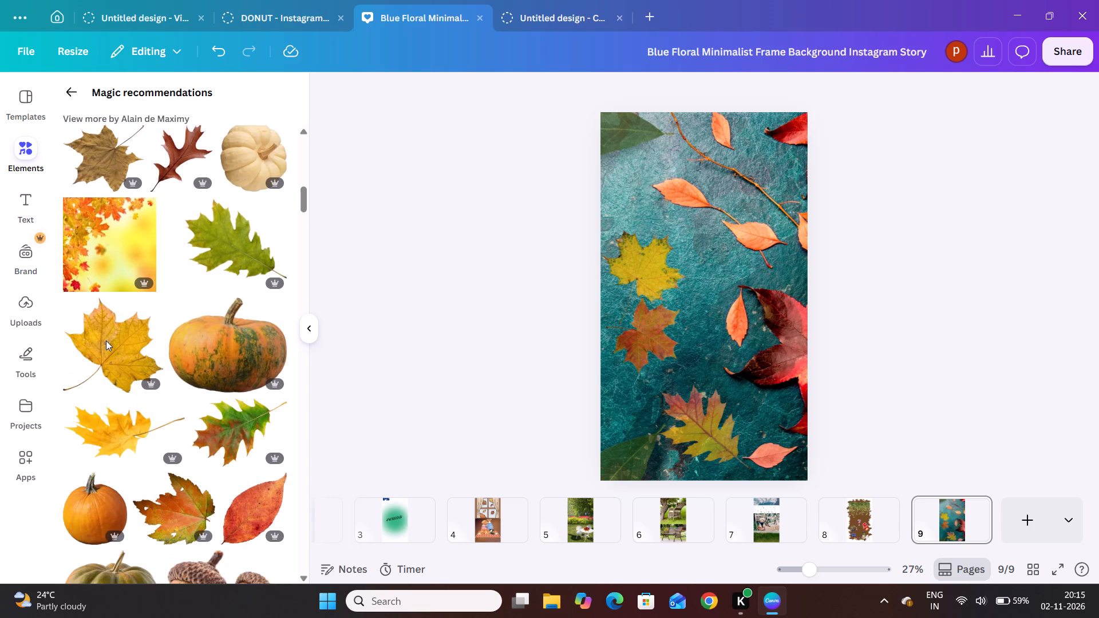
{"action": "scroll", "coordinate": [106, 340], "scroll_direction": "down", "scroll_amount": 3}
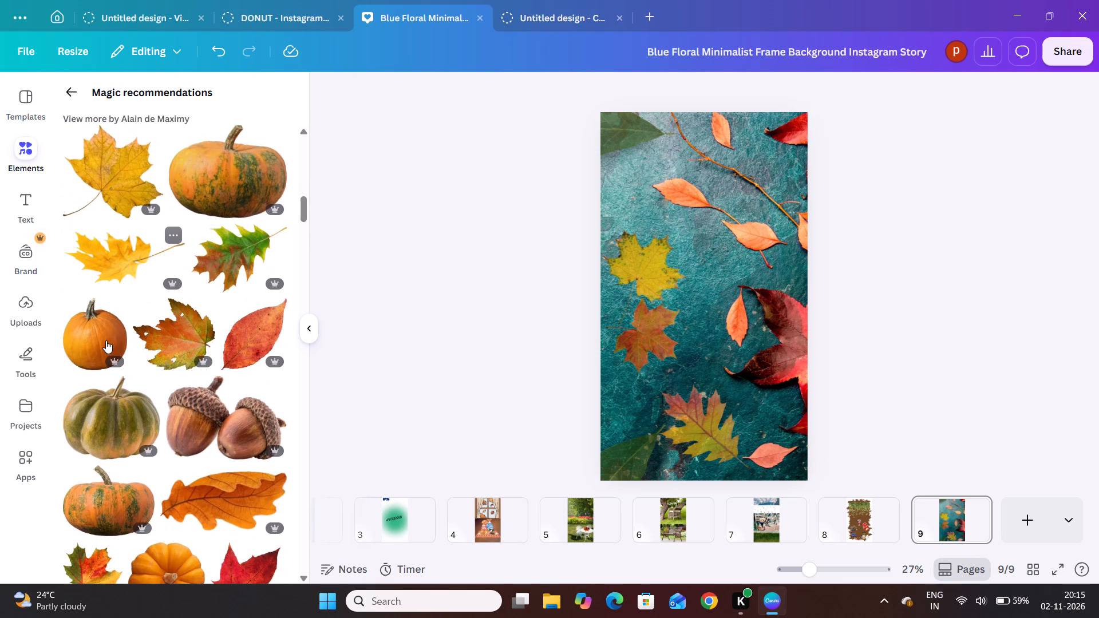
{"action": "scroll", "coordinate": [106, 340], "scroll_direction": "down", "scroll_amount": 1}
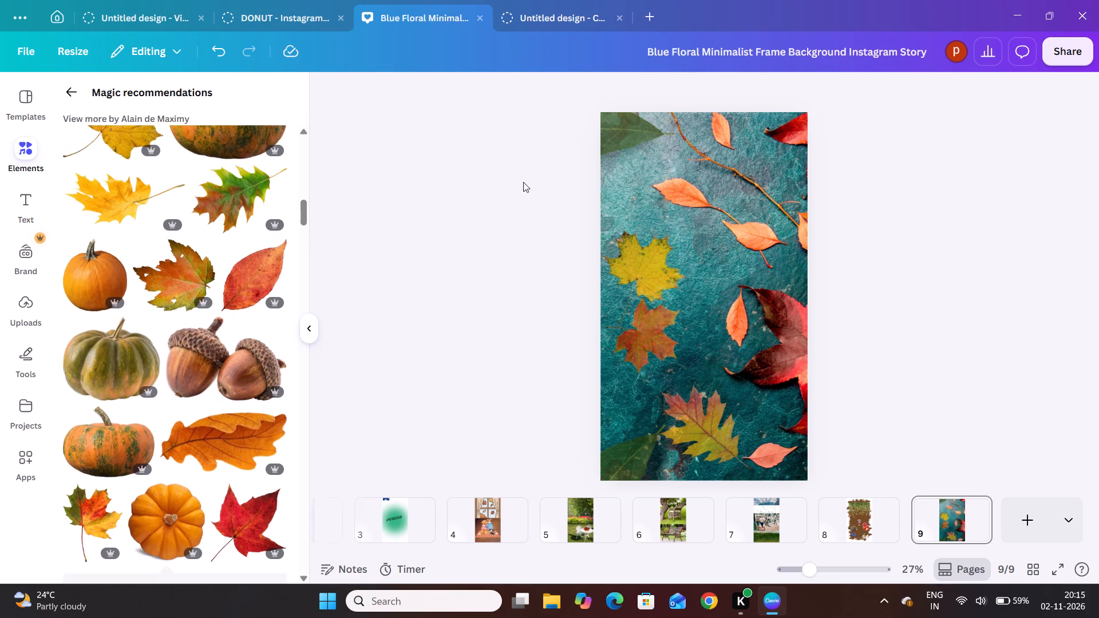
{"action": "left_click", "coordinate": [516, 262]}
Save the Instagram story design.
{"action": "left_click", "coordinate": [21, 47]}
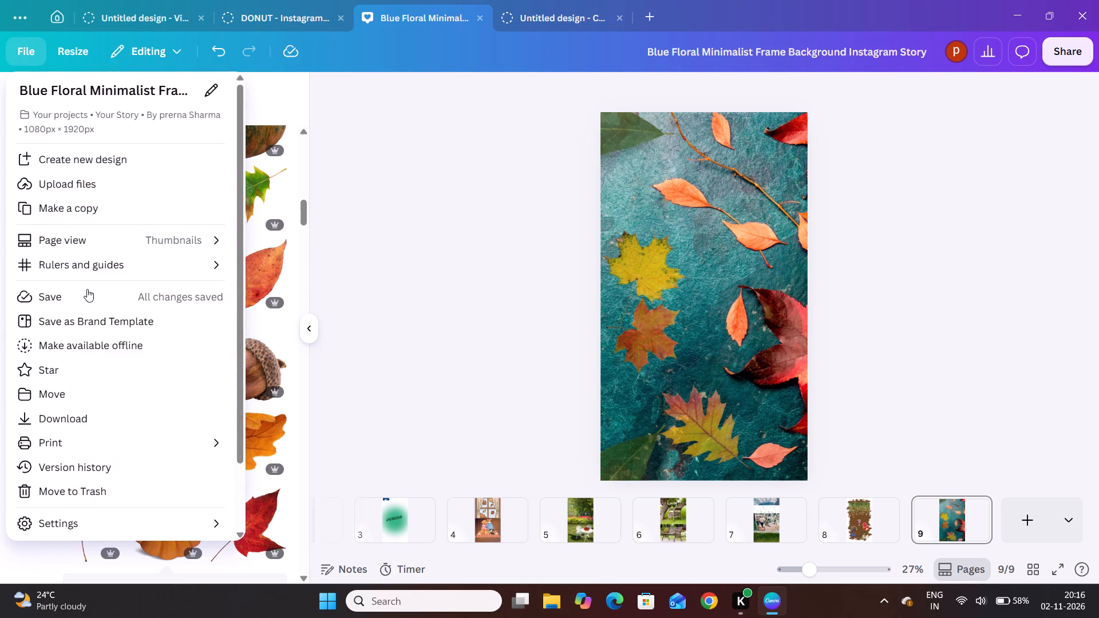
{"action": "left_click", "coordinate": [89, 292]}
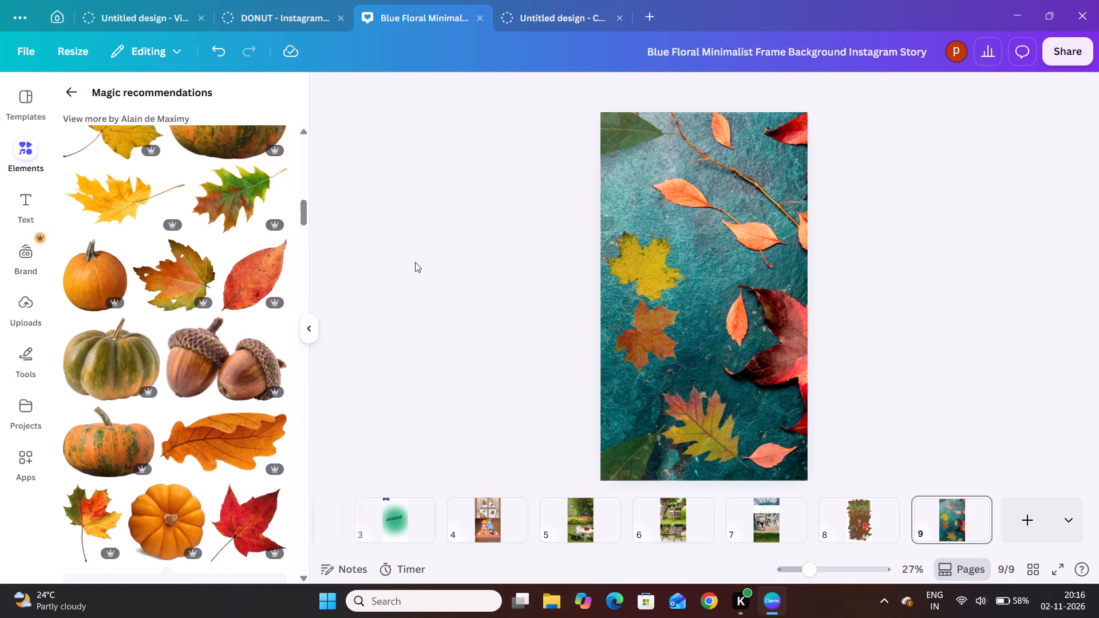
{"action": "left_click", "coordinate": [471, 275]}
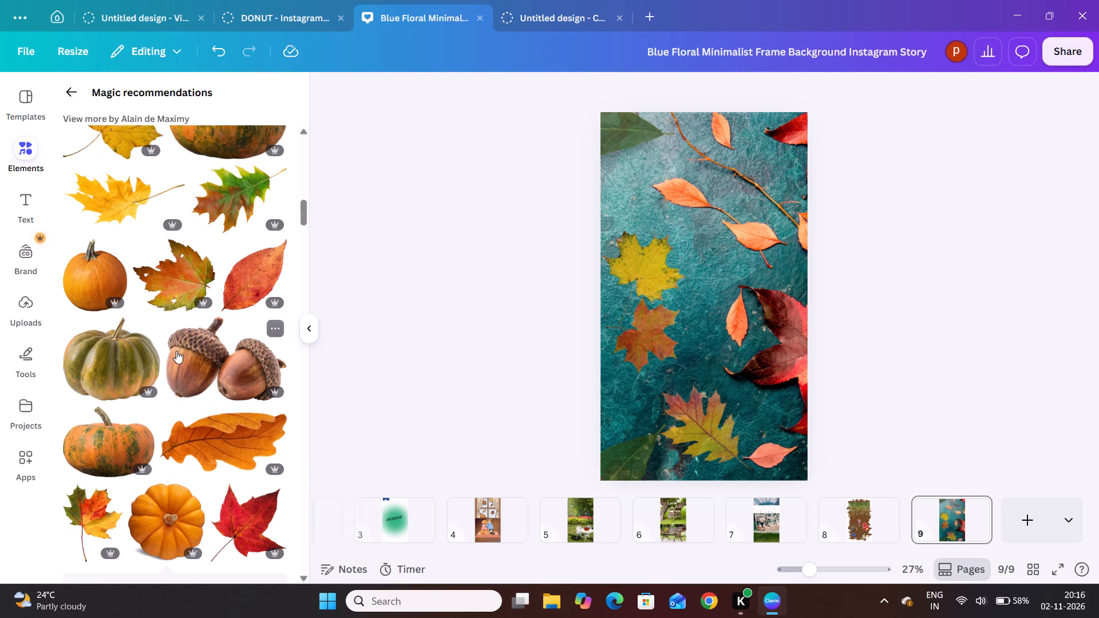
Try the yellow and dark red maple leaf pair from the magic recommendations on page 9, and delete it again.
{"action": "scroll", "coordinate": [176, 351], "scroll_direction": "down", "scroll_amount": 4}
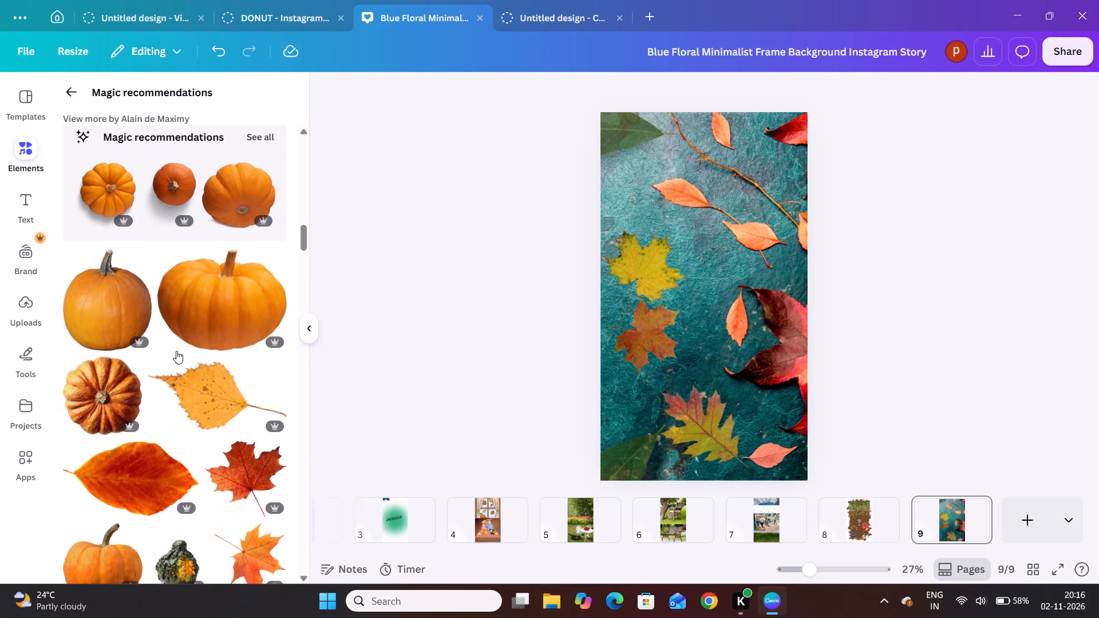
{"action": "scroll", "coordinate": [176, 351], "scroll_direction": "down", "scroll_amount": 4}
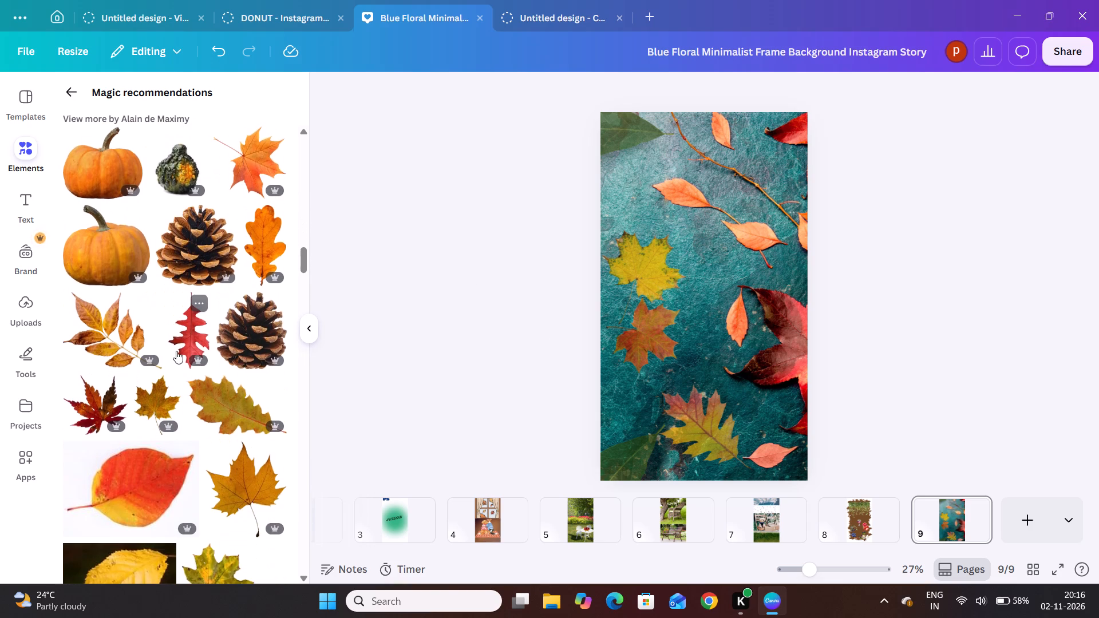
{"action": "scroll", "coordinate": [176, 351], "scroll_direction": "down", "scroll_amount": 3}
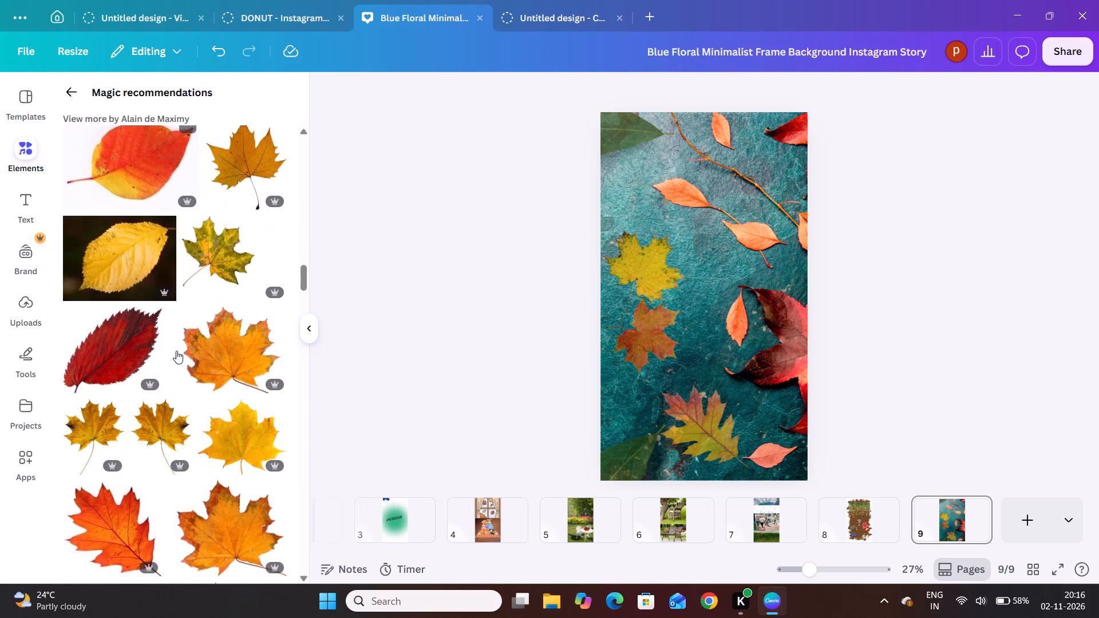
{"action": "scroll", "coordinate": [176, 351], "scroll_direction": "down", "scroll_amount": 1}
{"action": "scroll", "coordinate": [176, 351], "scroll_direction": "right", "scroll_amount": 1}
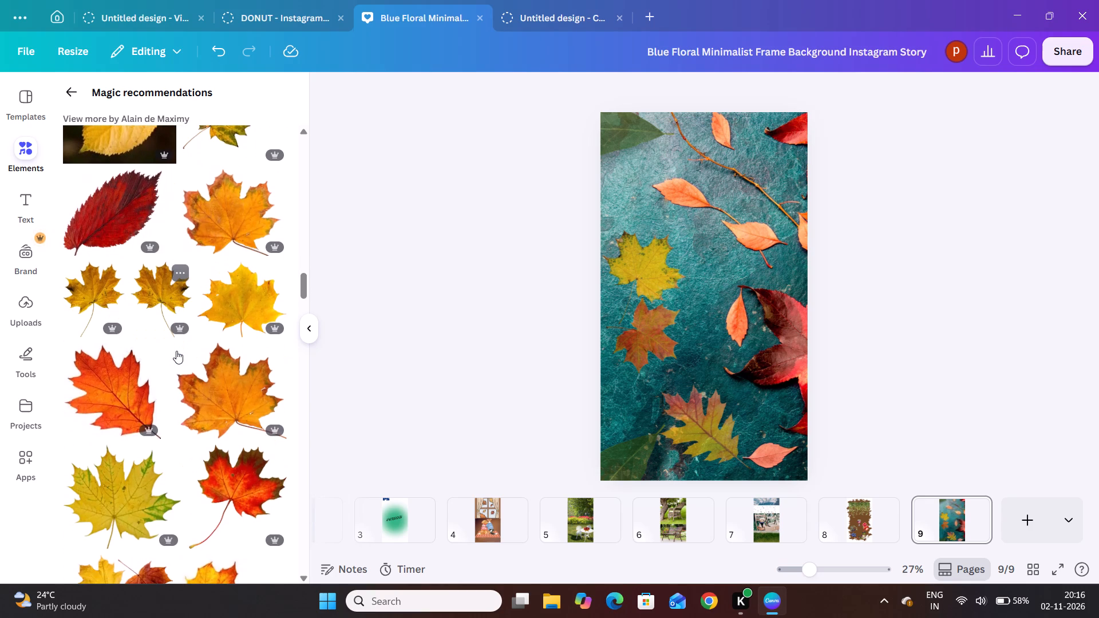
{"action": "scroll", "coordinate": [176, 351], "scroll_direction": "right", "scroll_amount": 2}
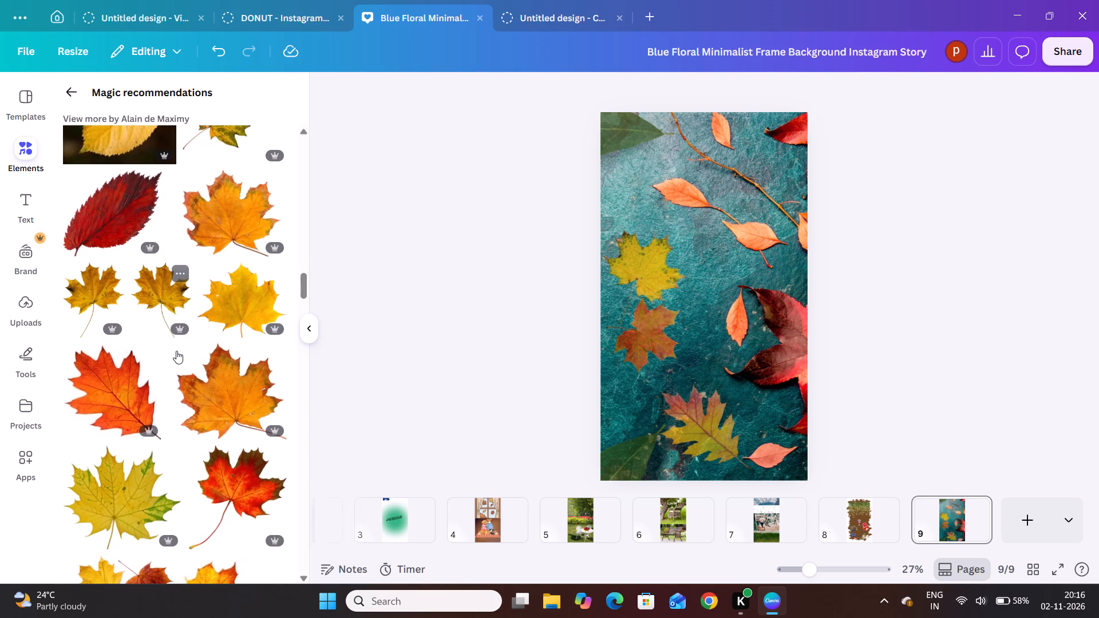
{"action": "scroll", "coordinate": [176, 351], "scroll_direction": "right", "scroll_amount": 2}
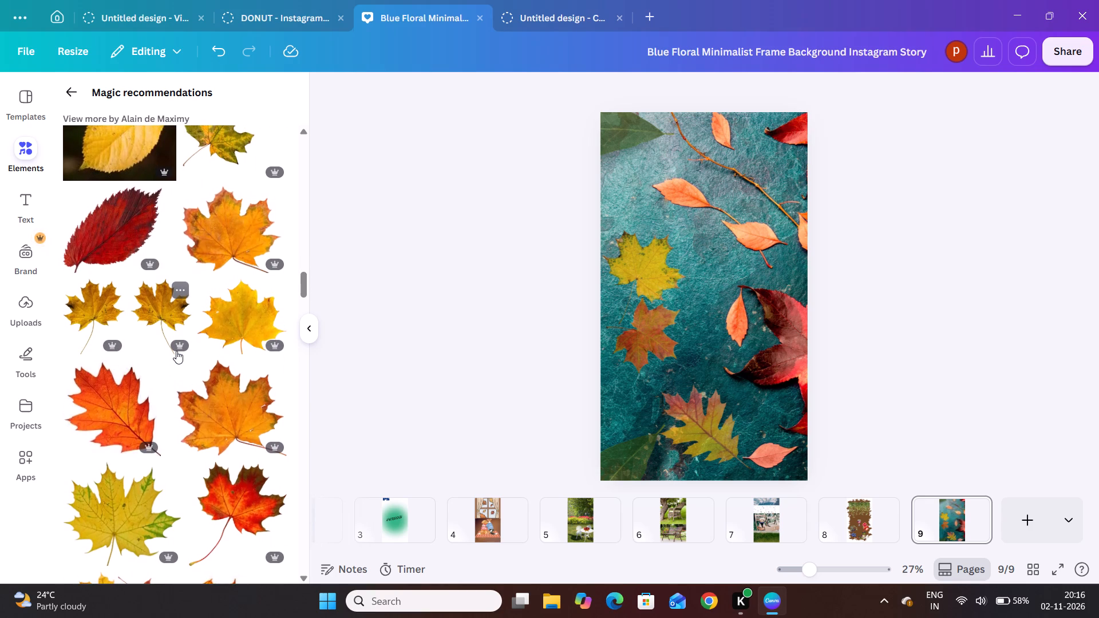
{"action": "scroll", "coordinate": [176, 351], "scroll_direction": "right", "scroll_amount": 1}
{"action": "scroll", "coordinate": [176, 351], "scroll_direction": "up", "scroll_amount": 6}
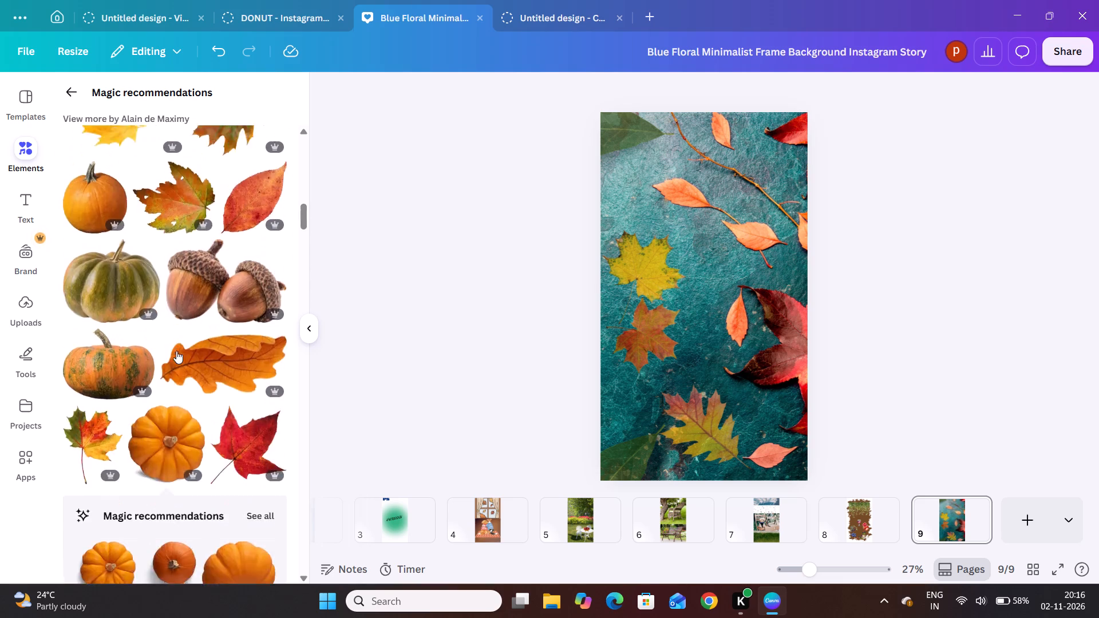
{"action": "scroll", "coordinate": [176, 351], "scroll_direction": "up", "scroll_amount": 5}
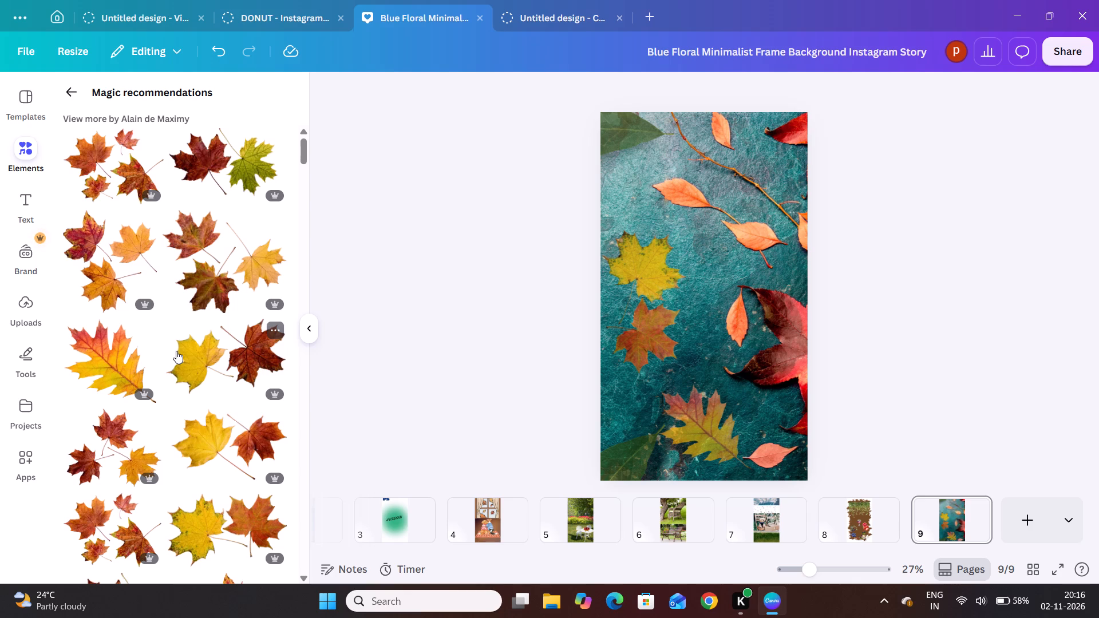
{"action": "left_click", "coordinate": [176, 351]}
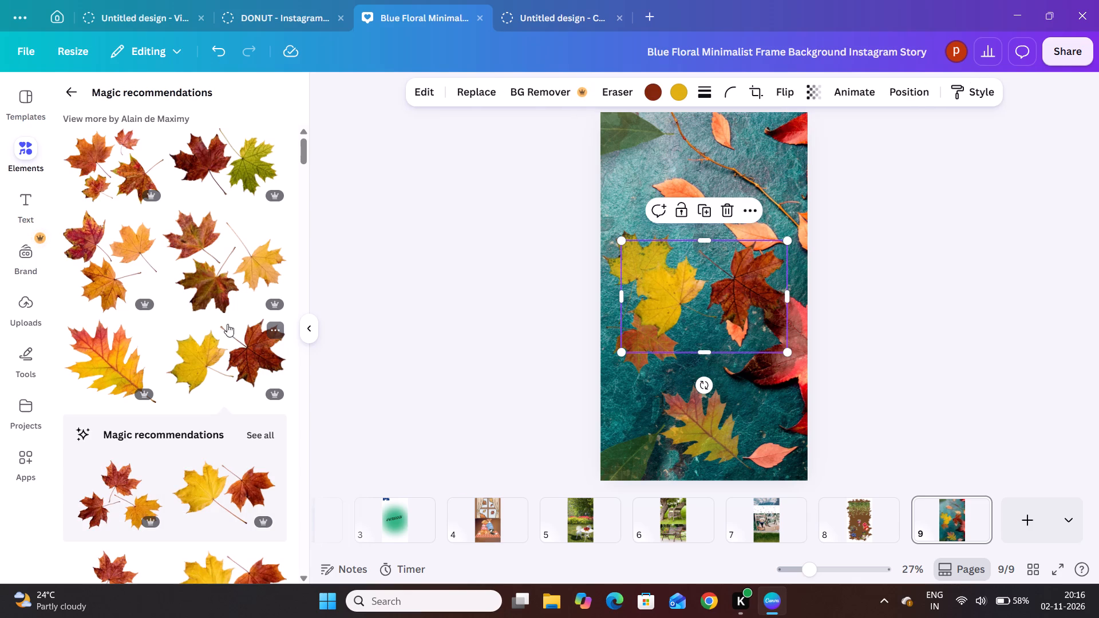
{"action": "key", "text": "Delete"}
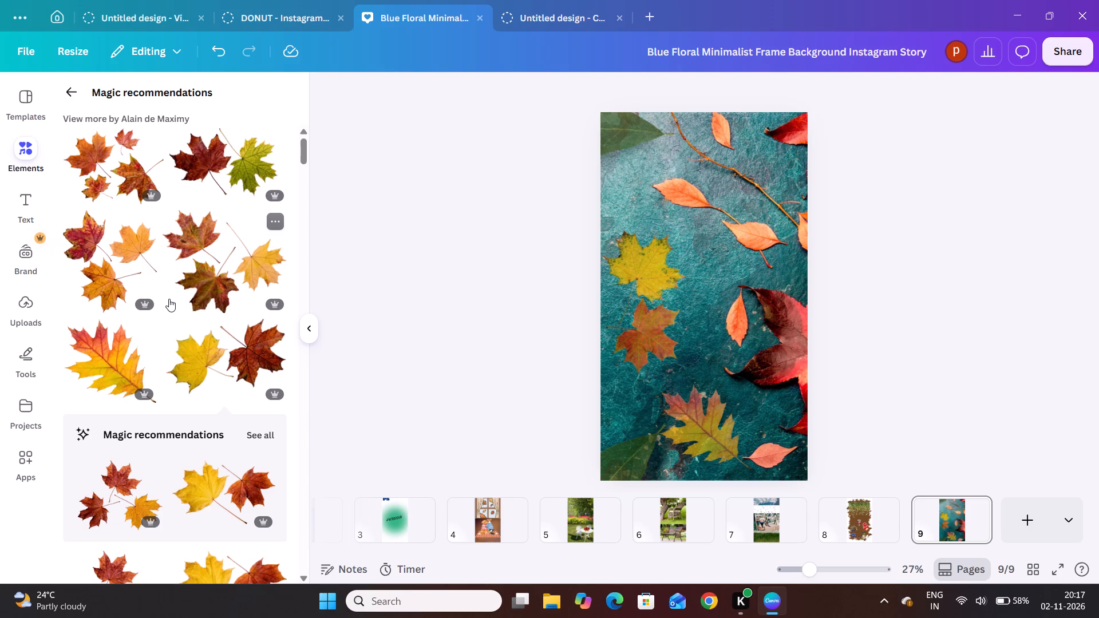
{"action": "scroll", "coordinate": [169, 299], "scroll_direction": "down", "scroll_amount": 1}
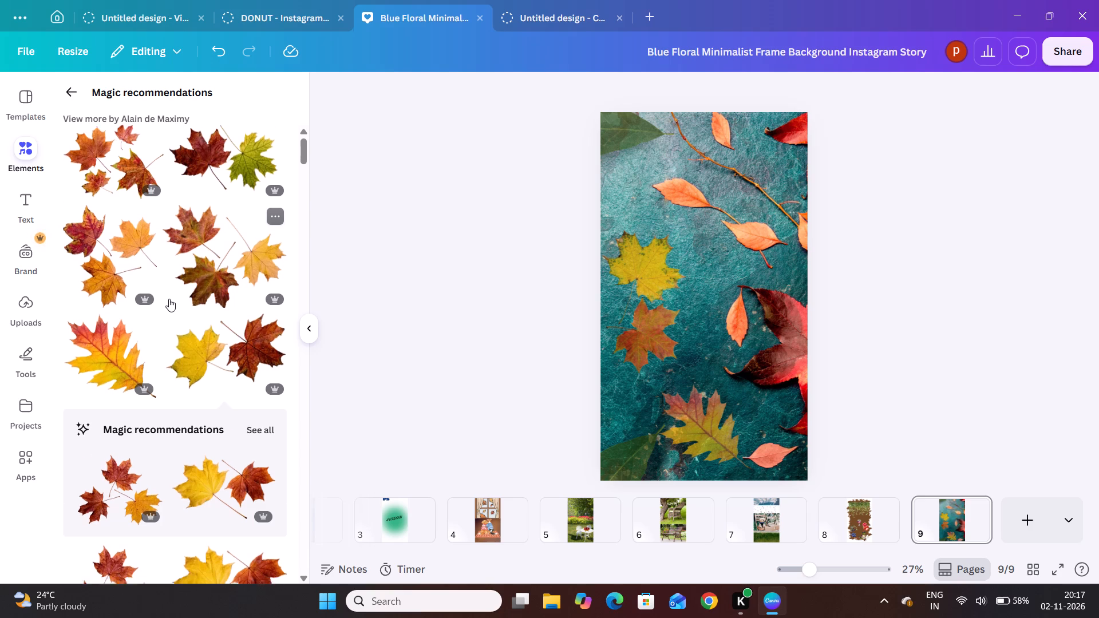
Browse the magic recommendations for another autumn leaf or pumpkin photo that could suit page 9.
{"action": "scroll", "coordinate": [169, 299], "scroll_direction": "down", "scroll_amount": 3}
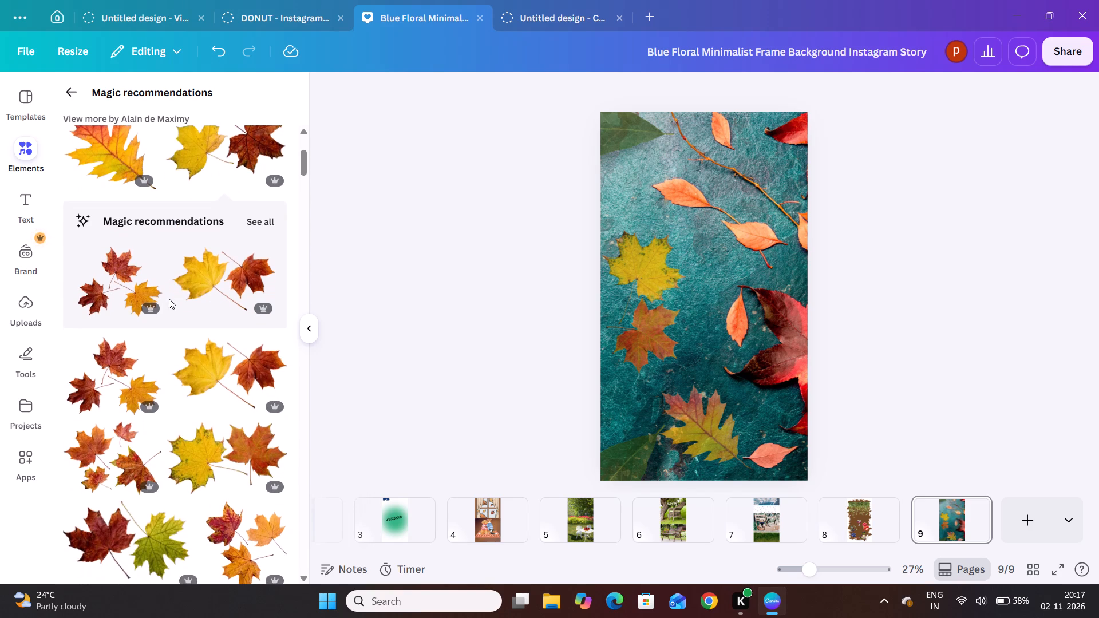
{"action": "scroll", "coordinate": [169, 299], "scroll_direction": "down", "scroll_amount": 3}
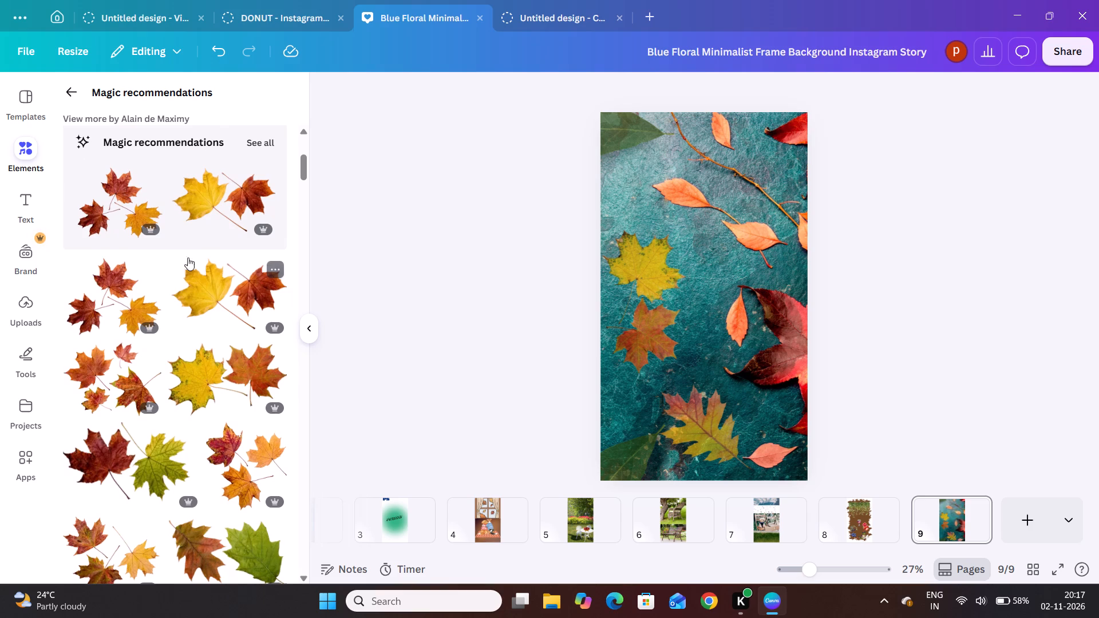
{"action": "scroll", "coordinate": [218, 193], "scroll_direction": "down", "scroll_amount": 1}
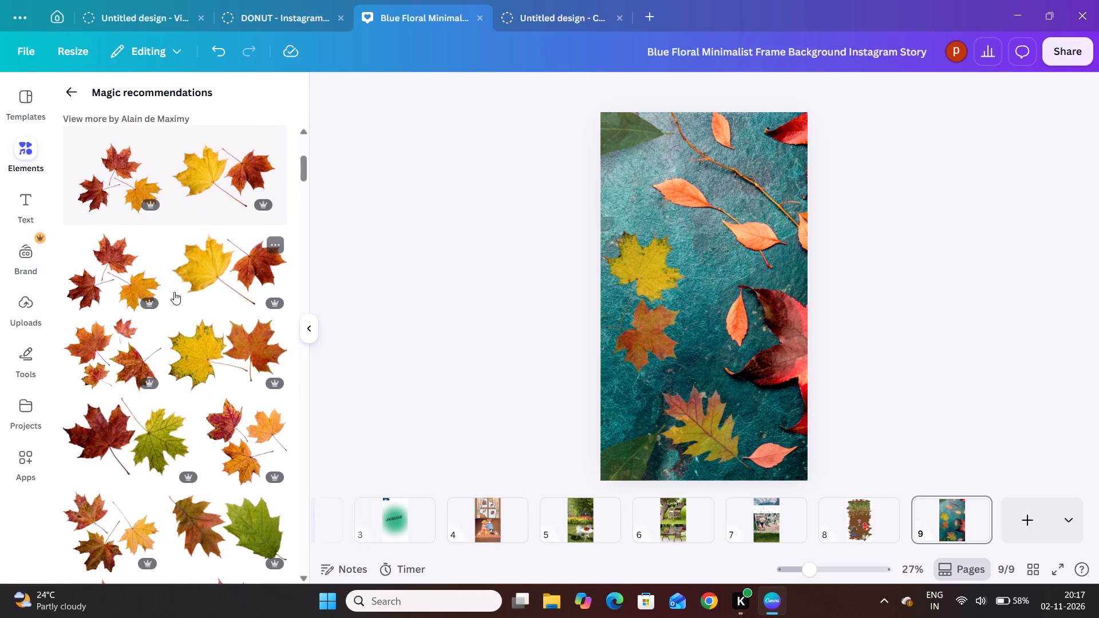
{"action": "scroll", "coordinate": [174, 292], "scroll_direction": "down", "scroll_amount": 3}
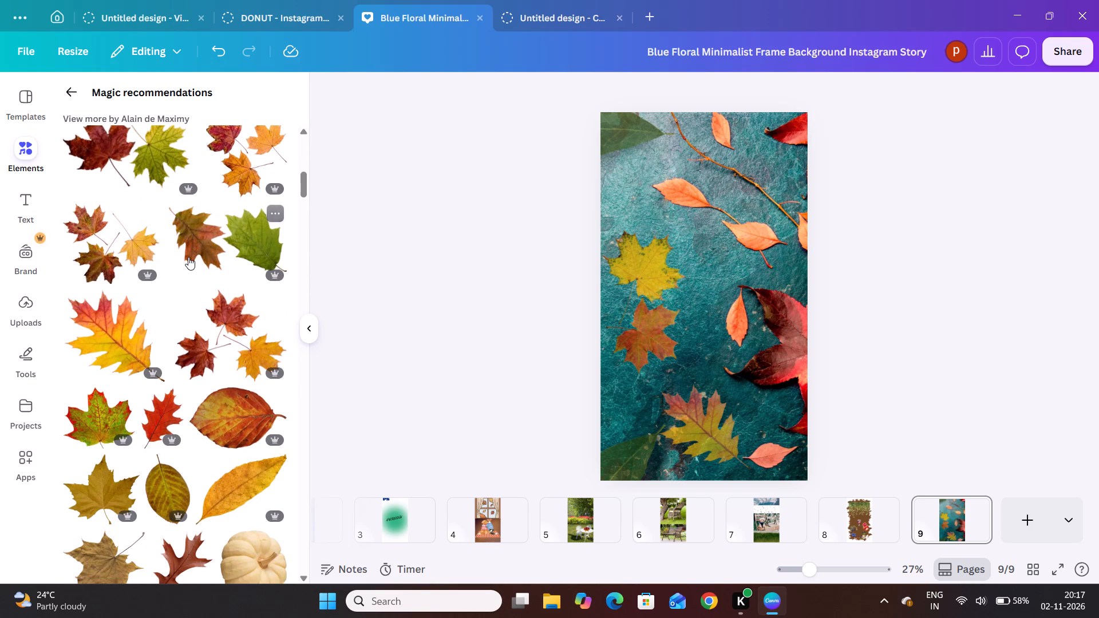
{"action": "scroll", "coordinate": [188, 257], "scroll_direction": "right", "scroll_amount": 3}
{"action": "scroll", "coordinate": [188, 257], "scroll_direction": "down", "scroll_amount": 1}
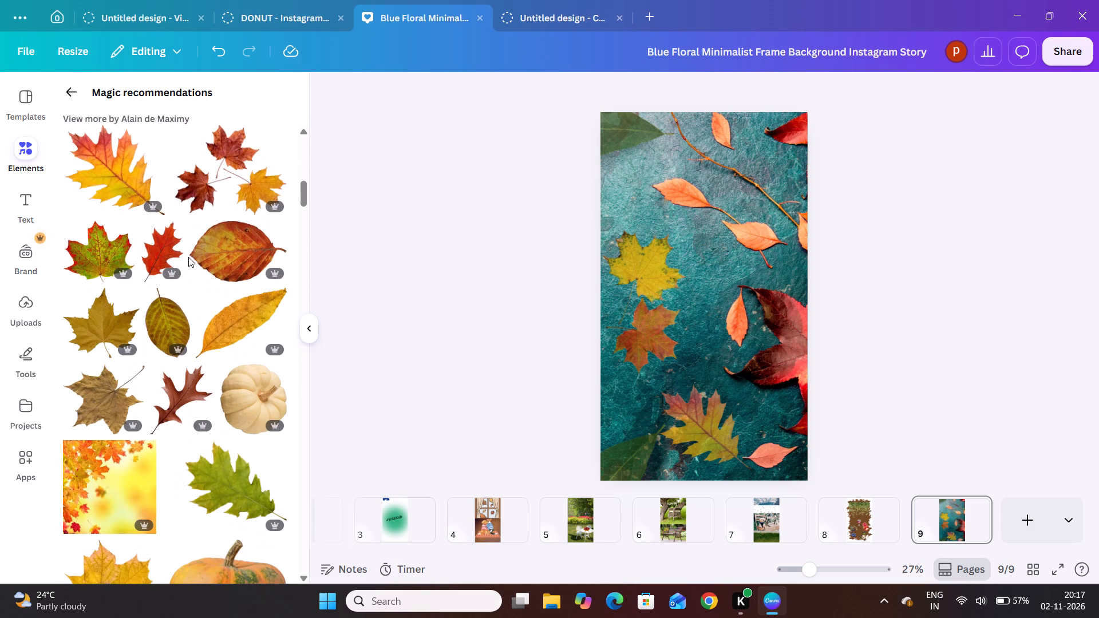
{"action": "scroll", "coordinate": [188, 257], "scroll_direction": "down", "scroll_amount": 1}
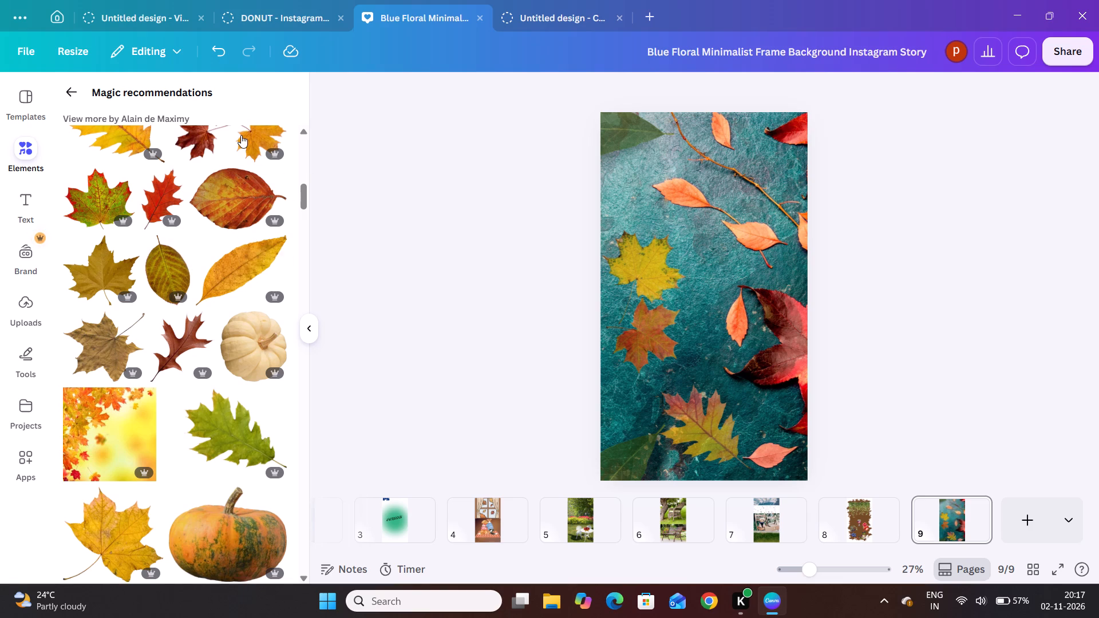
{"action": "scroll", "coordinate": [131, 222], "scroll_direction": "up", "scroll_amount": 12}
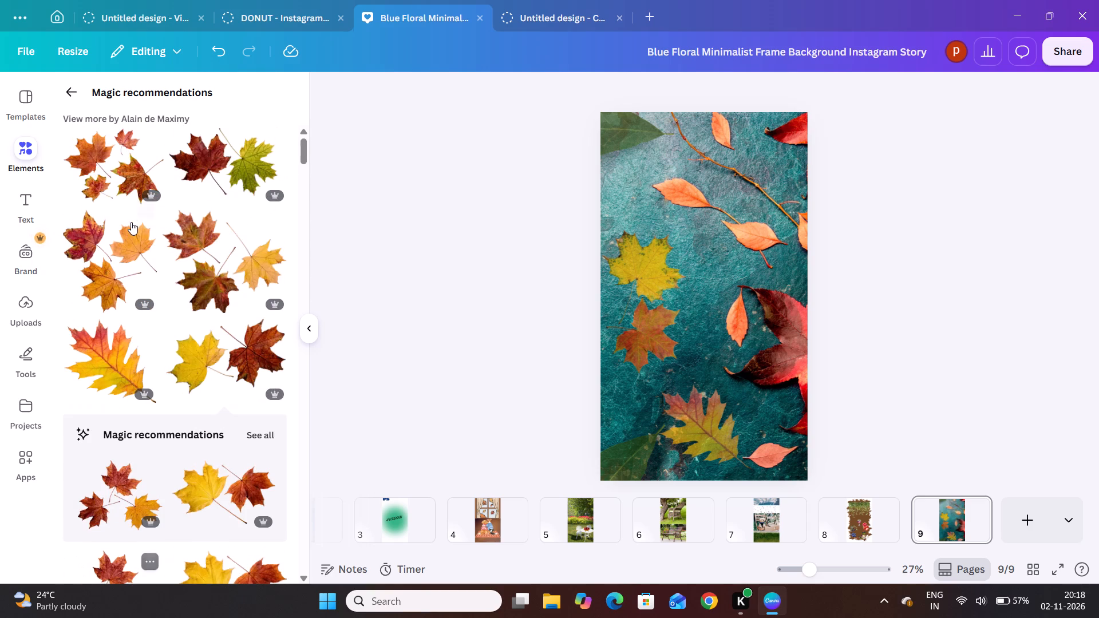
{"action": "scroll", "coordinate": [131, 222], "scroll_direction": "up", "scroll_amount": 3}
Leave the magic recommendations and search the photo elements for "shadow".
{"action": "left_click", "coordinate": [70, 92]}
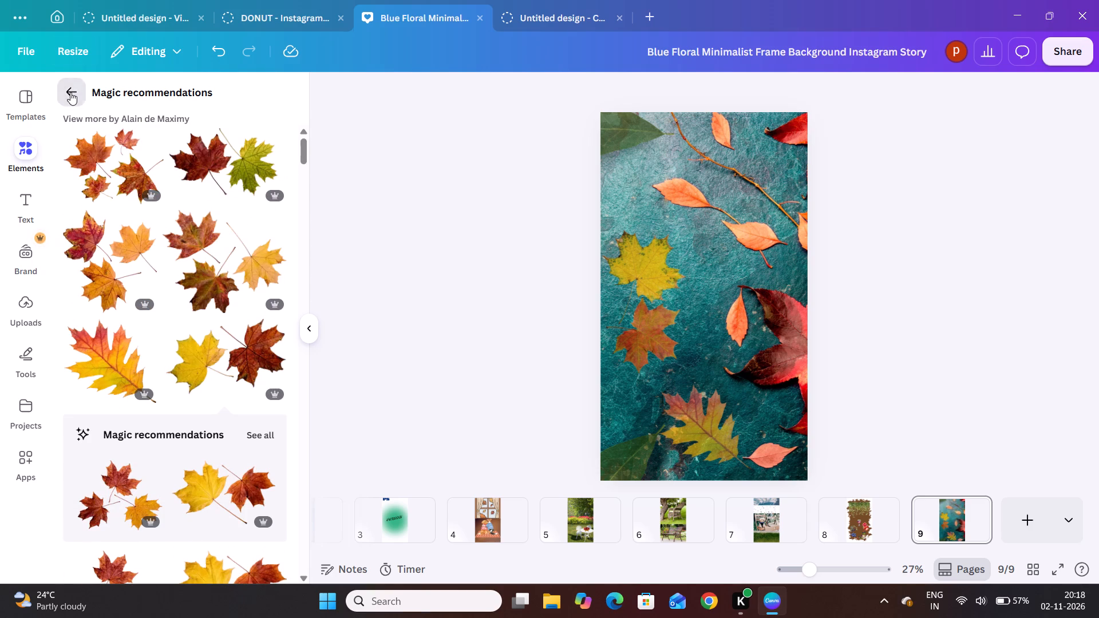
{"action": "left_click_drag", "start_coordinate": [112, 101], "coordinate": [60, 105]}
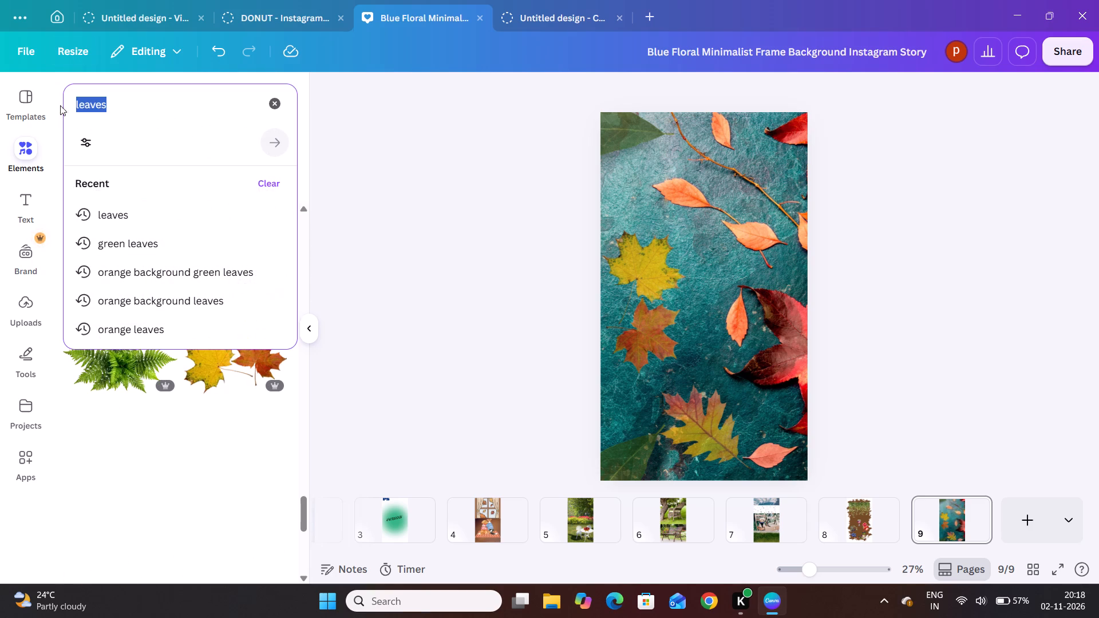
{"action": "left_click_drag", "start_coordinate": [60, 105], "coordinate": [56, 106]}
{"action": "key", "text": "s"}
{"action": "type", "text": "hado"}
{"action": "key", "text": "w"}
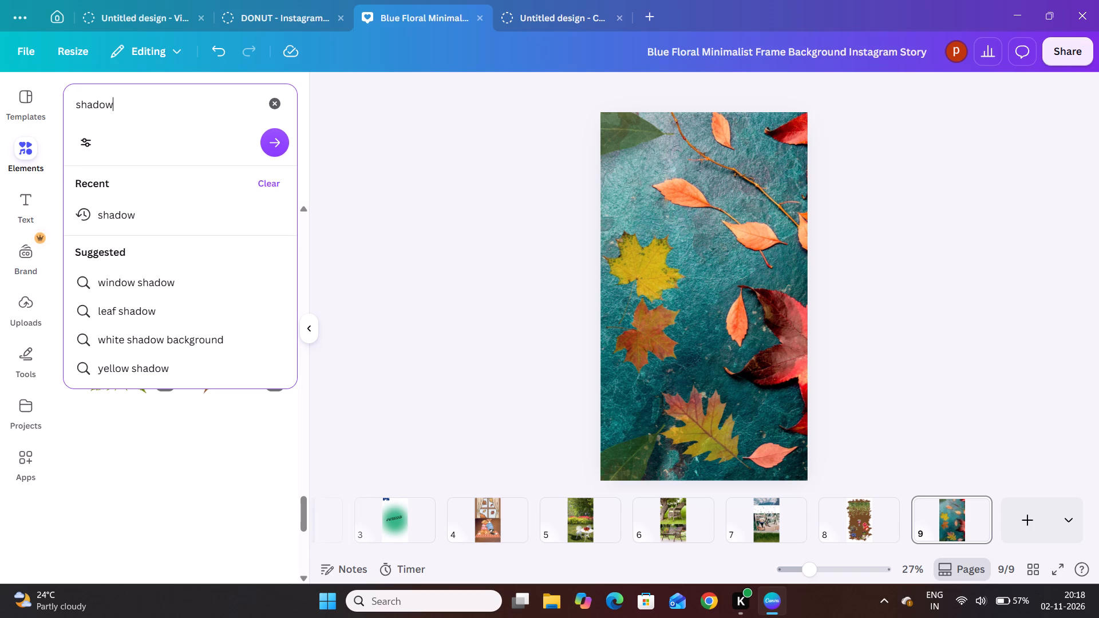
{"action": "key", "text": "Return"}
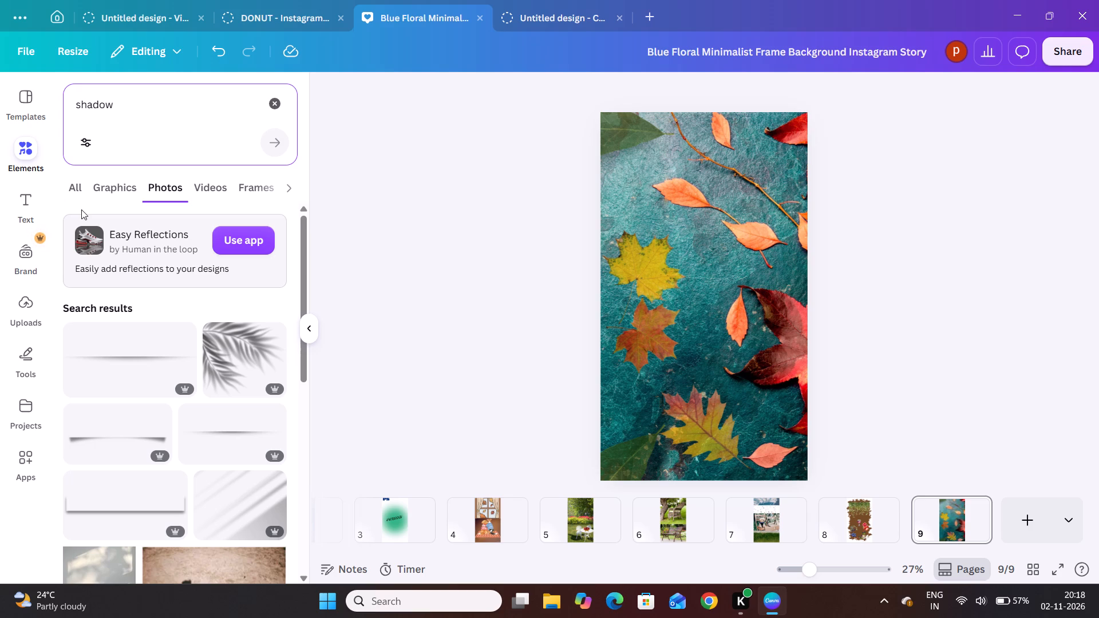
Add a thin horizontal line shadow photo from the search results to page 9.
{"action": "scroll", "coordinate": [121, 472], "scroll_direction": "down", "scroll_amount": 1}
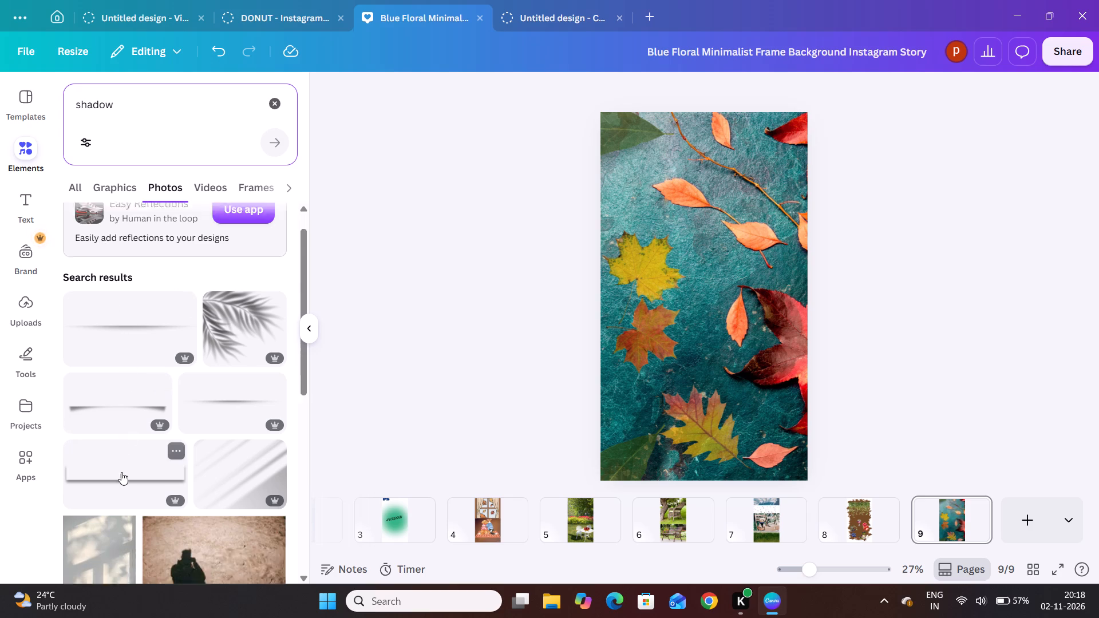
{"action": "scroll", "coordinate": [121, 472], "scroll_direction": "down", "scroll_amount": 2}
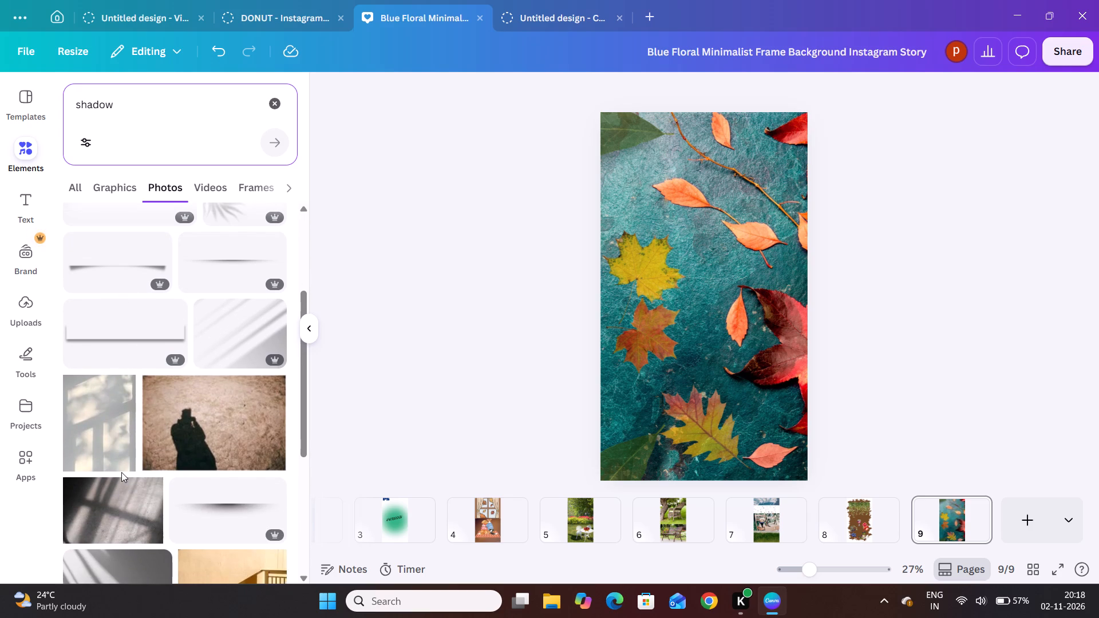
{"action": "scroll", "coordinate": [121, 472], "scroll_direction": "down", "scroll_amount": 2}
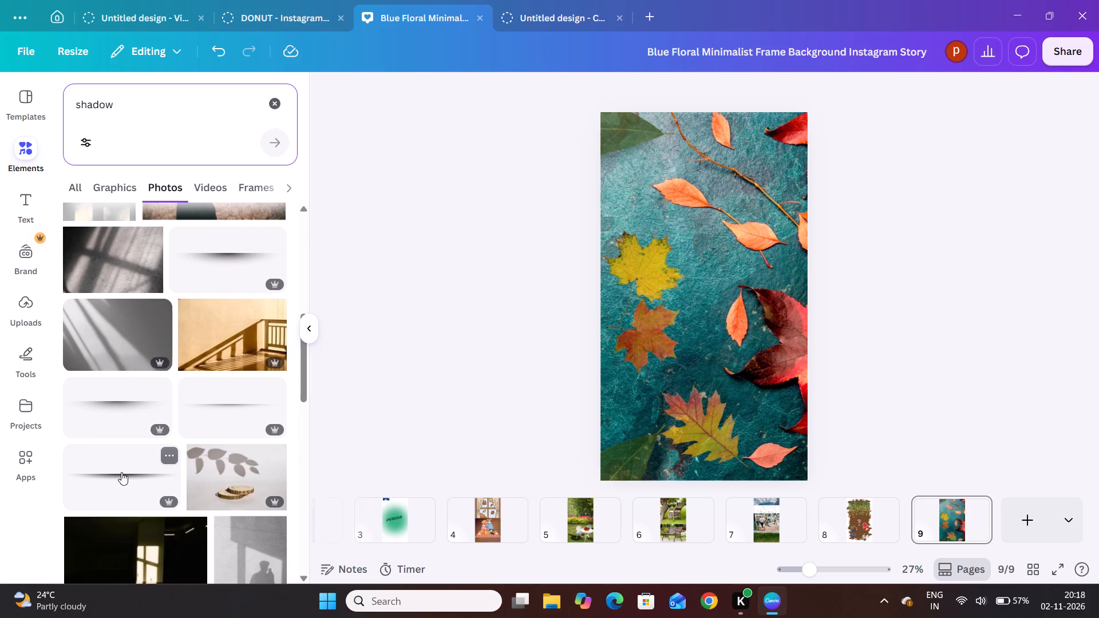
{"action": "scroll", "coordinate": [121, 472], "scroll_direction": "down", "scroll_amount": 5}
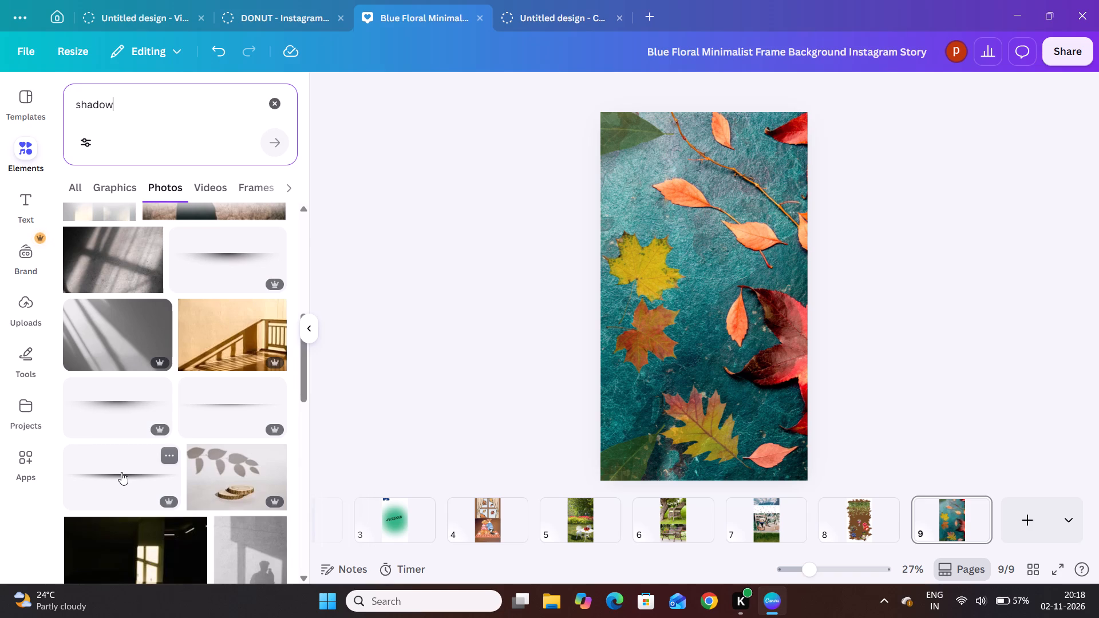
{"action": "scroll", "coordinate": [121, 472], "scroll_direction": "down", "scroll_amount": 2}
{"action": "left_click", "coordinate": [121, 472]}
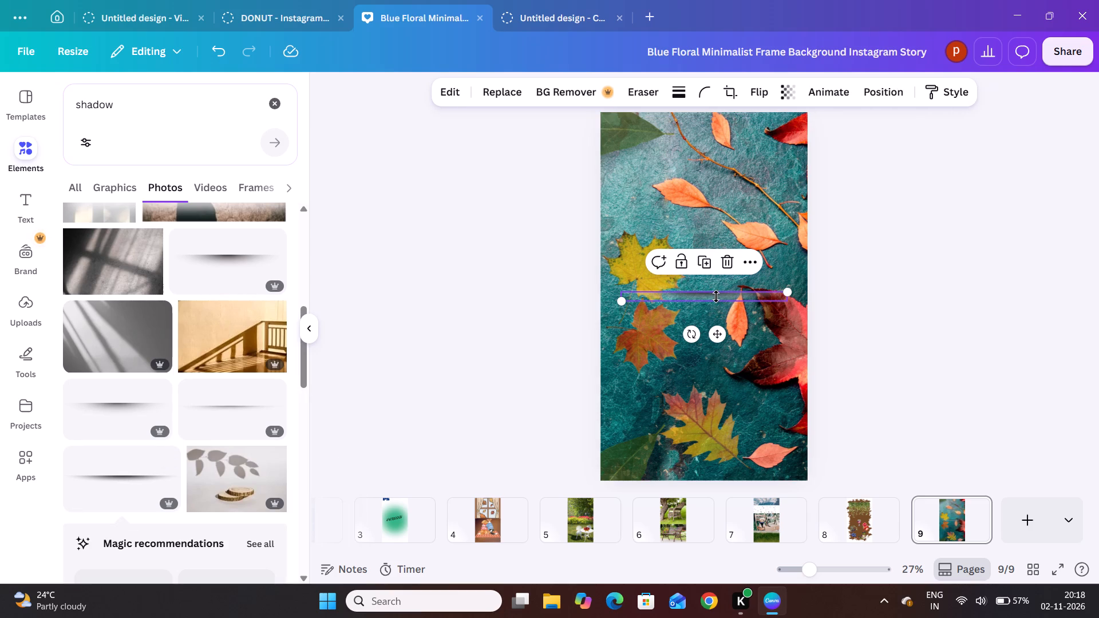
{"action": "left_click", "coordinate": [884, 308]}
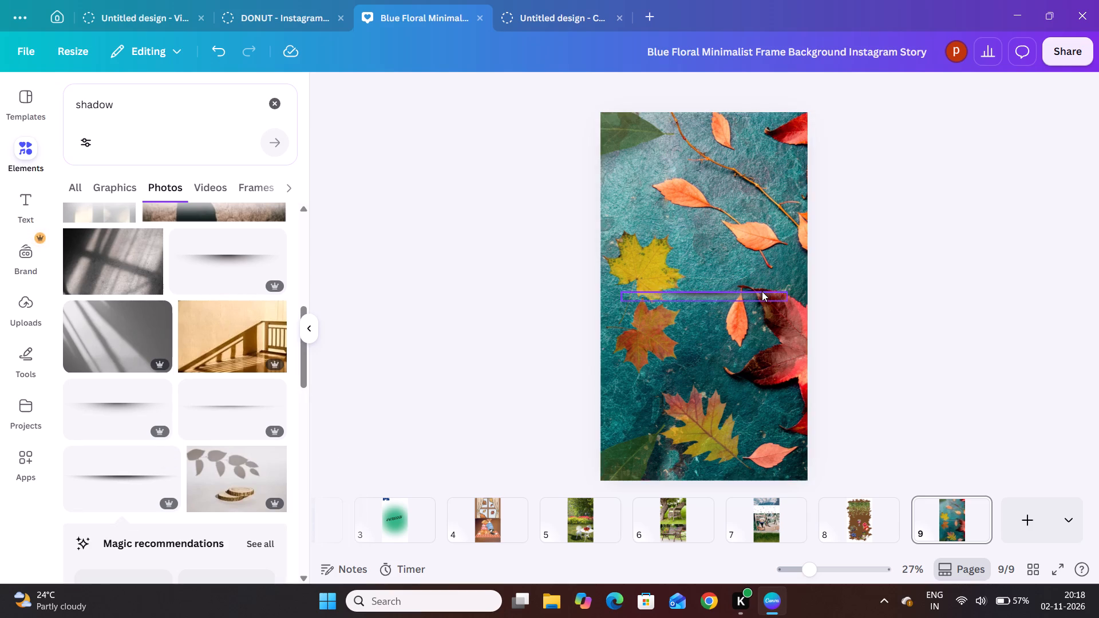
{"action": "left_click", "coordinate": [714, 296]}
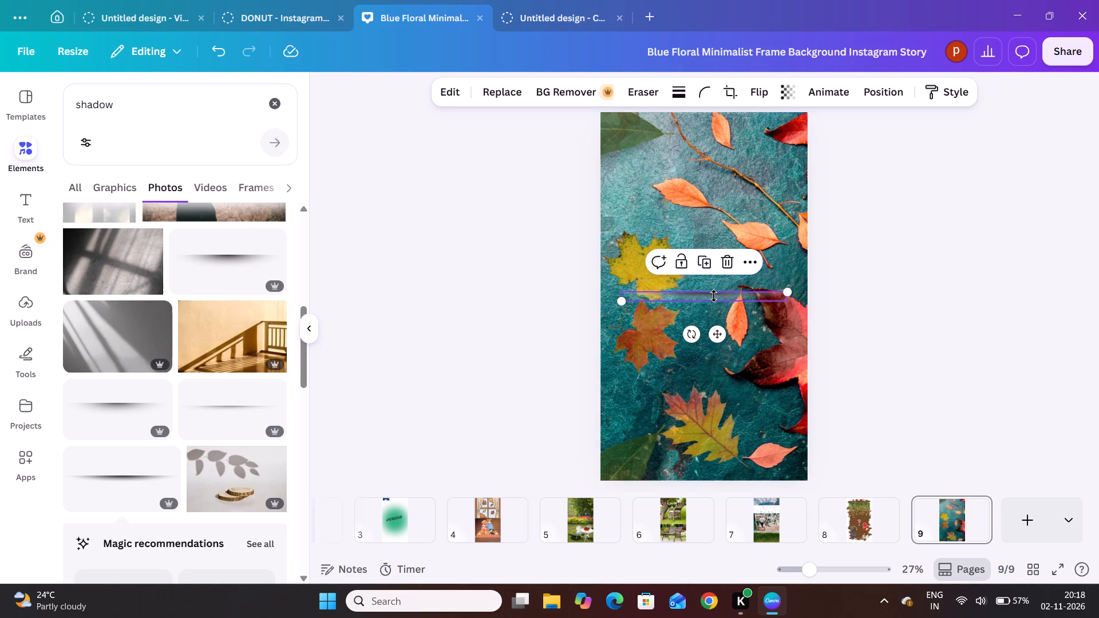
{"action": "left_click", "coordinate": [910, 277]}
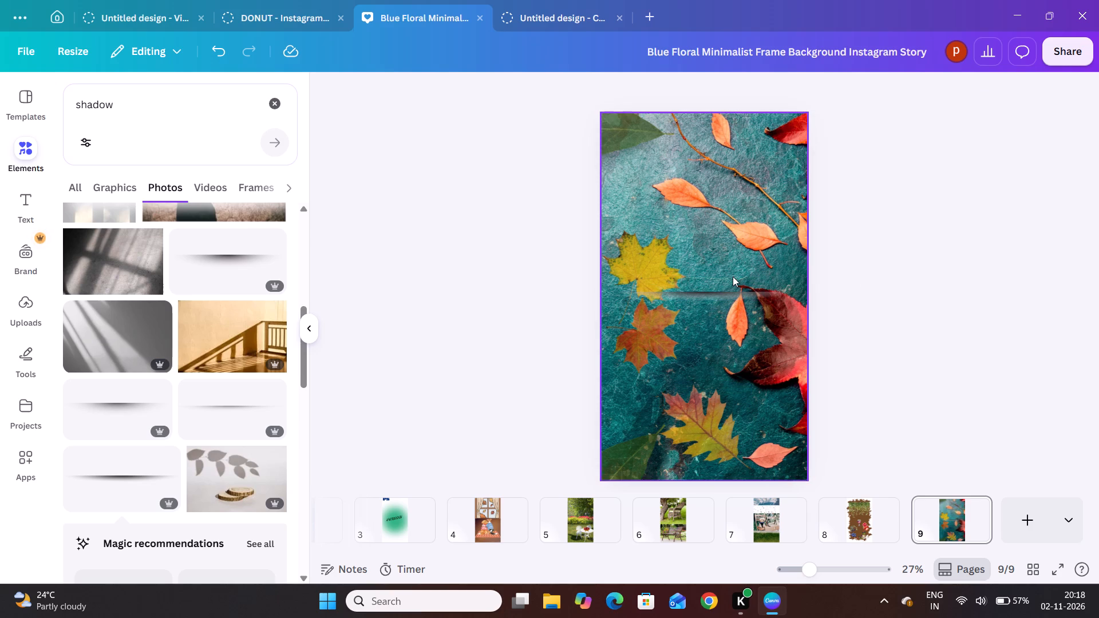
Move the line shadow down to the lower part of page 9, just under the oak leaf's tip.
{"action": "left_click_drag", "start_coordinate": [707, 294], "coordinate": [714, 340]}
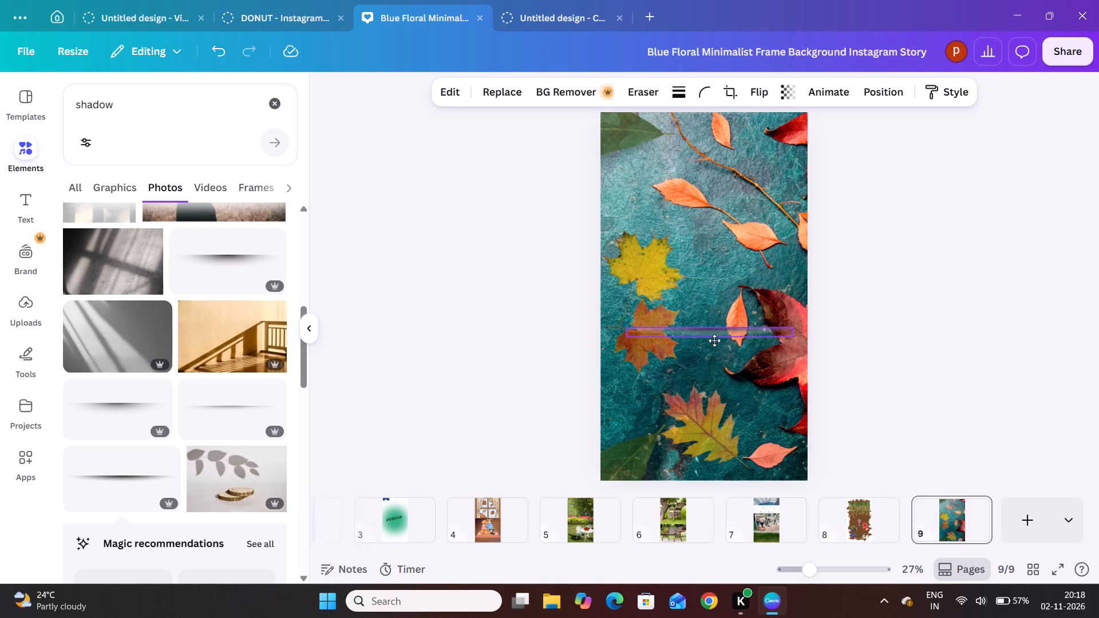
{"action": "left_click_drag", "start_coordinate": [714, 340], "coordinate": [720, 466]}
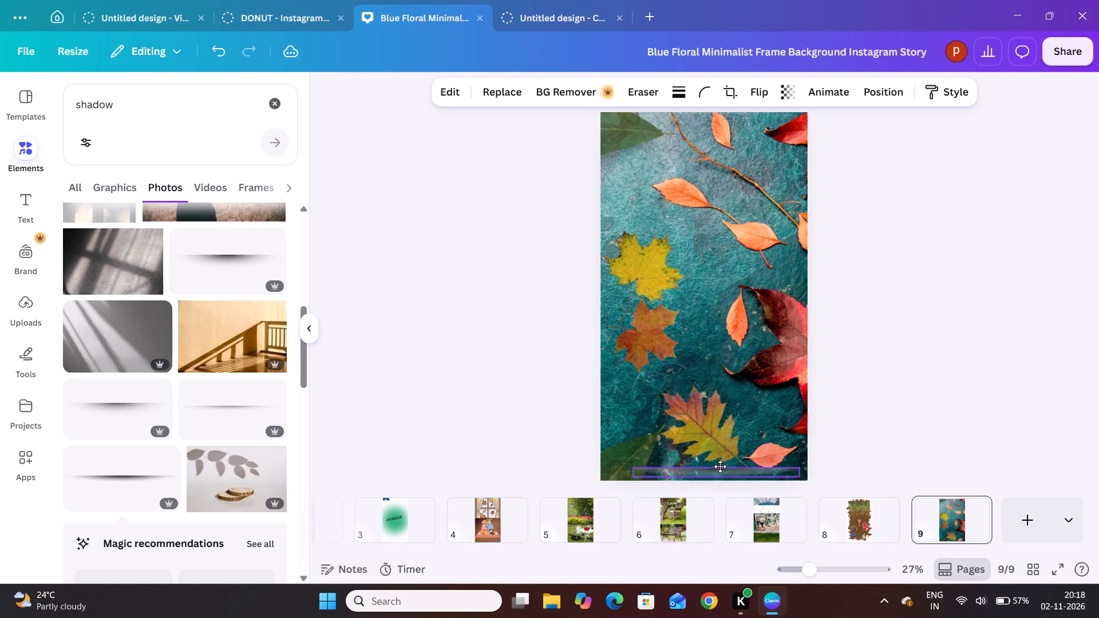
{"action": "left_click_drag", "start_coordinate": [720, 466], "coordinate": [713, 461]}
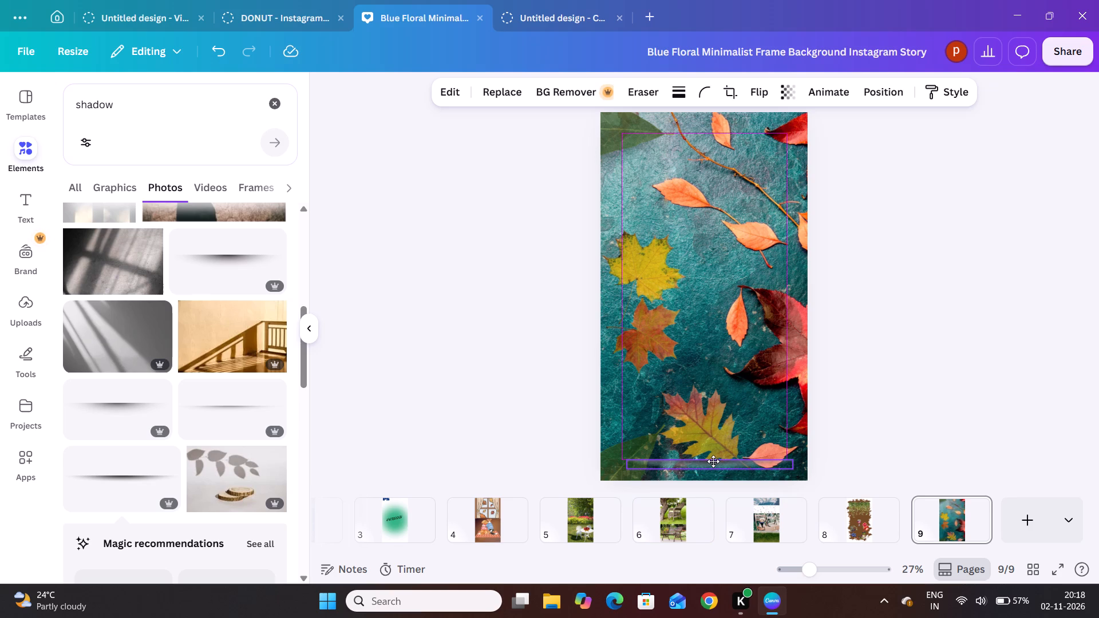
{"action": "left_click", "coordinate": [953, 359]}
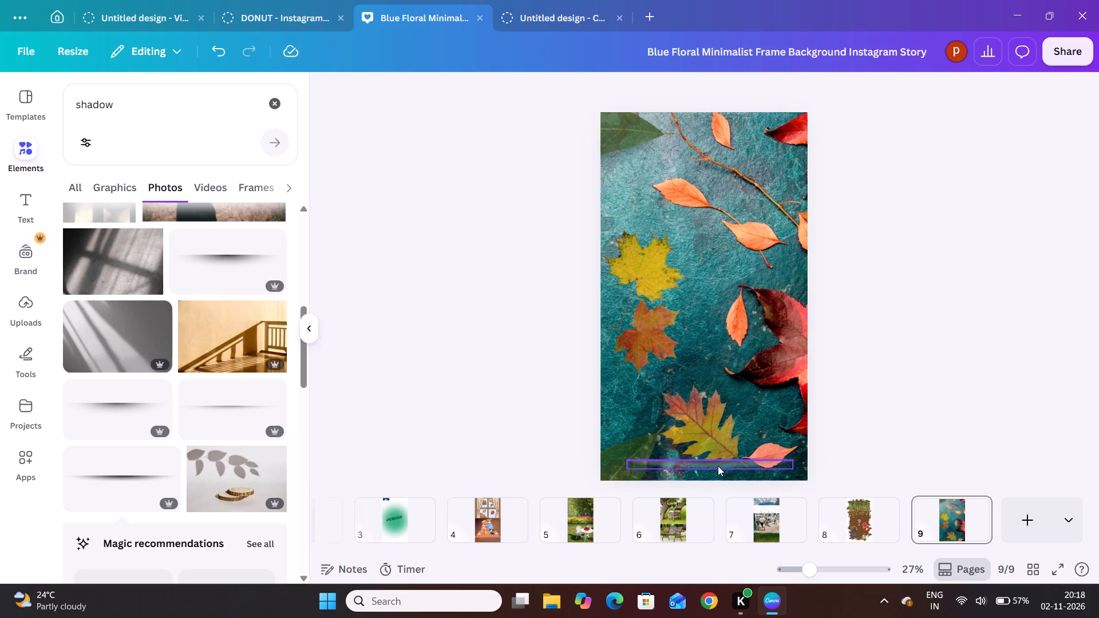
{"action": "left_click", "coordinate": [716, 466]}
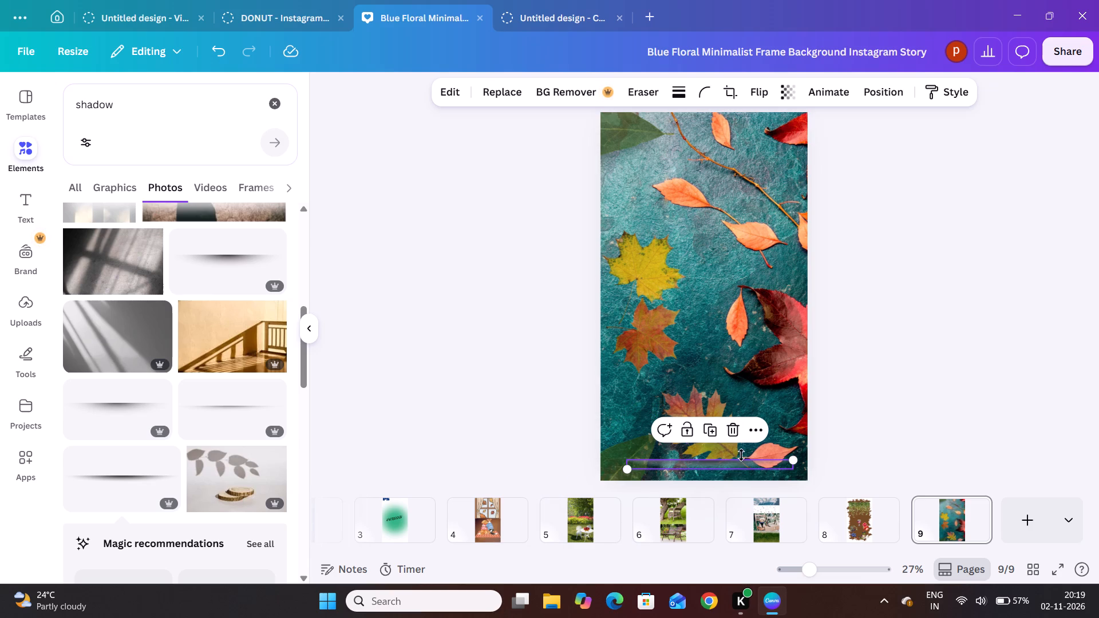
{"action": "left_click", "coordinate": [872, 400]}
{"action": "left_click", "coordinate": [710, 467]}
{"action": "left_click", "coordinate": [731, 465]}
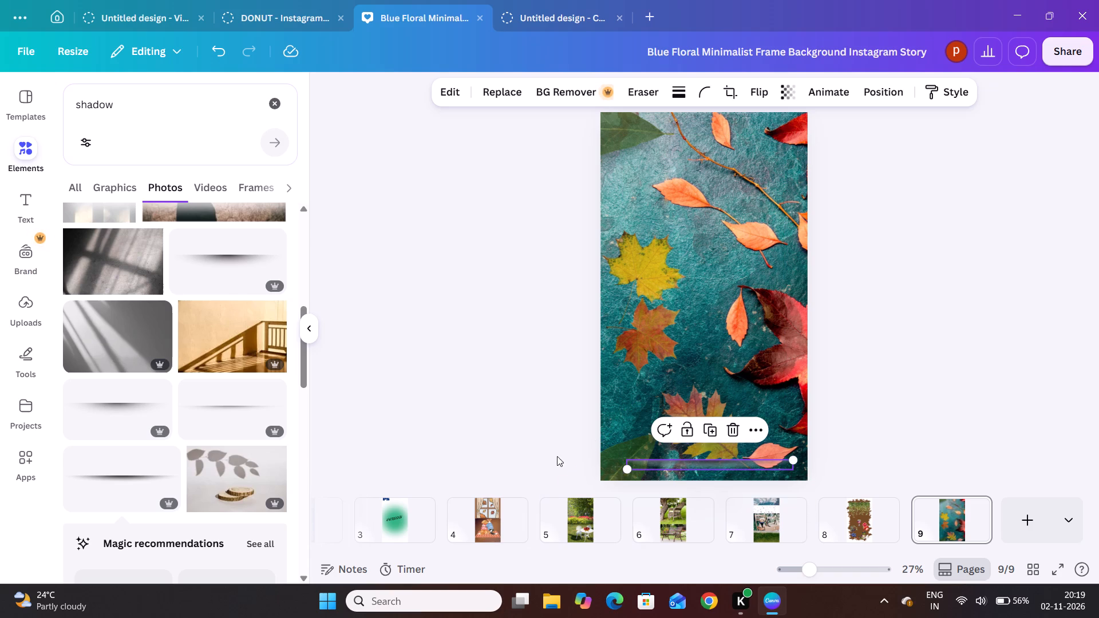
{"action": "left_click", "coordinate": [537, 442]}
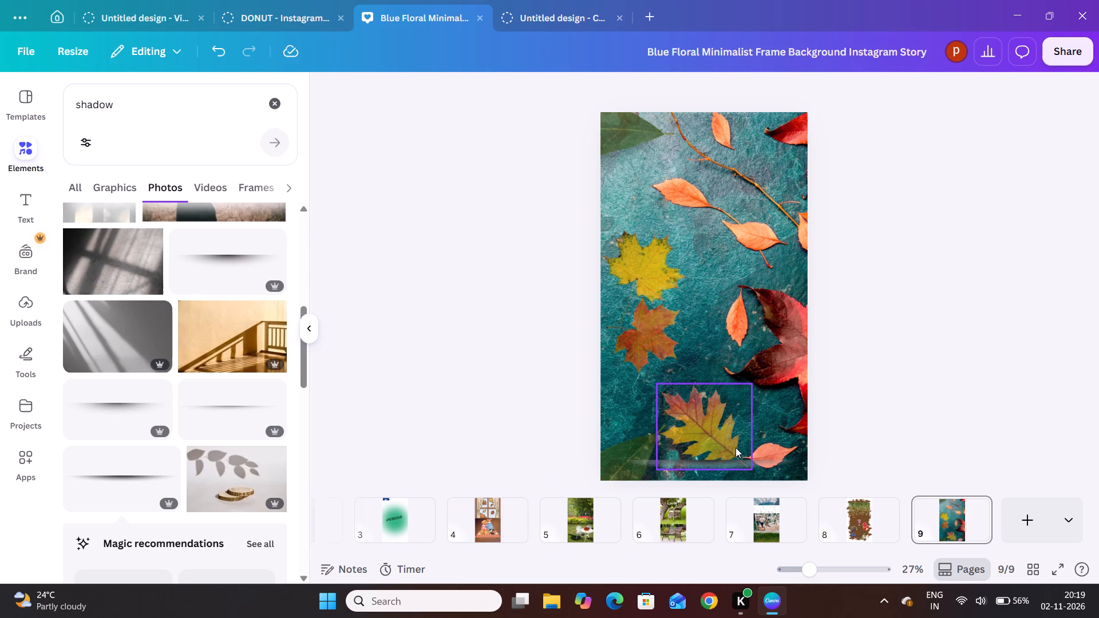
Move the line shadow to the bottom edge of page 9, flush with the page's right side.
{"action": "left_click_drag", "start_coordinate": [726, 463], "coordinate": [727, 471]}
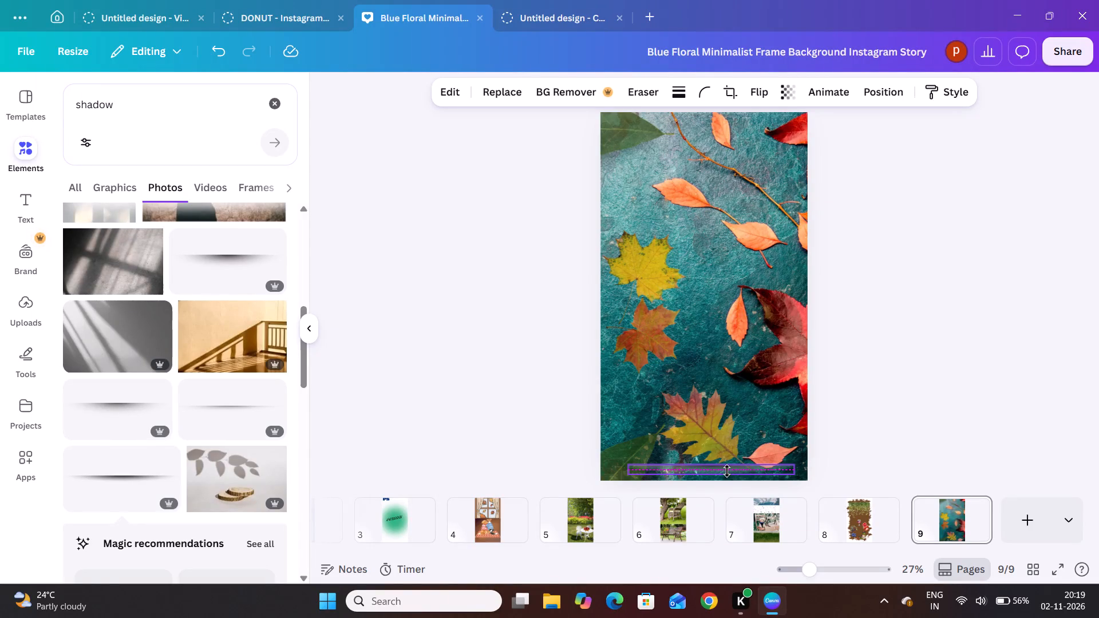
{"action": "left_click", "coordinate": [858, 390]}
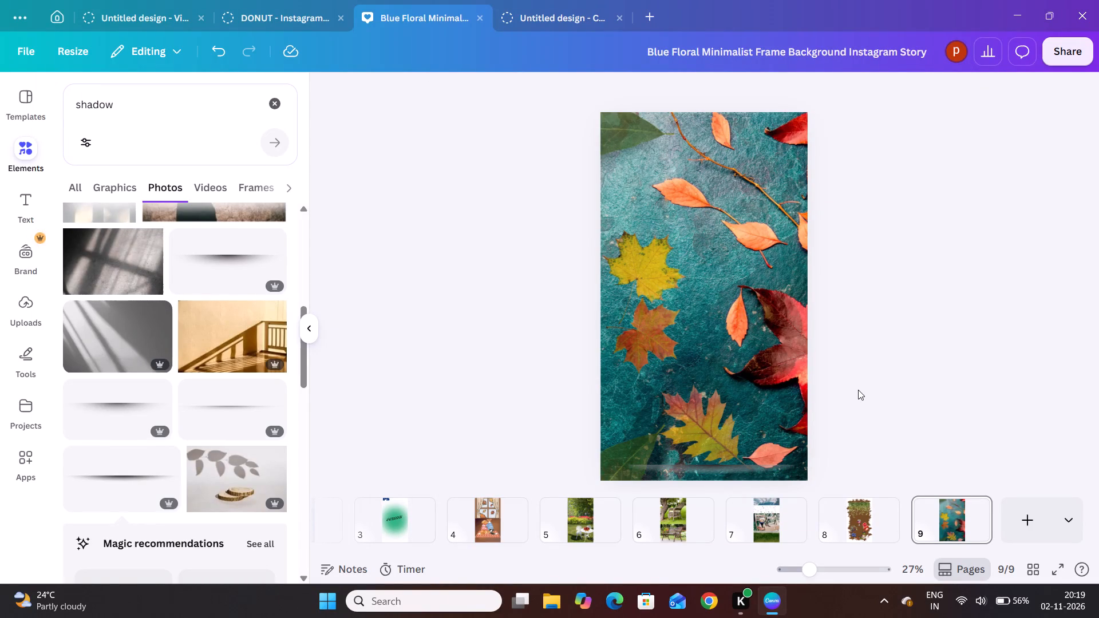
{"action": "left_click", "coordinate": [728, 471]}
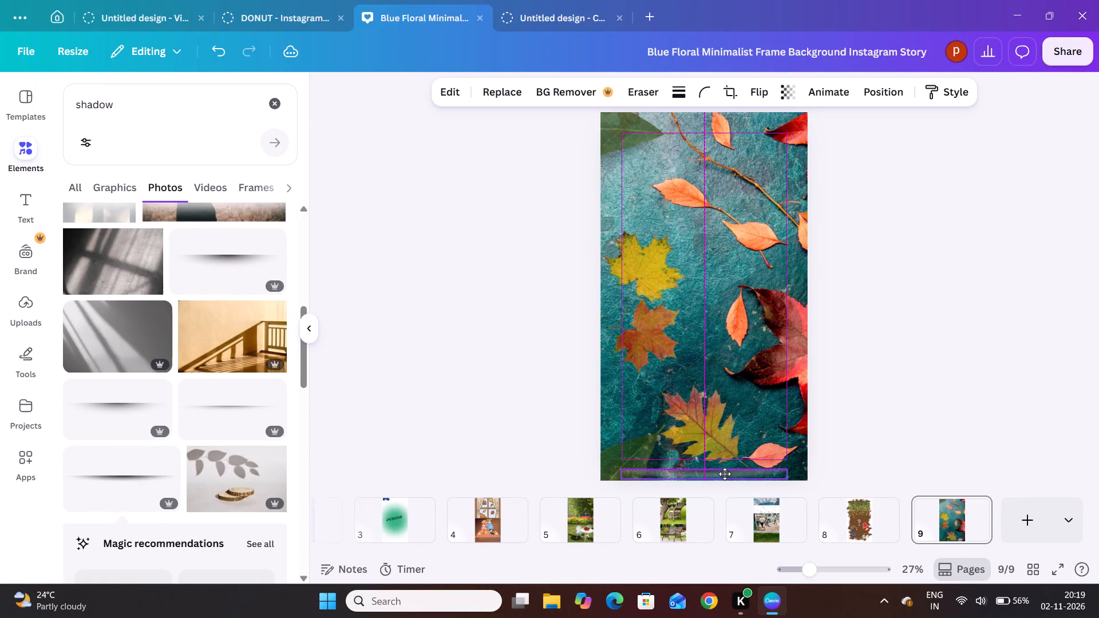
{"action": "left_click", "coordinate": [856, 401]}
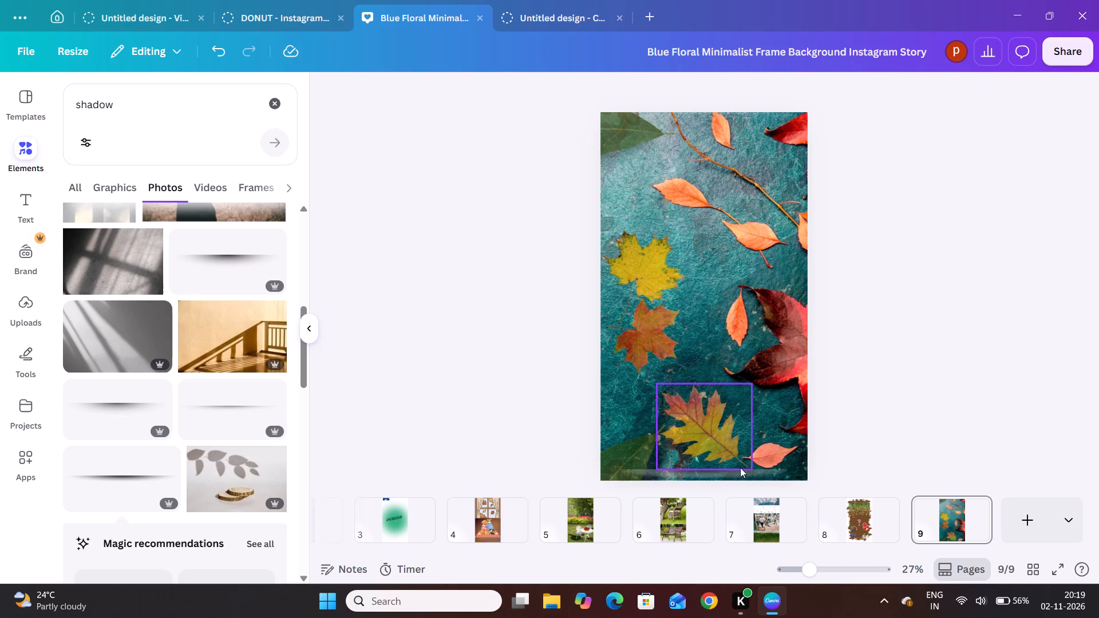
{"action": "left_click_drag", "start_coordinate": [734, 472], "coordinate": [750, 473]}
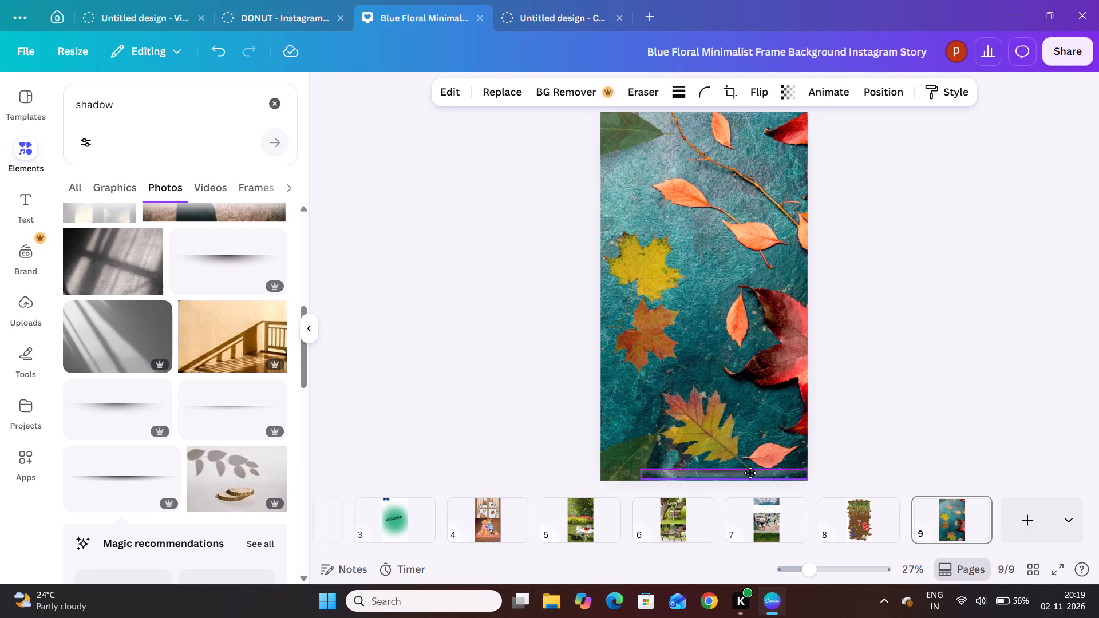
{"action": "left_click_drag", "start_coordinate": [750, 473], "coordinate": [752, 473]}
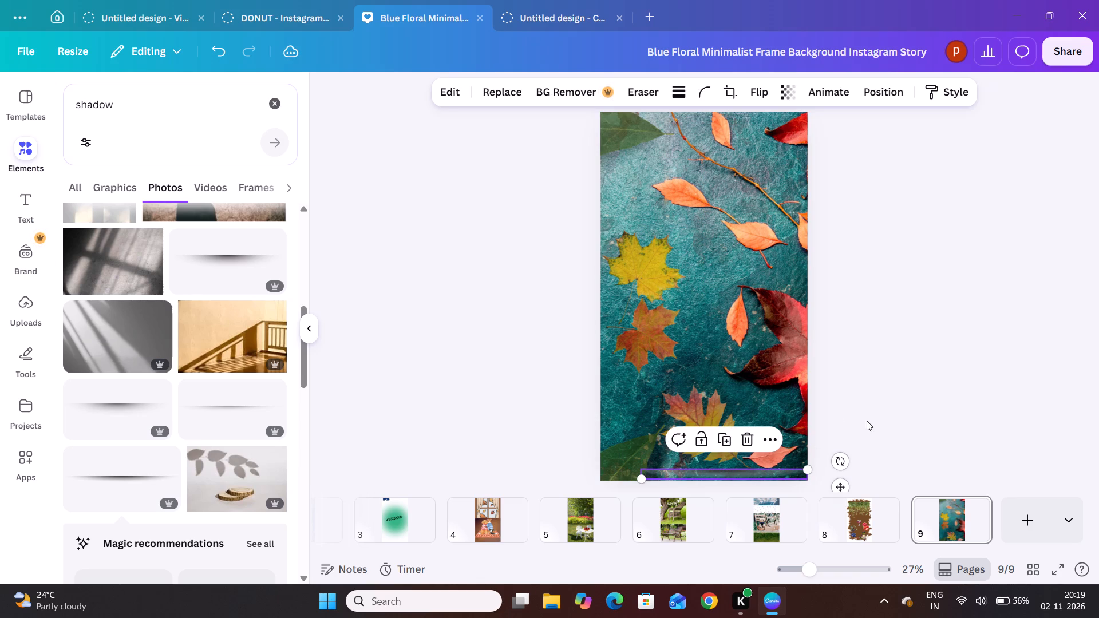
{"action": "left_click", "coordinate": [867, 421]}
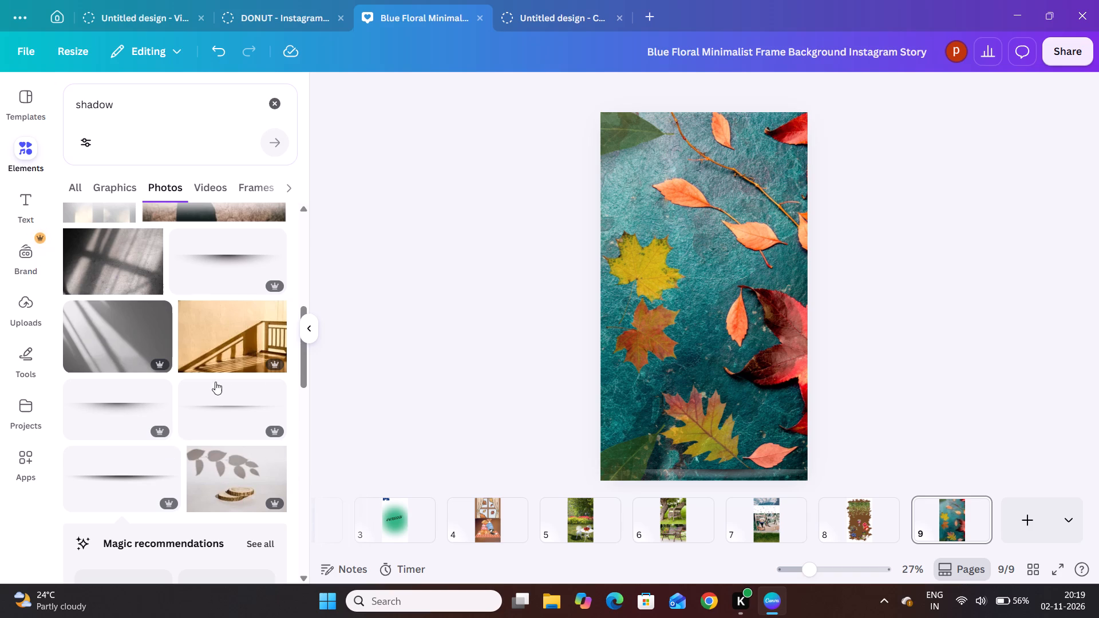
Look back through the shadow photo results up to the first ones for other shadow options.
{"action": "scroll", "coordinate": [224, 369], "scroll_direction": "up", "scroll_amount": 6}
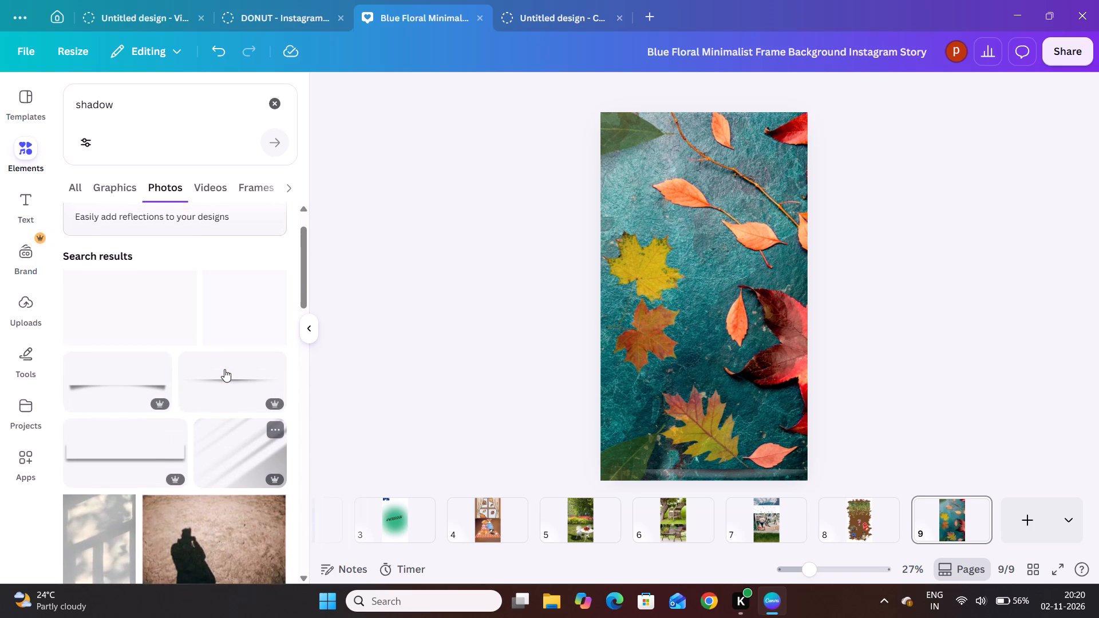
{"action": "scroll", "coordinate": [224, 369], "scroll_direction": "up", "scroll_amount": 1}
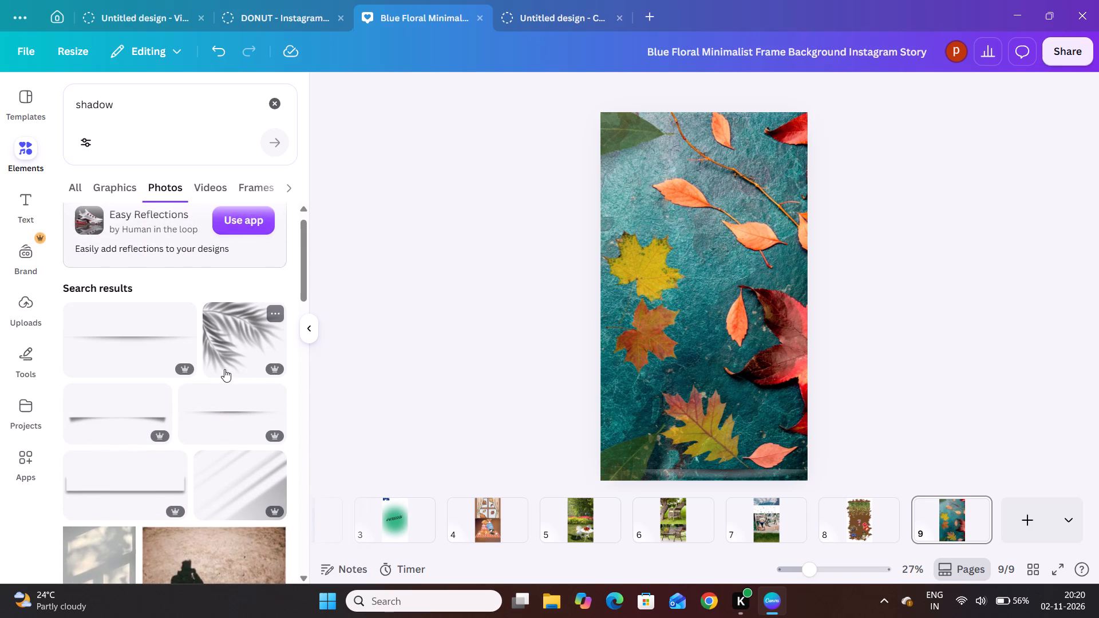
{"action": "scroll", "coordinate": [224, 369], "scroll_direction": "up", "scroll_amount": 2}
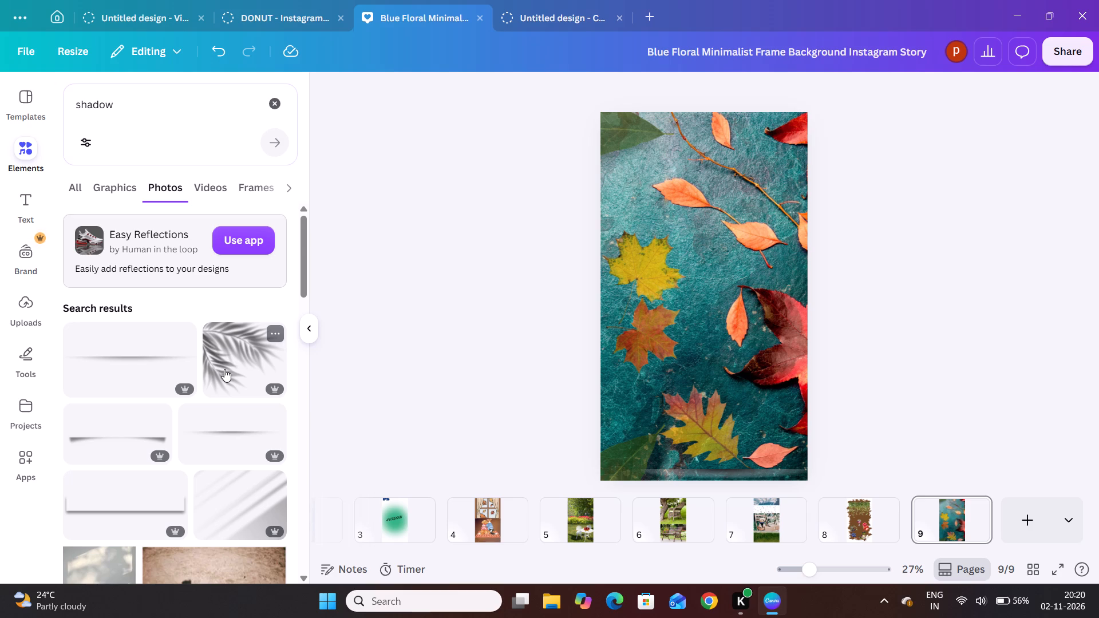
{"action": "scroll", "coordinate": [224, 369], "scroll_direction": "up", "scroll_amount": 1}
Reduce the line shadow's height to a thinner strip and shift it slightly up from page 9's bottom edge.
{"action": "left_click", "coordinate": [709, 474]}
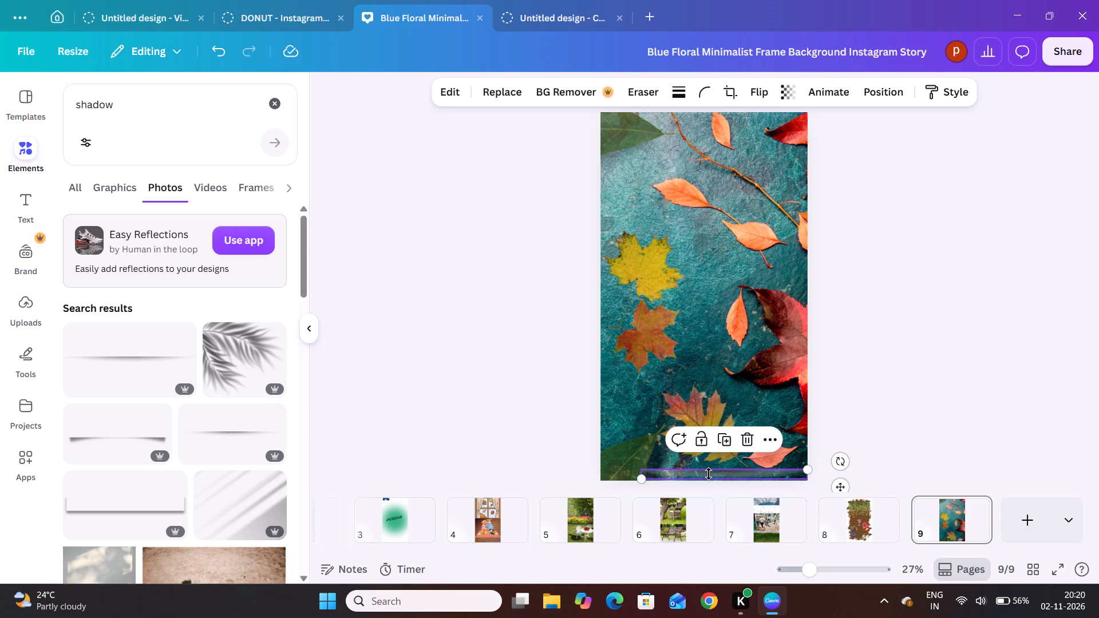
{"action": "left_click", "coordinate": [709, 474]}
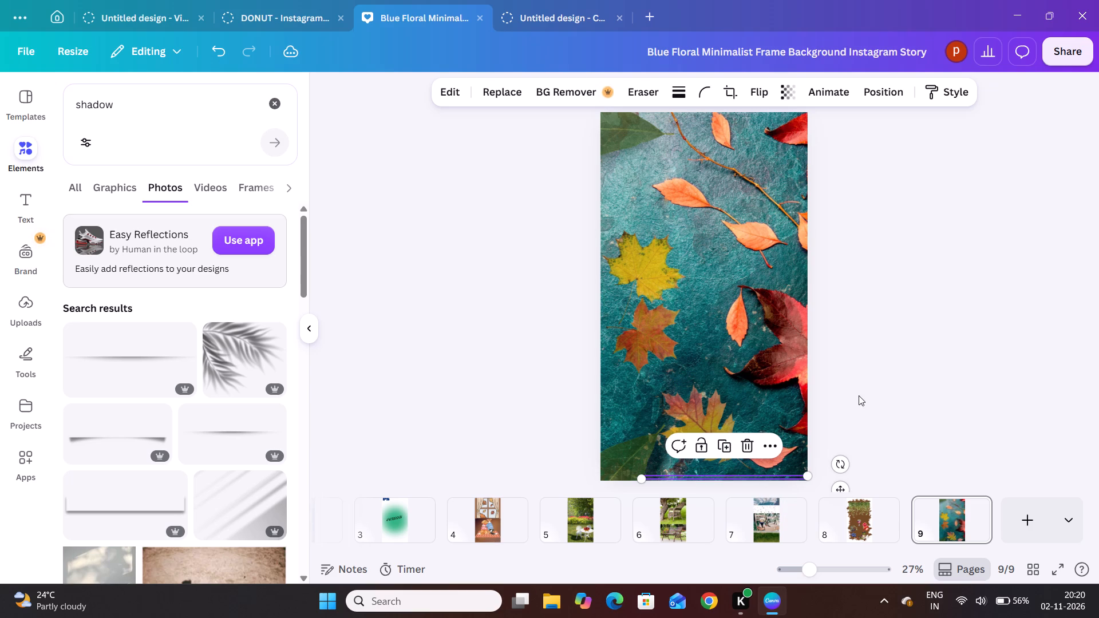
{"action": "left_click", "coordinate": [884, 385]}
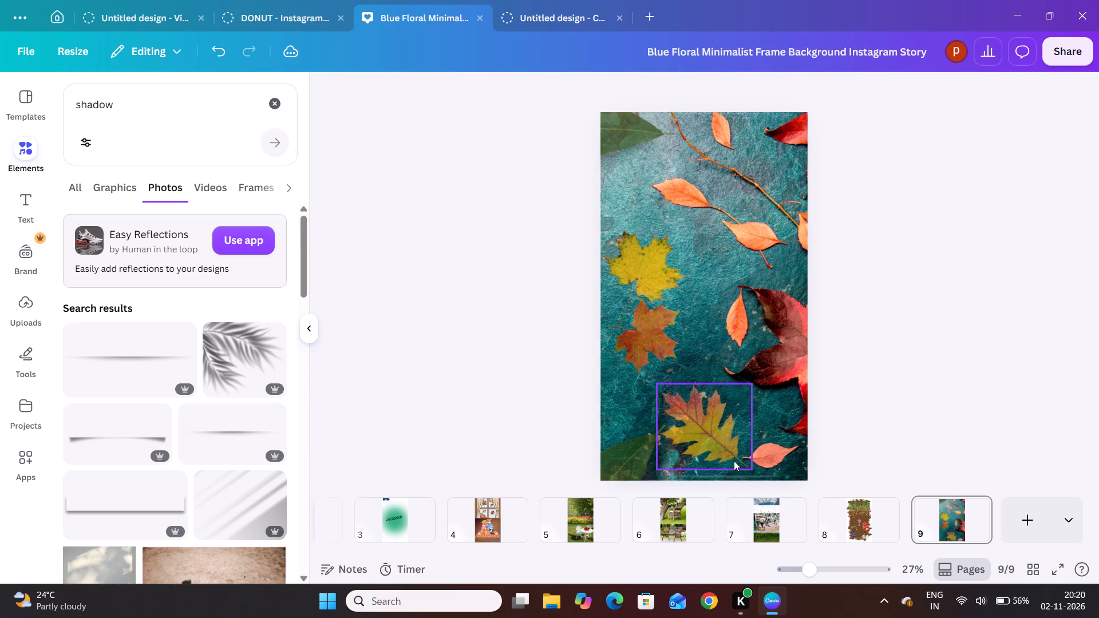
{"action": "left_click", "coordinate": [719, 479]}
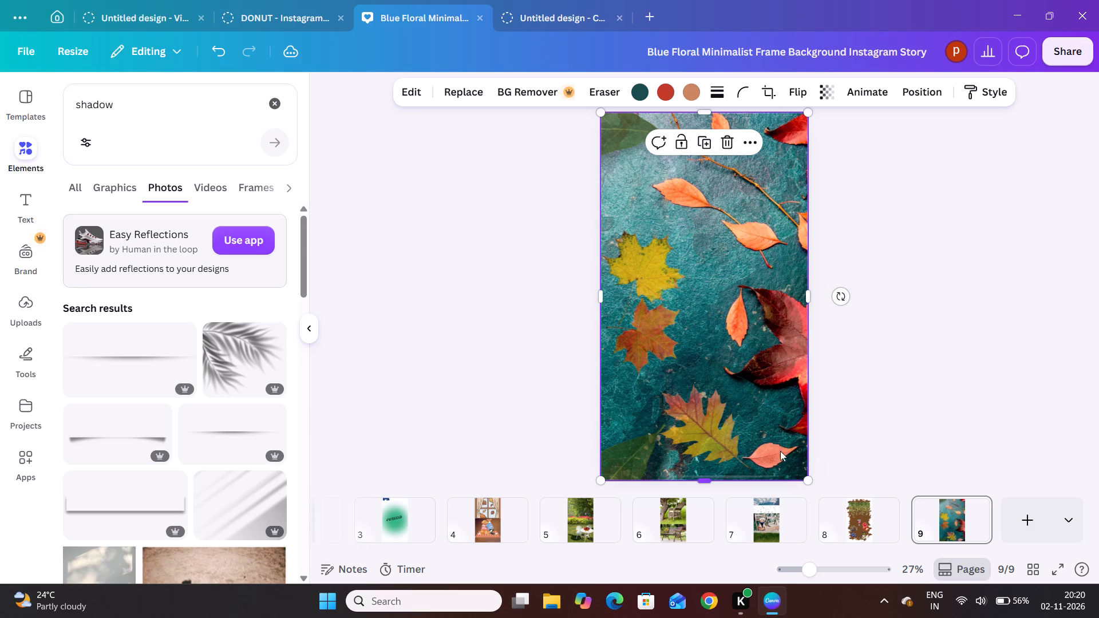
{"action": "left_click", "coordinate": [859, 415]}
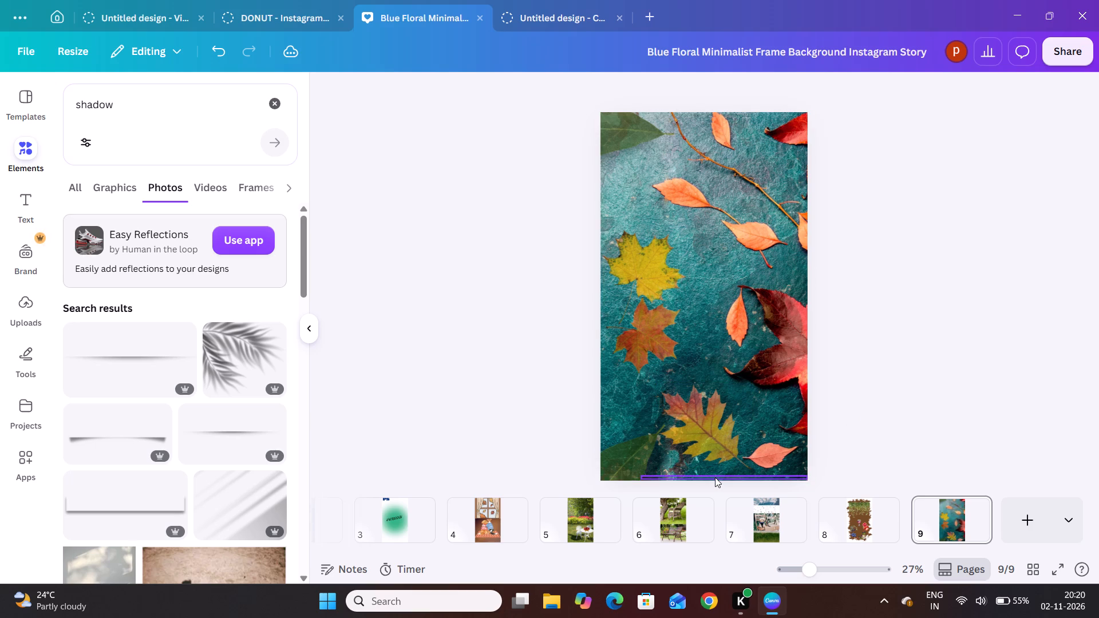
{"action": "left_click", "coordinate": [715, 477]}
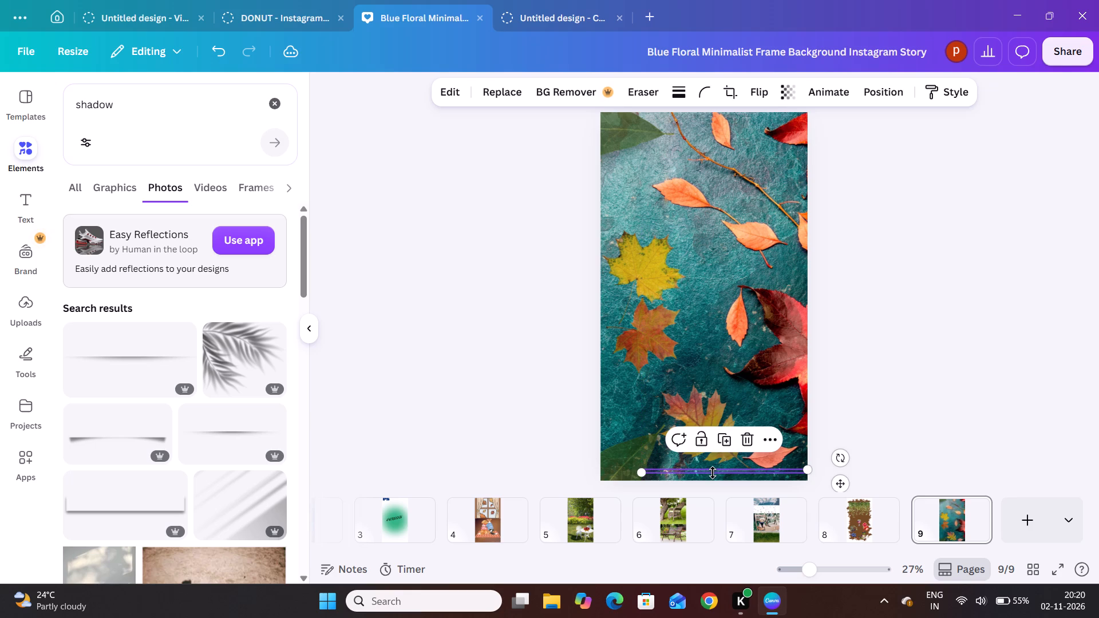
{"action": "left_click", "coordinate": [907, 403]}
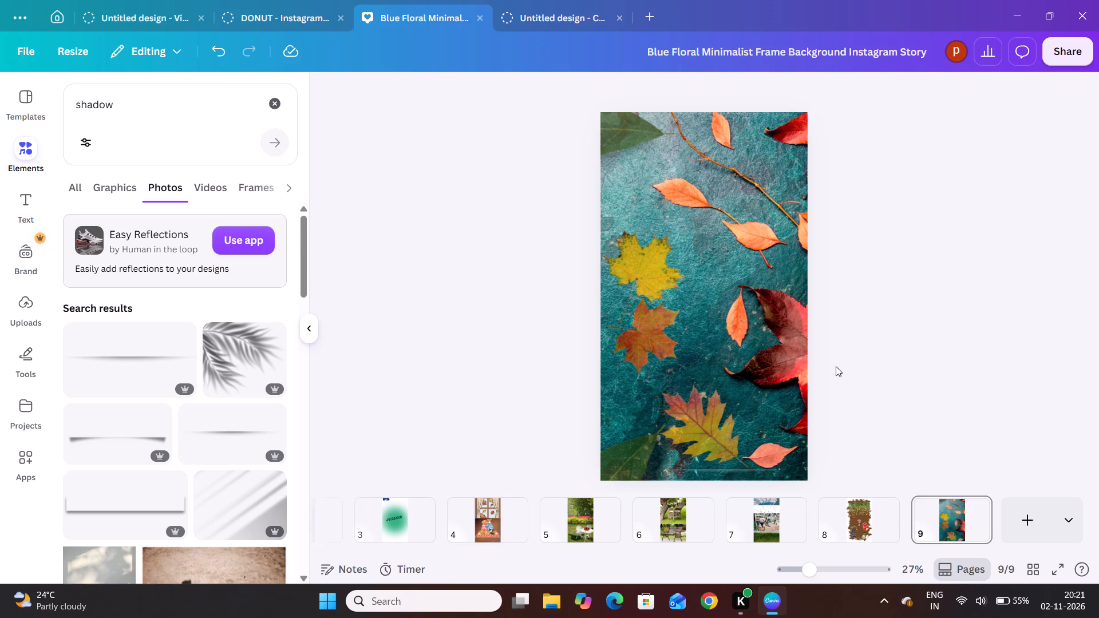
Open the file options for the Instagram story design.
{"action": "left_click", "coordinate": [508, 355]}
{"action": "left_click", "coordinate": [23, 56]}
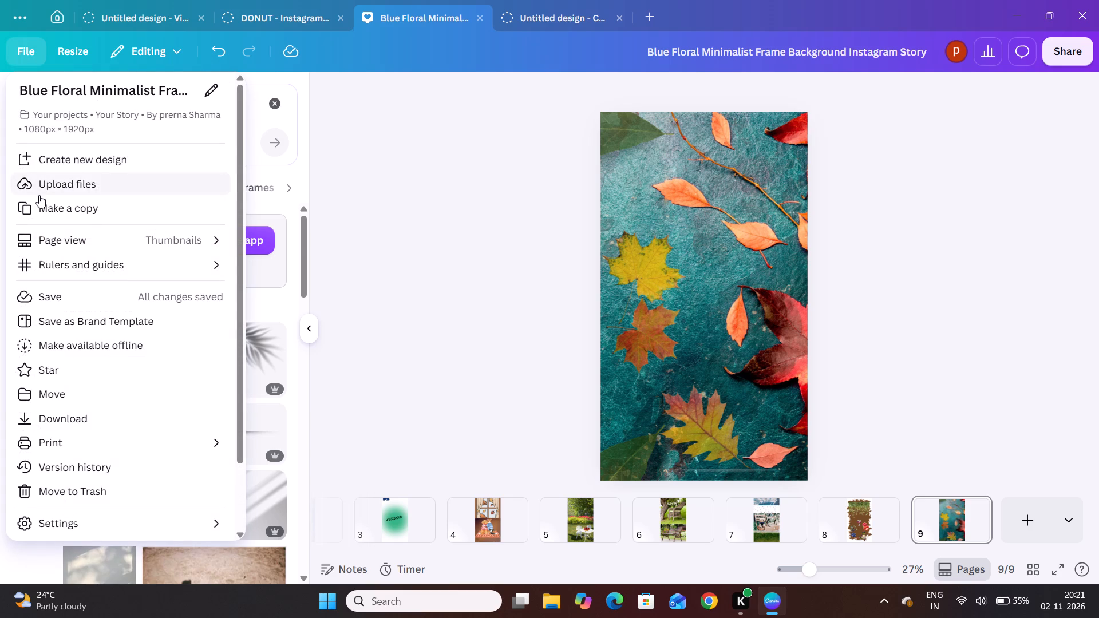
Save the Blue Floral Minimalist Frame Background Instagram Story design, then save it once more to make sure page 9's edits are stored.
{"action": "left_click", "coordinate": [61, 293]}
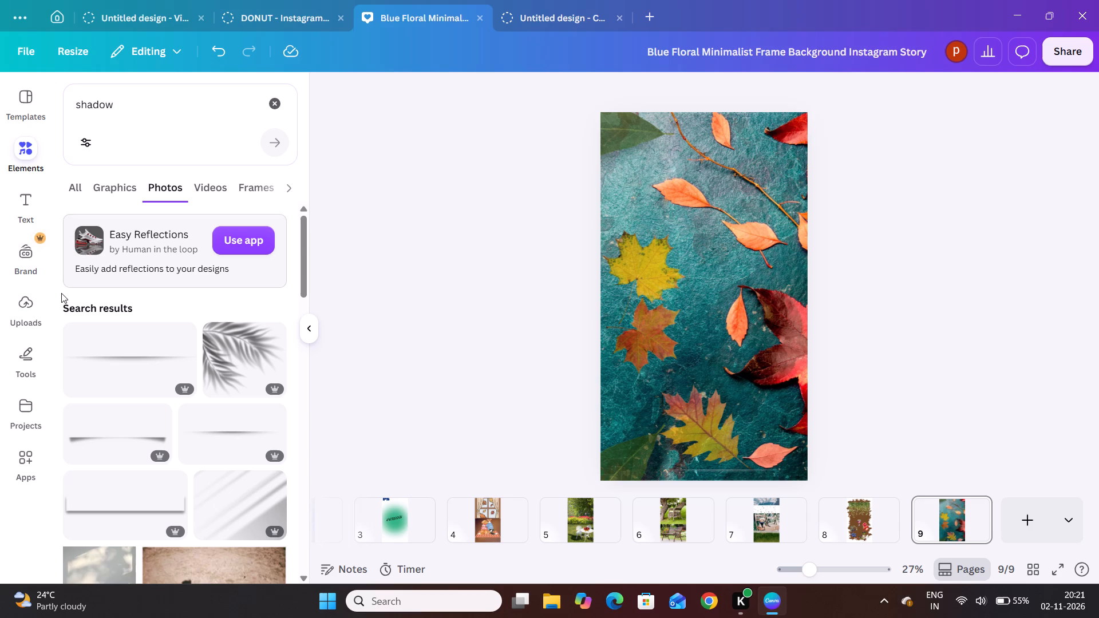
{"action": "left_click", "coordinate": [416, 179]}
{"action": "left_click", "coordinate": [14, 50]}
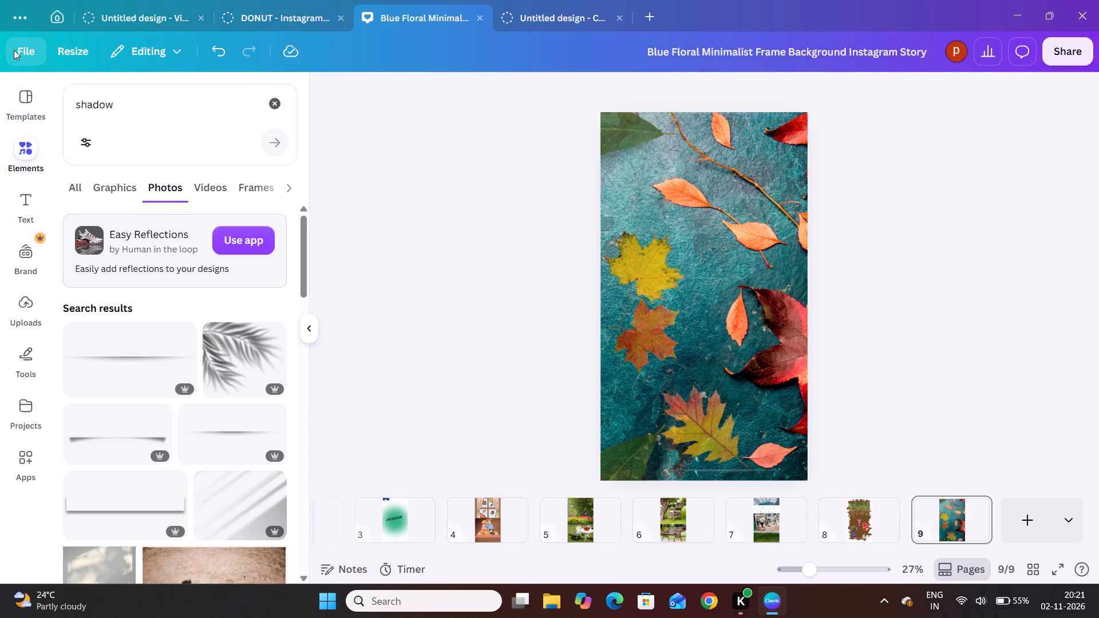
{"action": "left_click", "coordinate": [68, 296]}
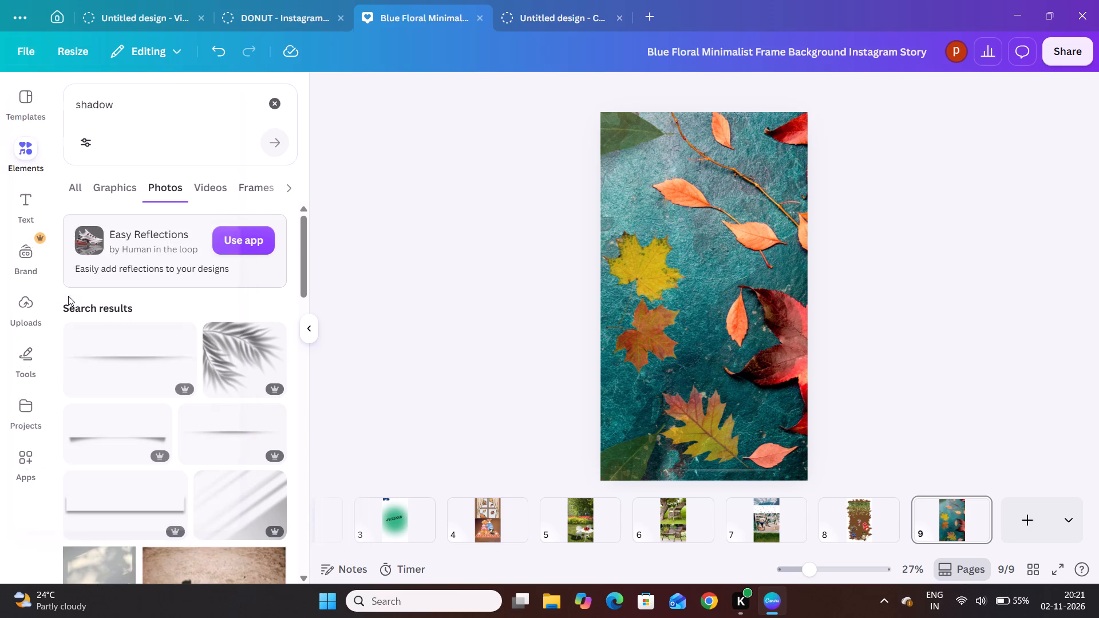
{"action": "left_click", "coordinate": [386, 283]}
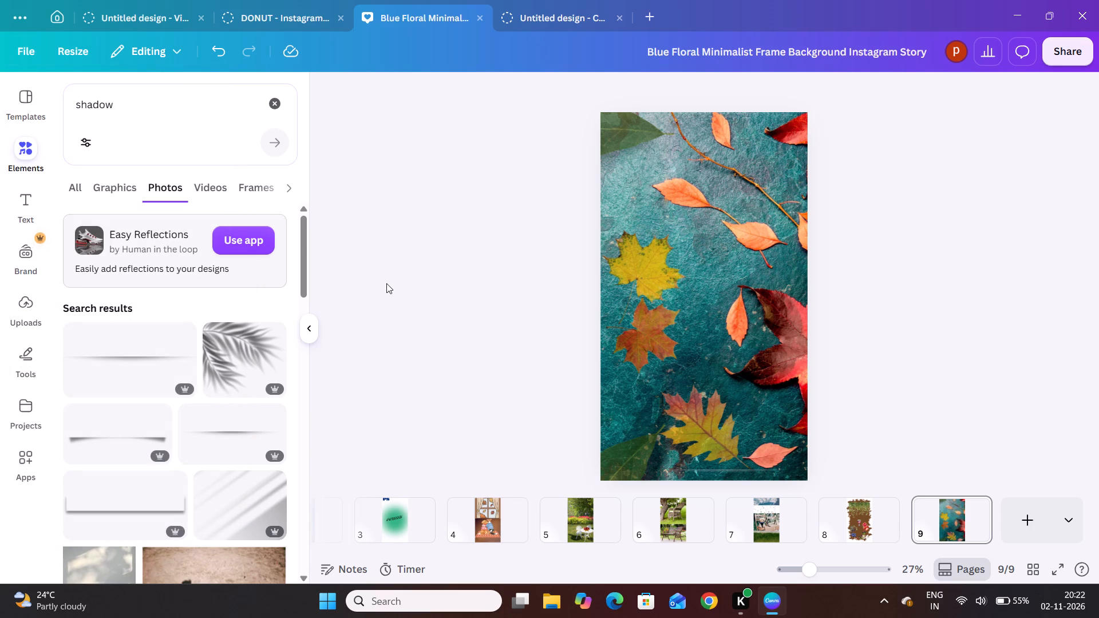